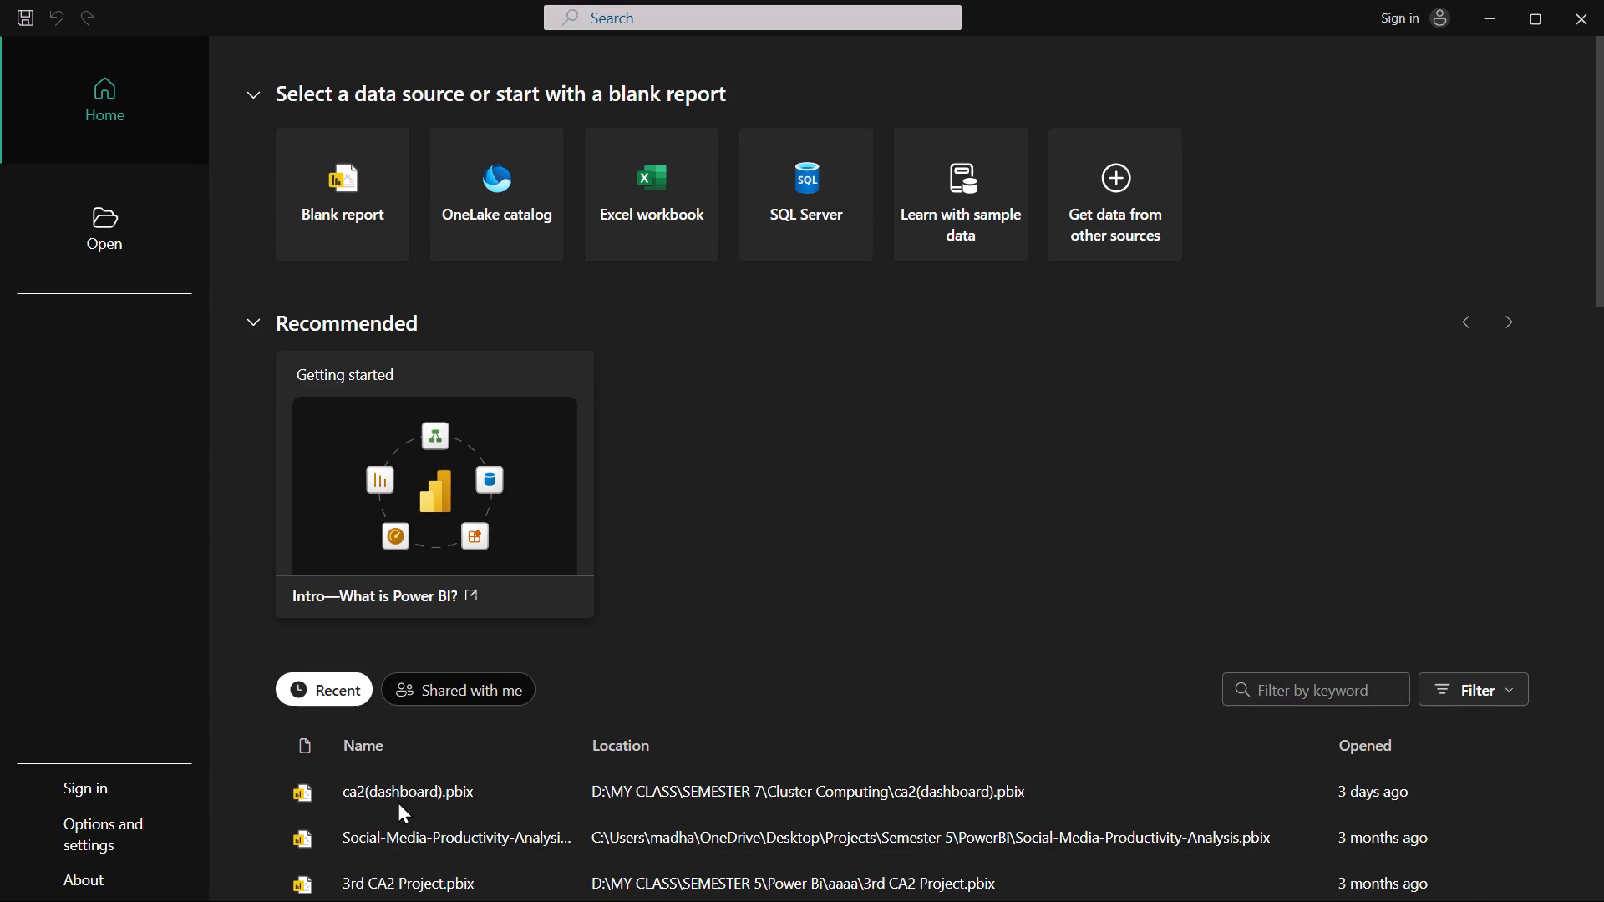
pyautogui.click(399, 792)
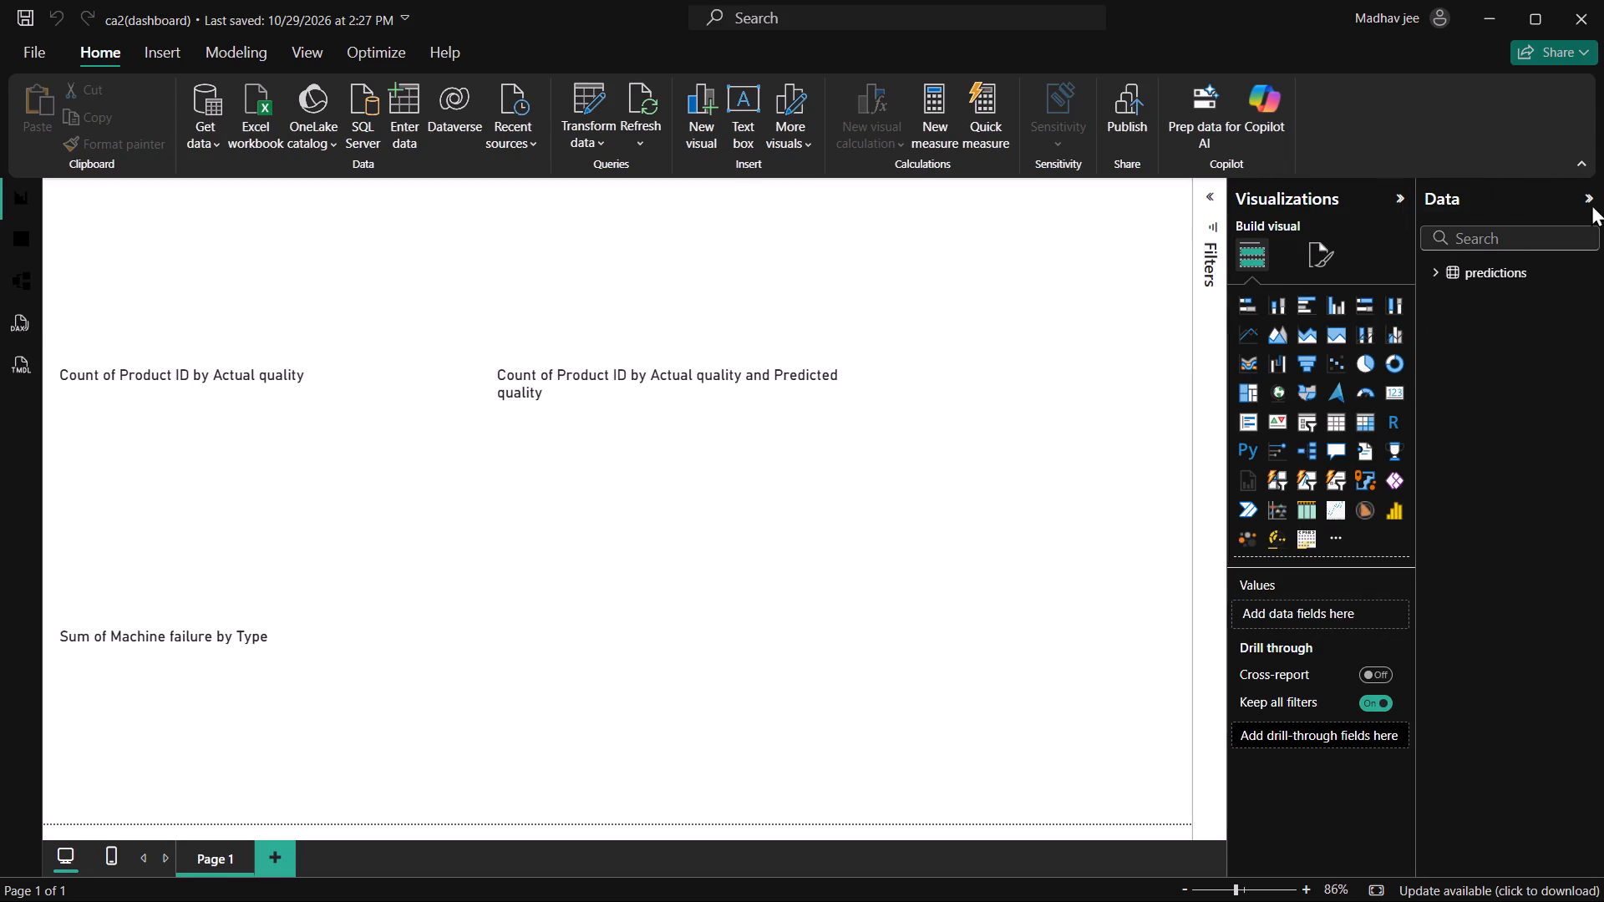
pyautogui.click(1589, 200)
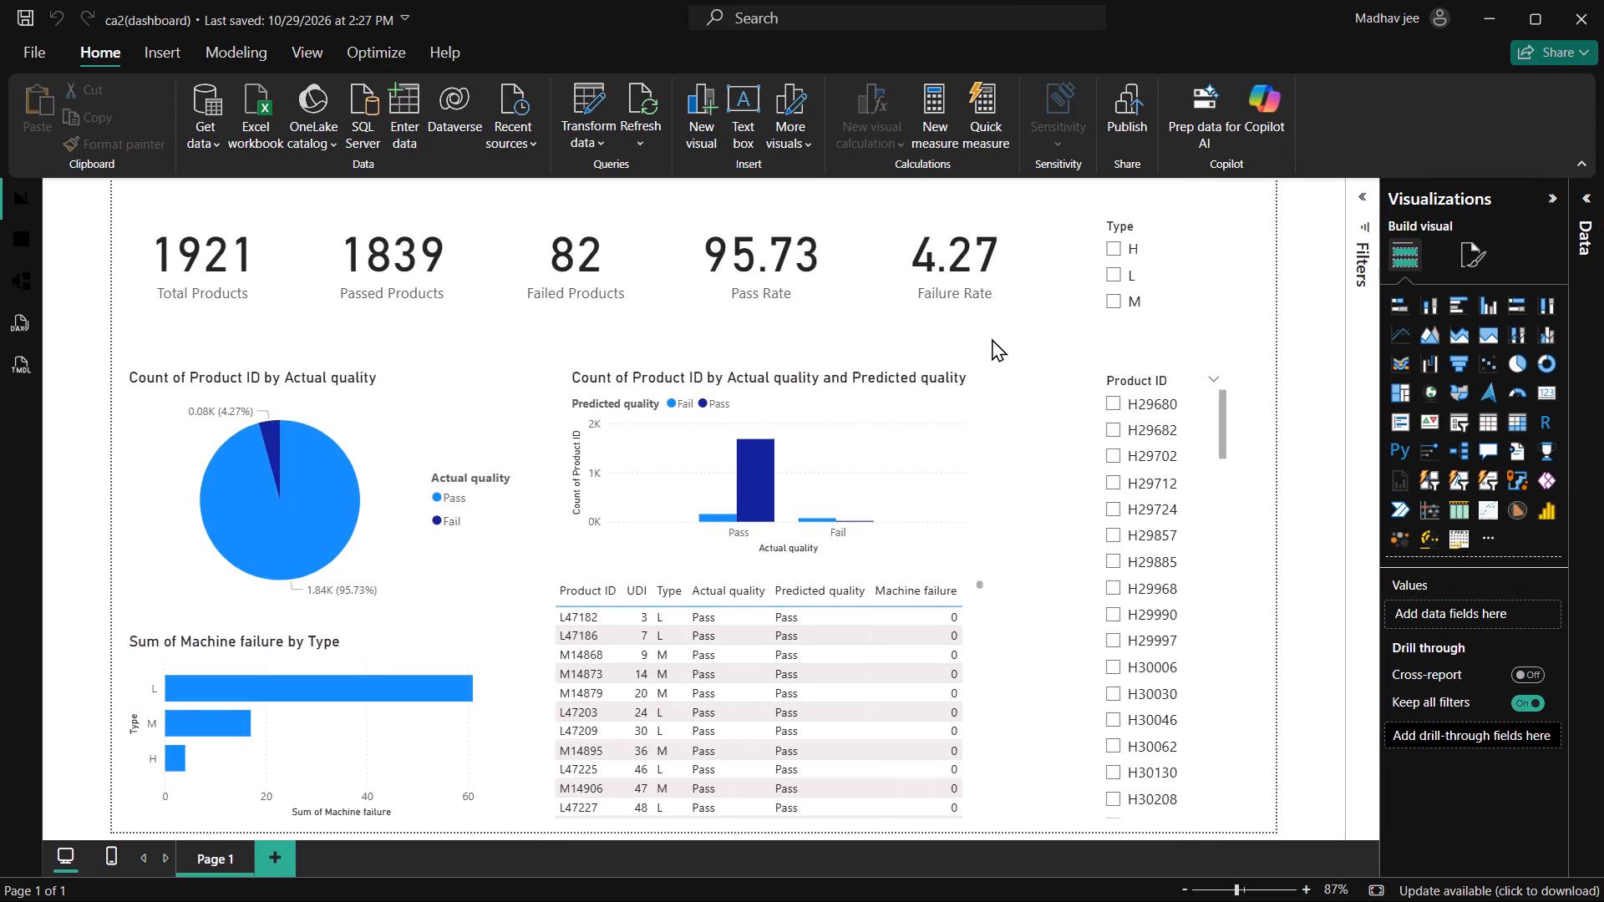
# Give the Total Products card a background colour in its general effects, trying orange and settling on a lighter orange shade.
pyautogui.click(272, 275)
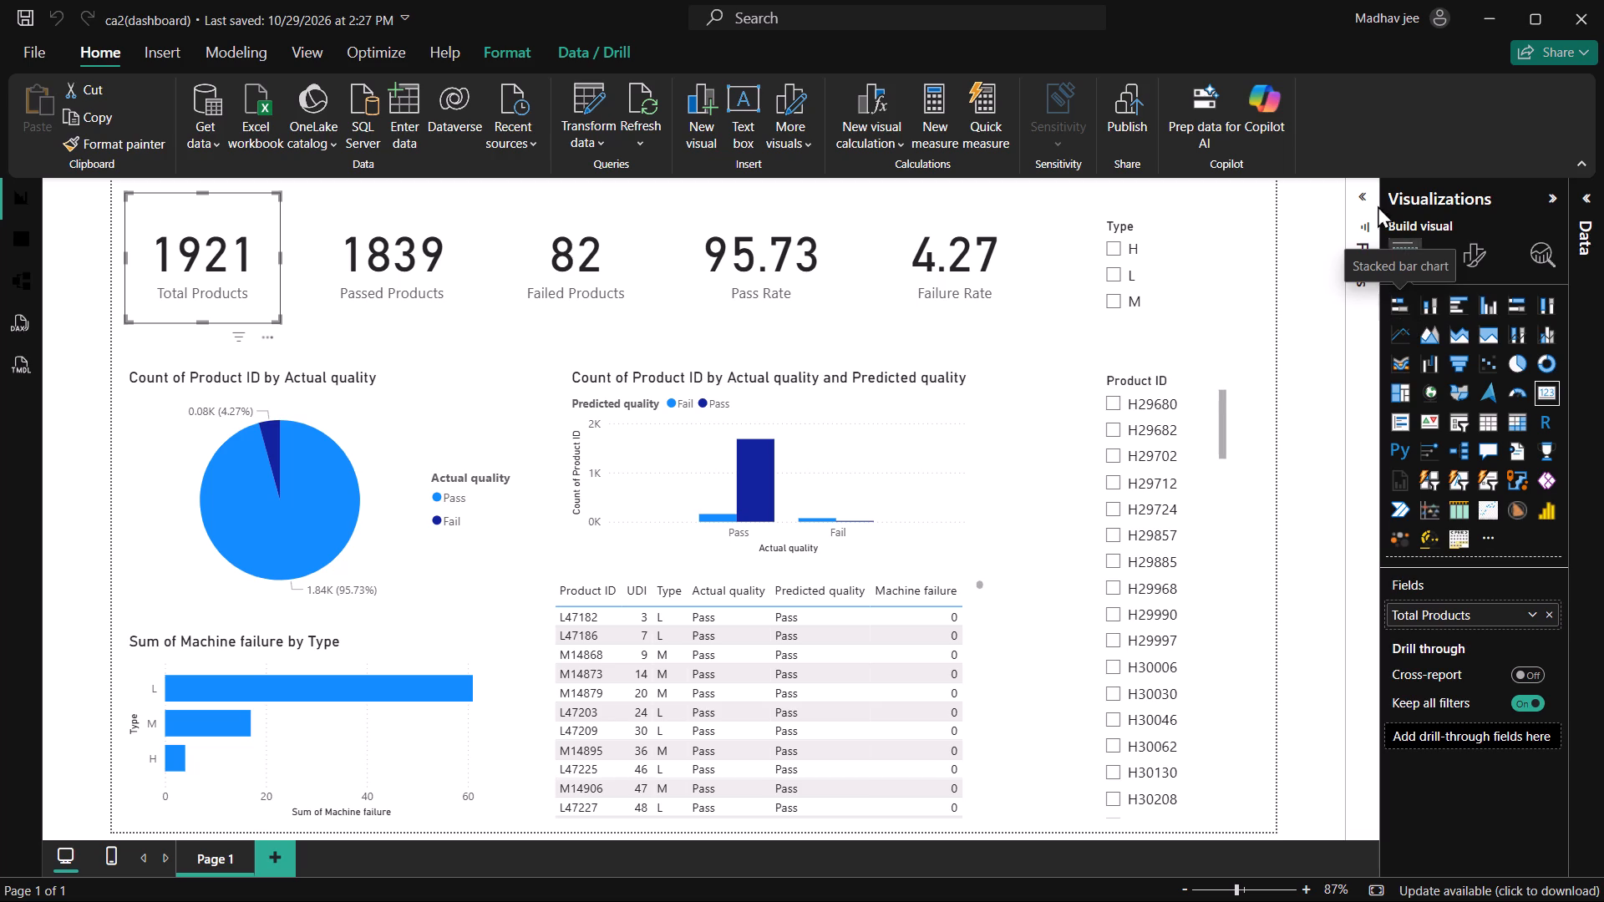
pyautogui.click(1476, 251)
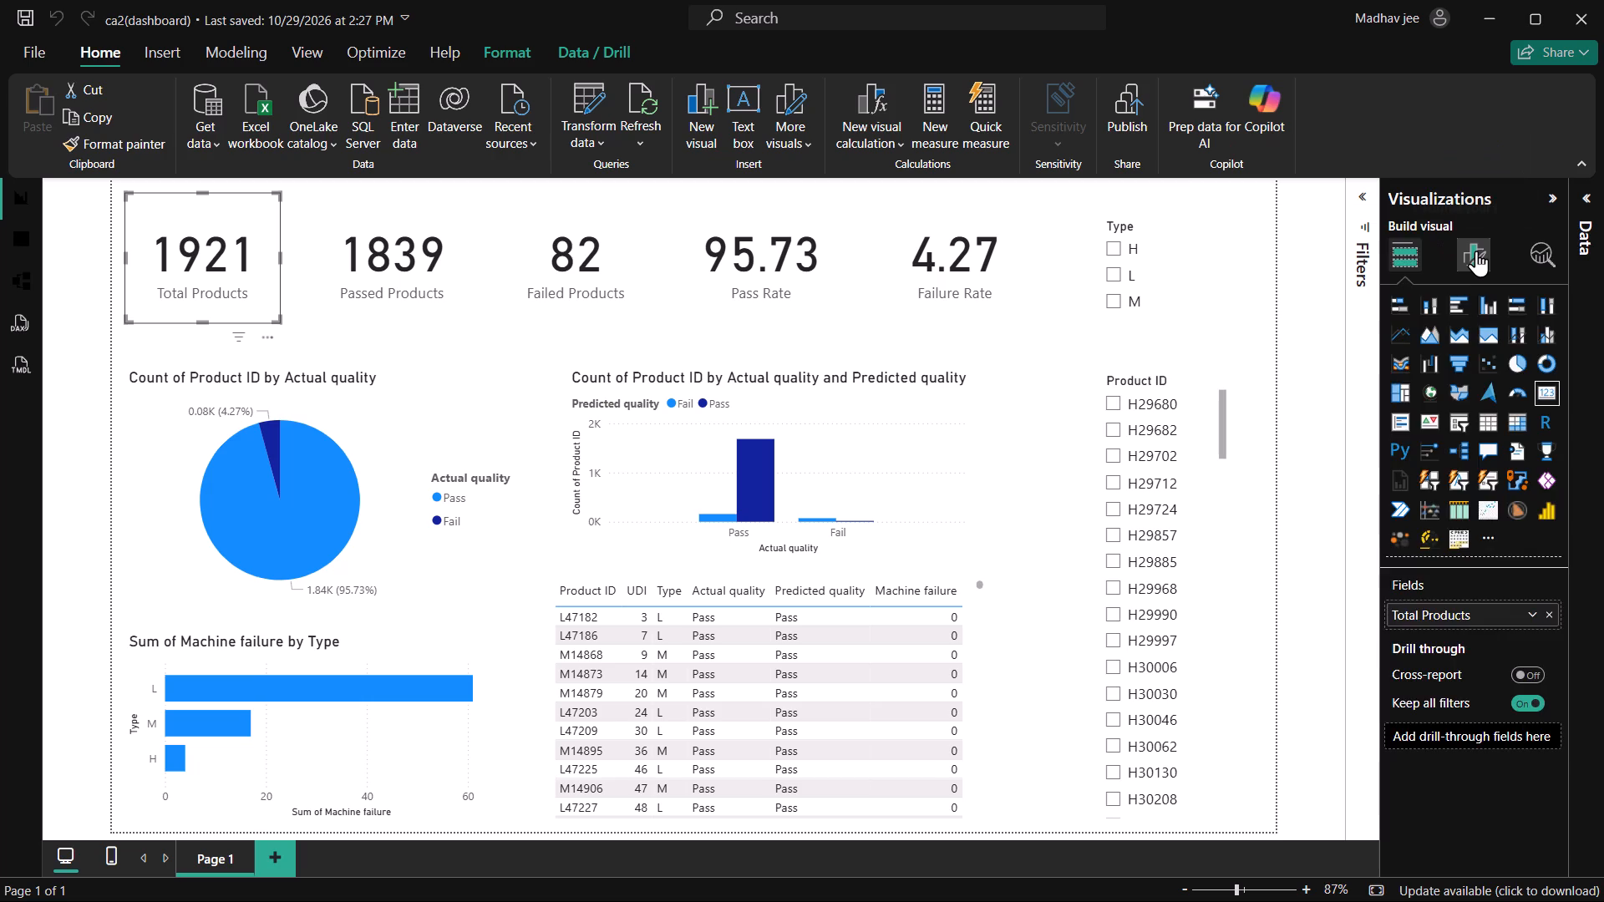
pyautogui.click(1480, 347)
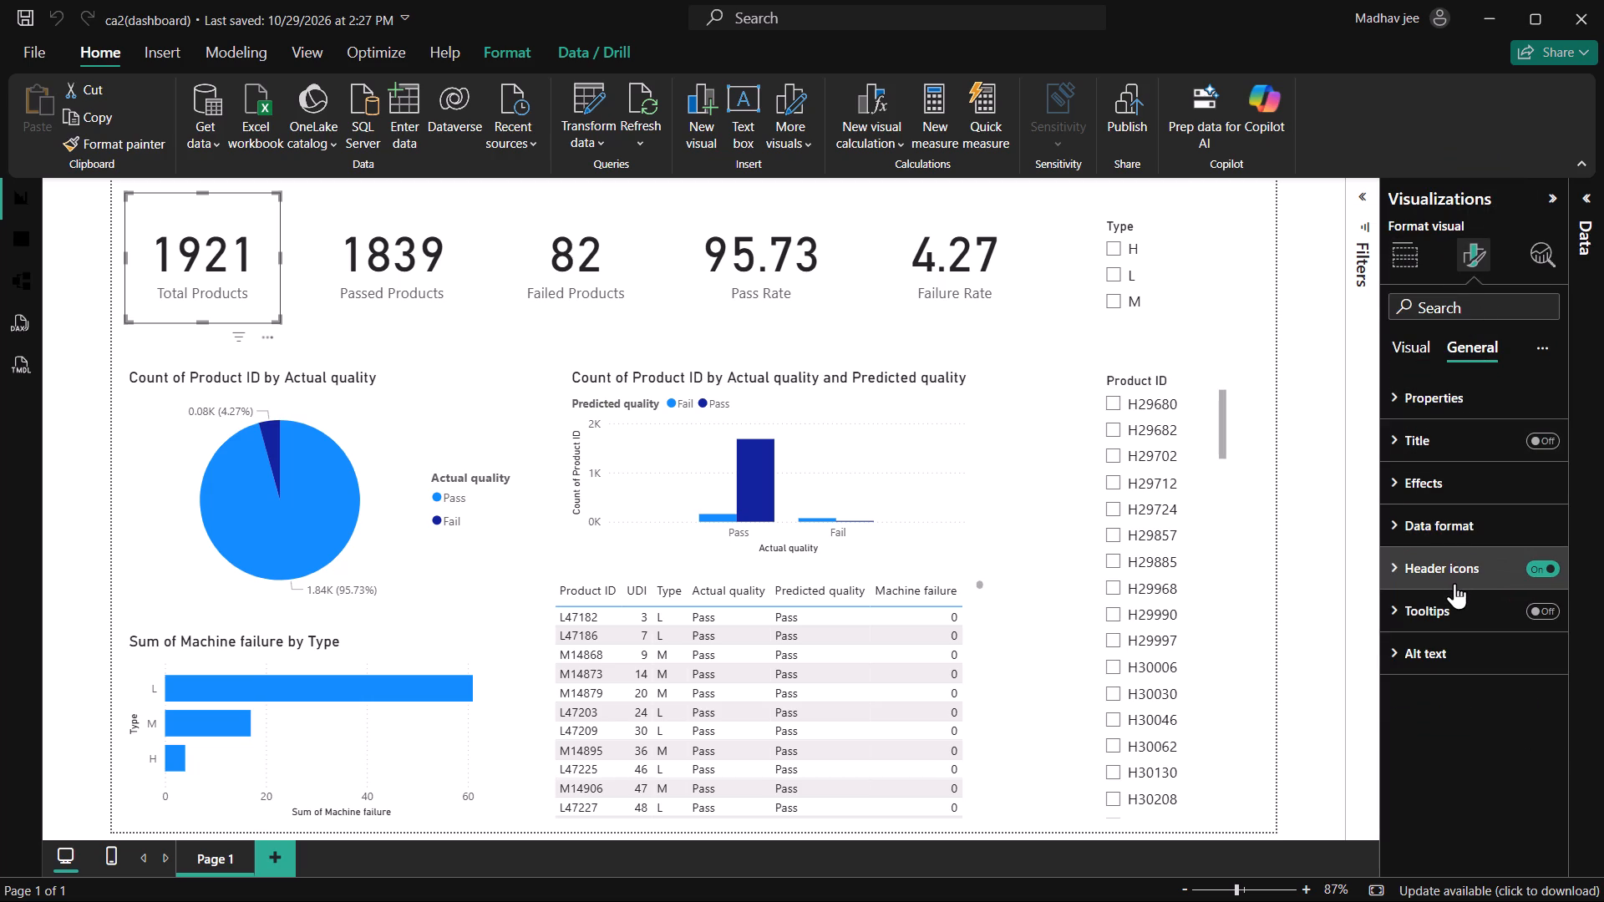
pyautogui.click(1469, 409)
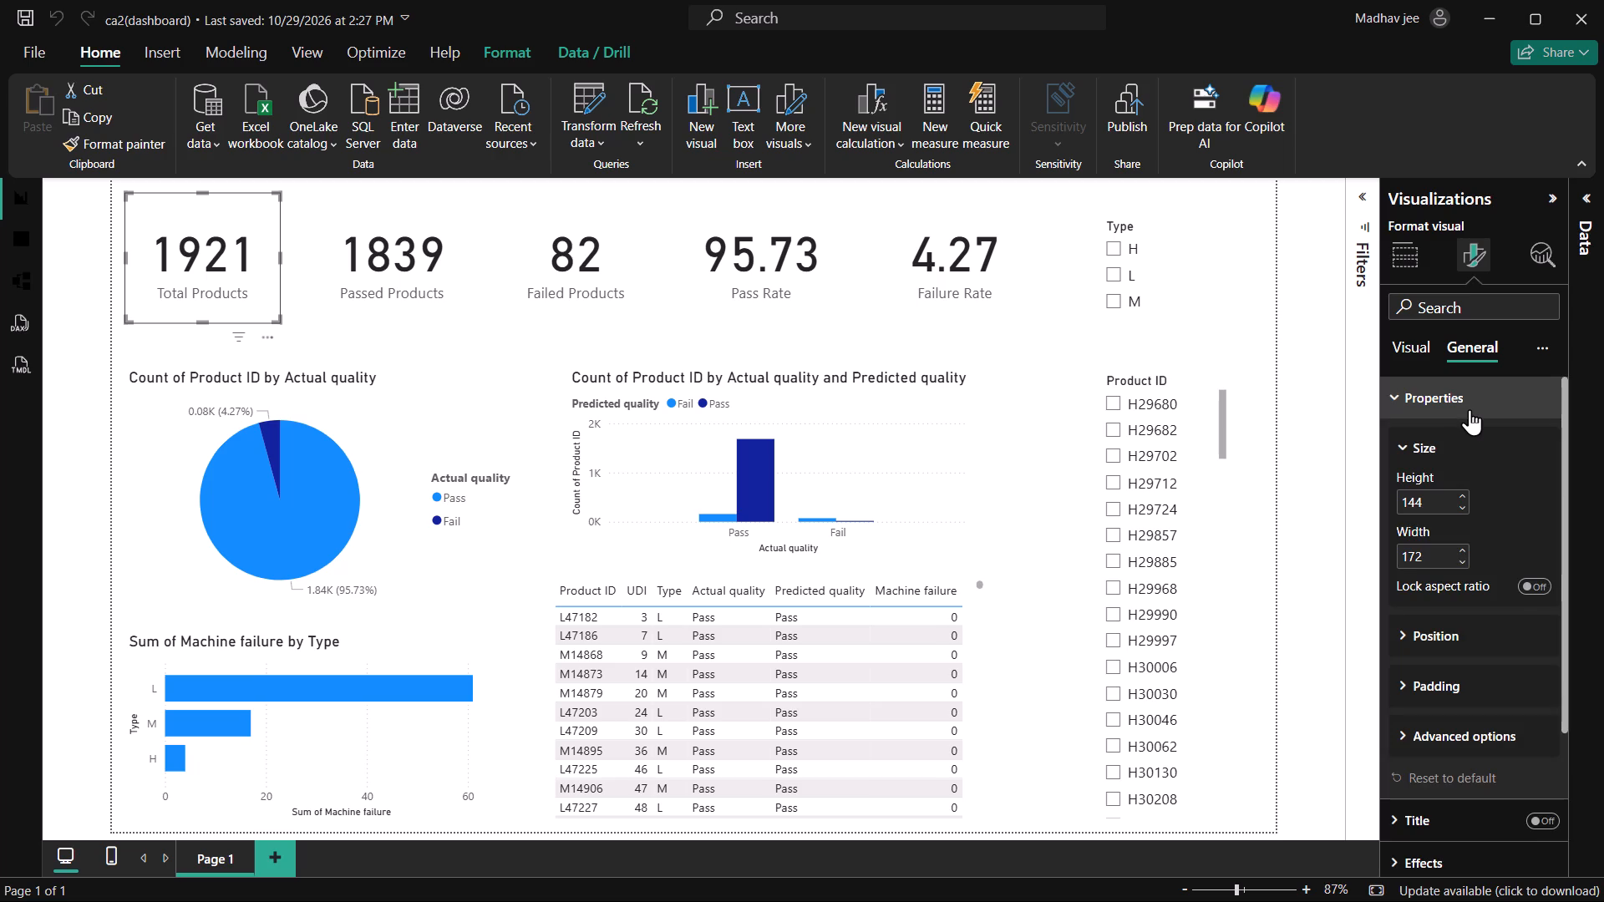
pyautogui.click(1469, 409)
pyautogui.click(1464, 497)
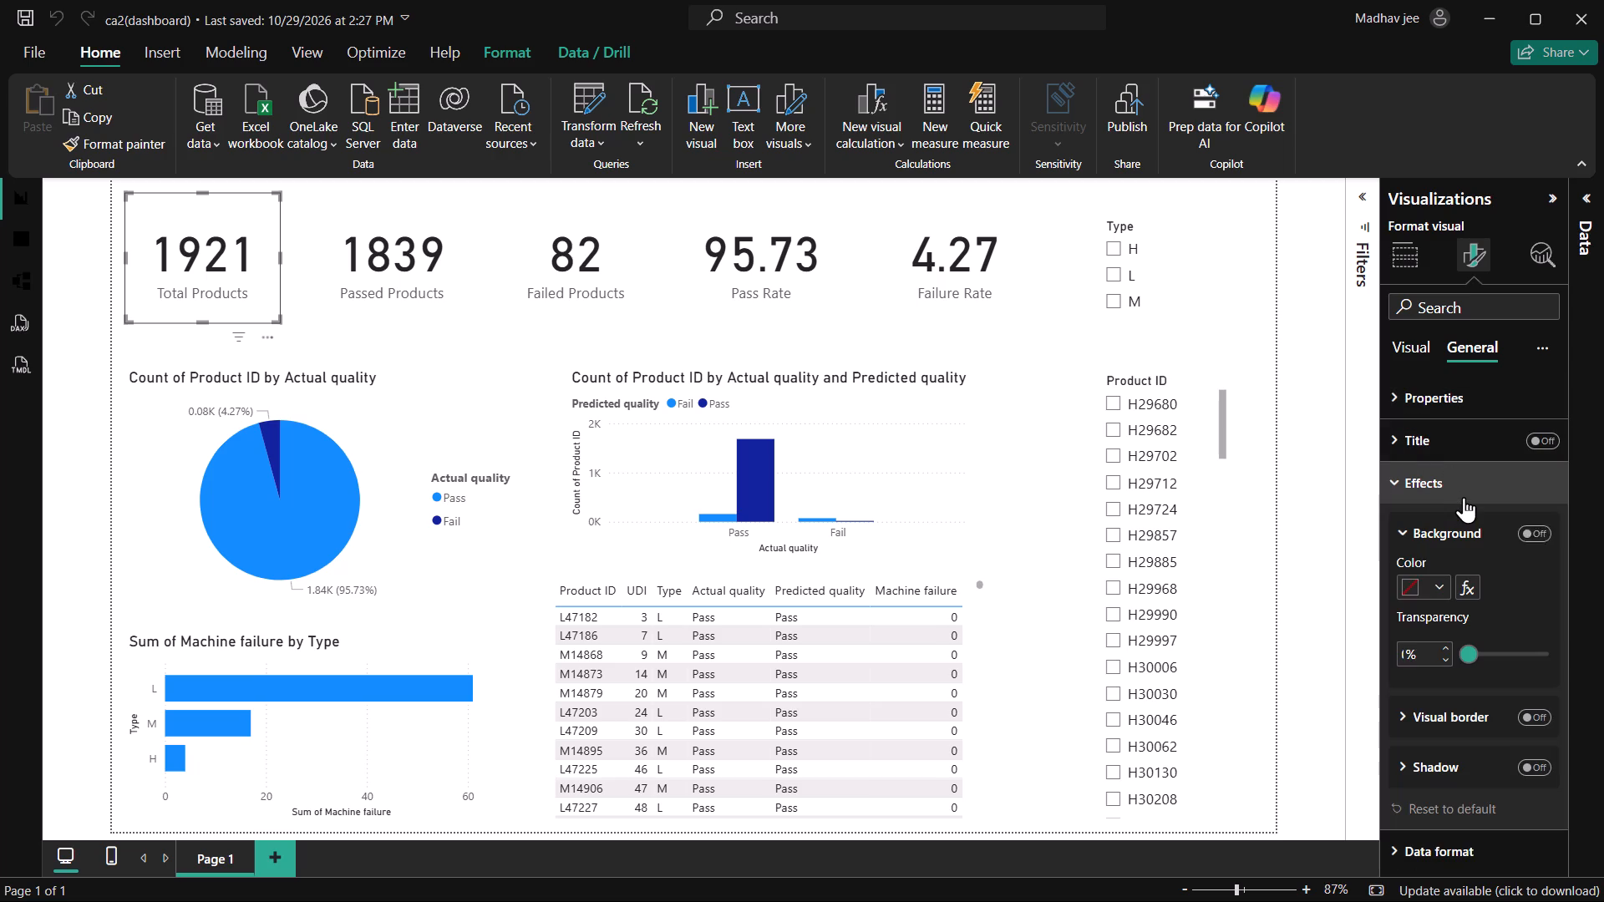
pyautogui.click(1439, 581)
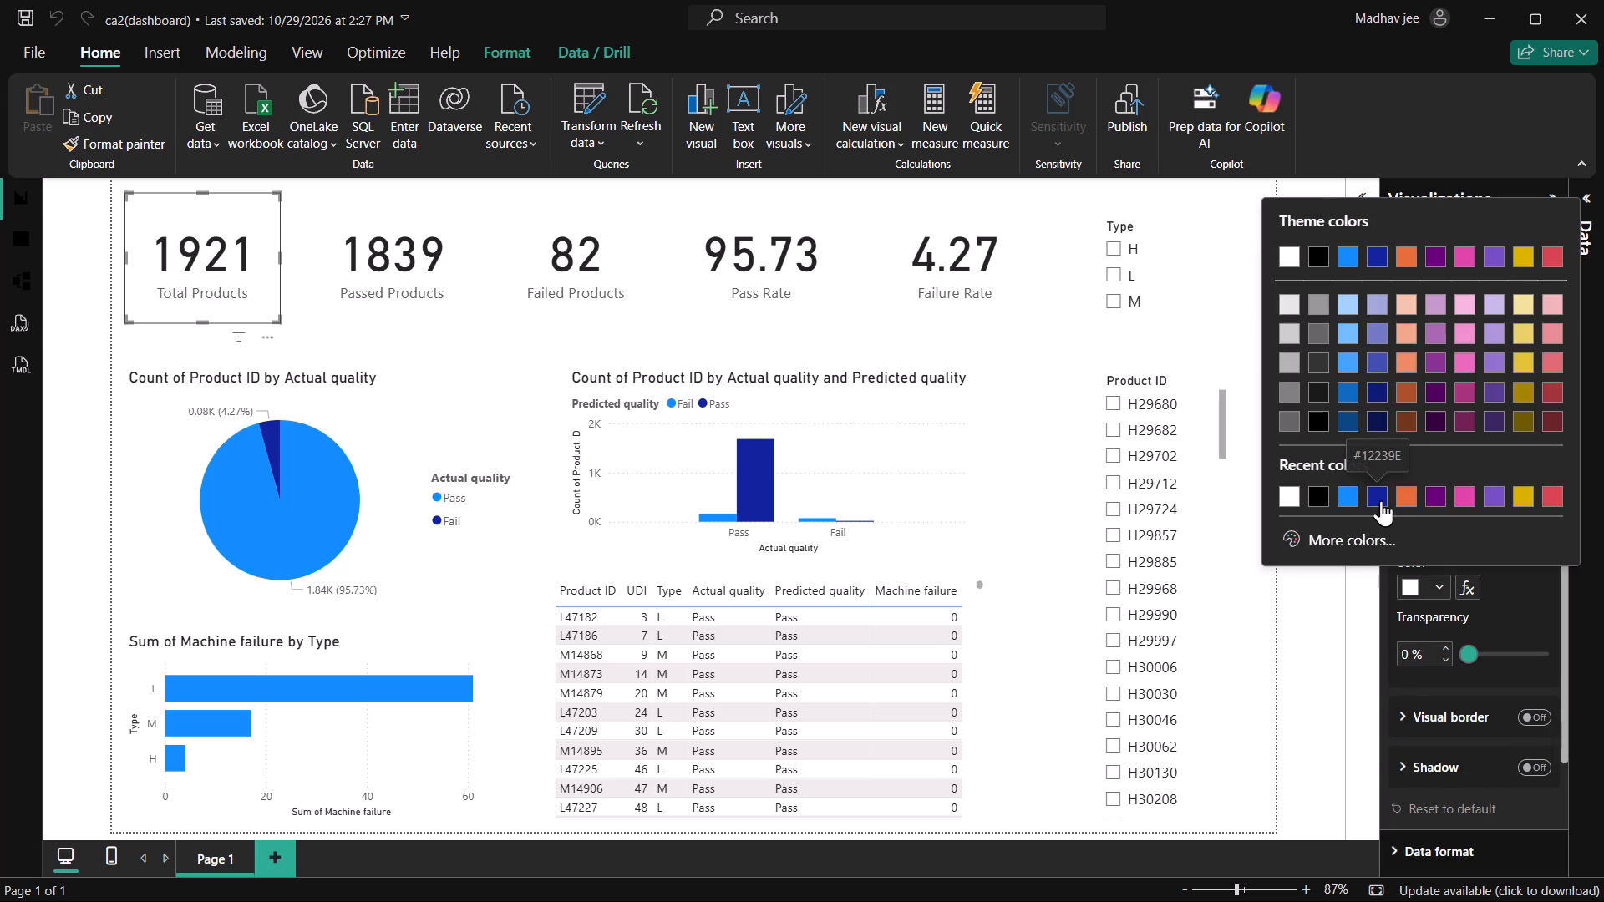
pyautogui.click(1407, 362)
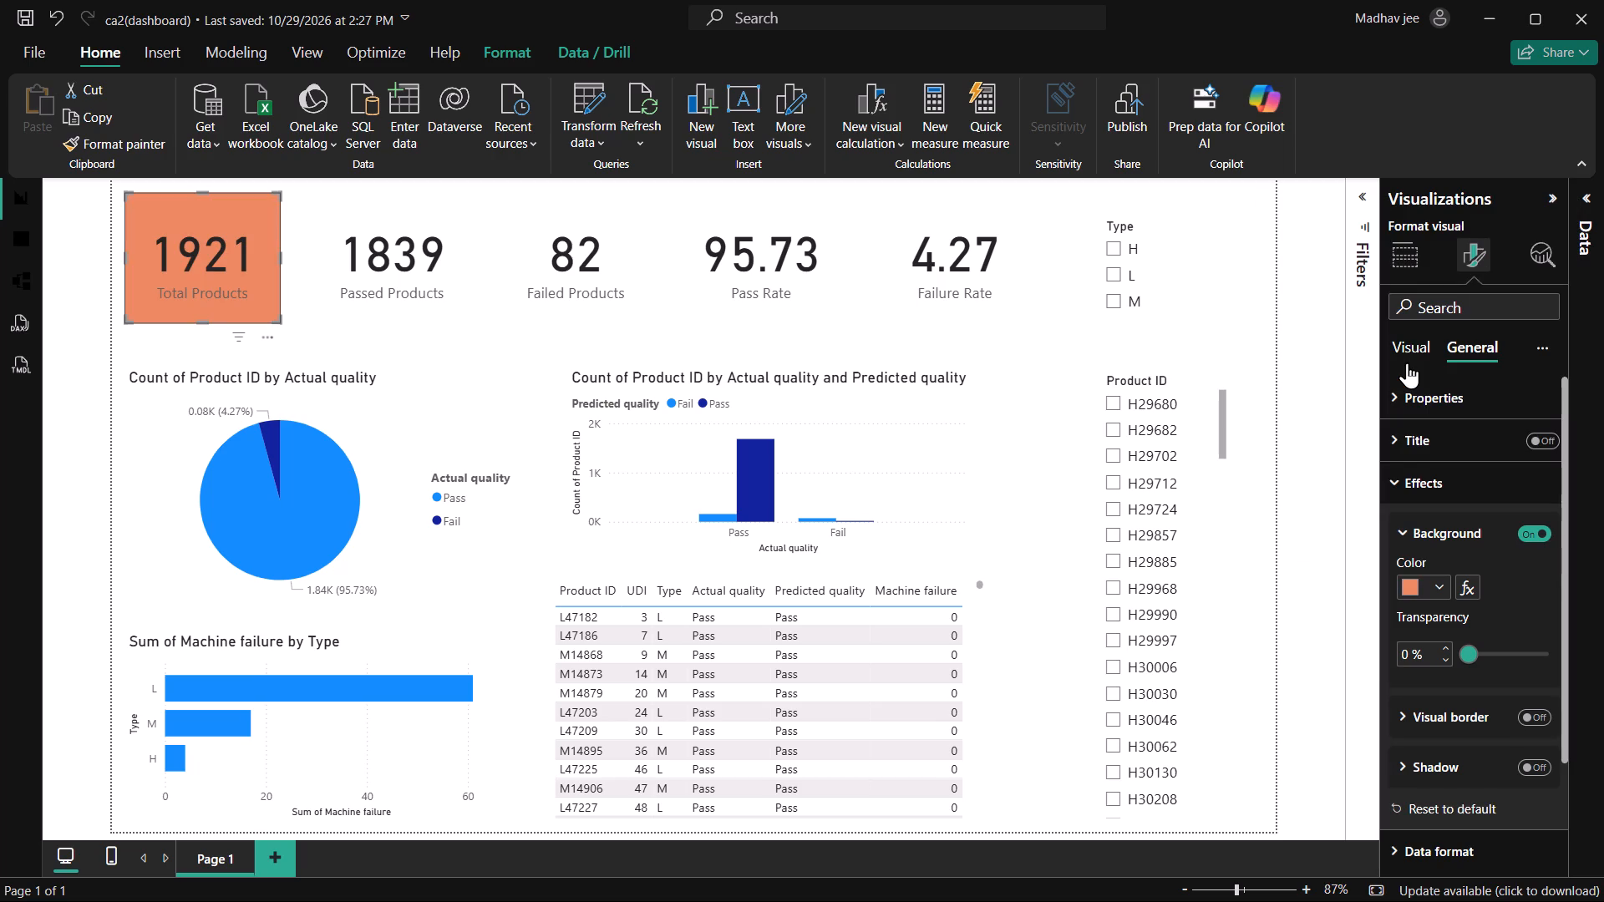
pyautogui.click(1435, 579)
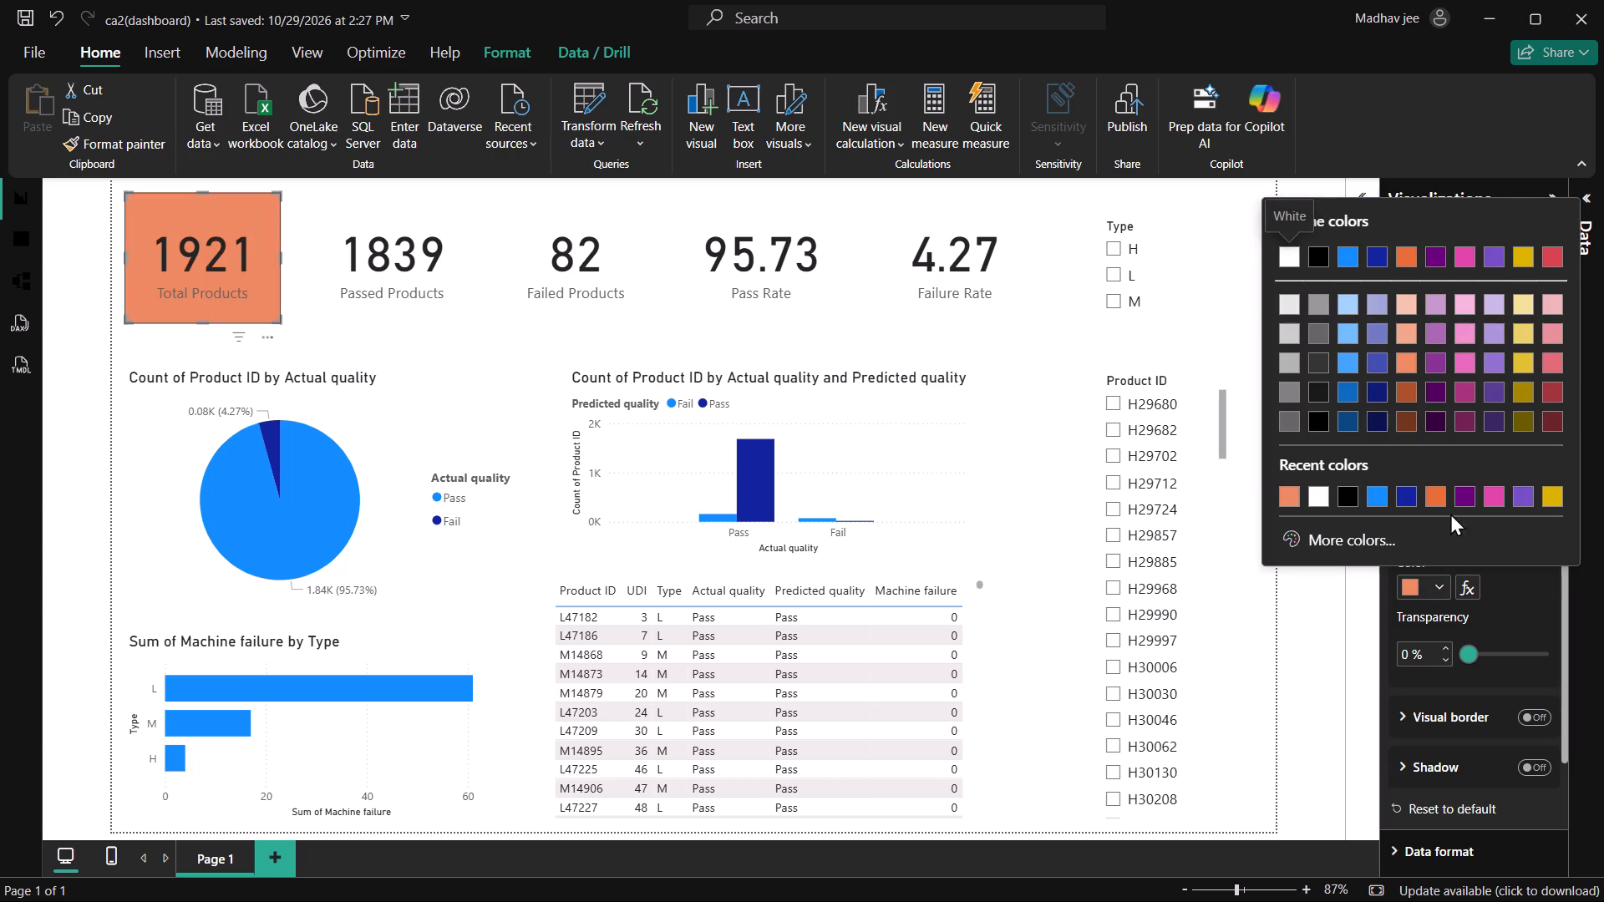
pyautogui.click(1409, 332)
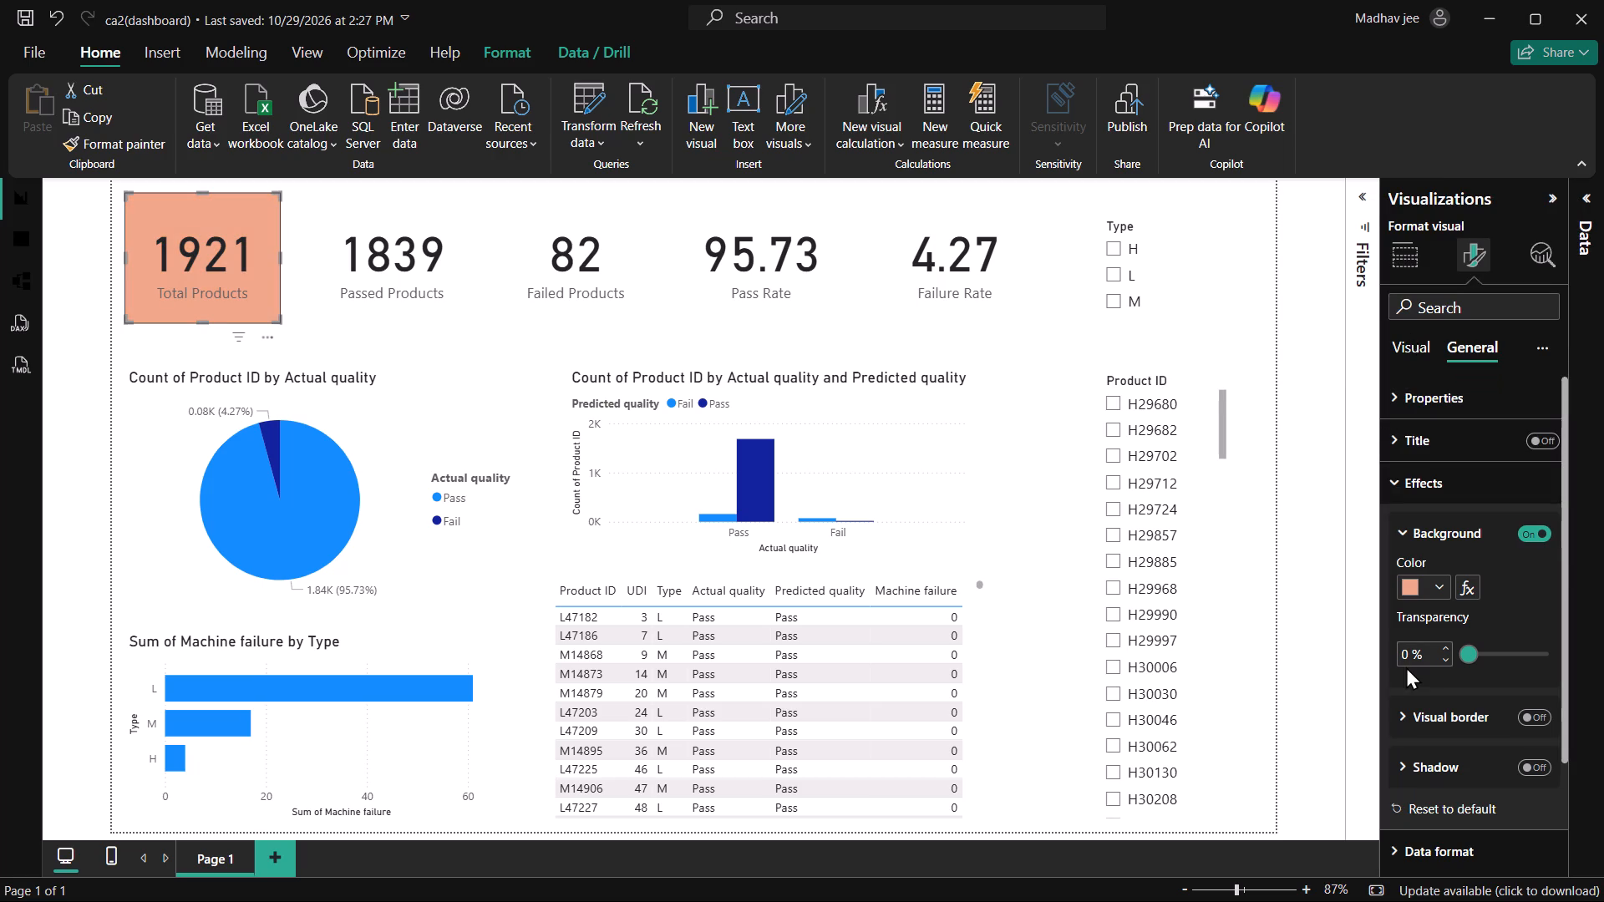
# Switch to Chrome, examine the Overview page of the Manufacturing Quality Analytics app for its colour styling, and return to Power BI.
pyautogui.click(929, 879)
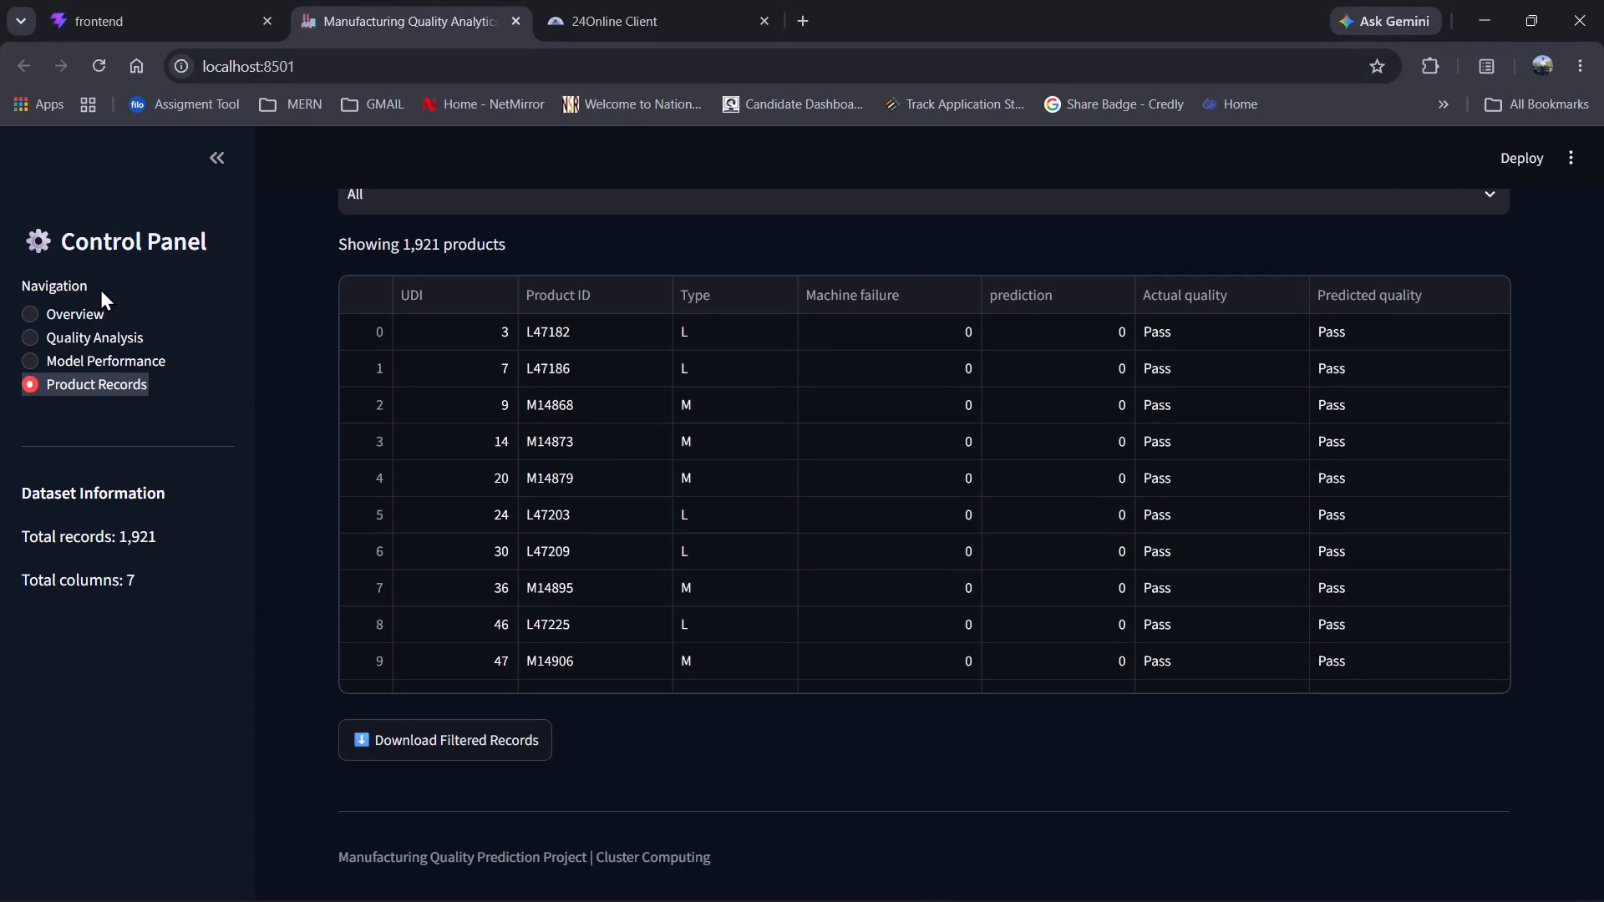
pyautogui.click(85, 321)
pyautogui.scroll(5, 236, 383)
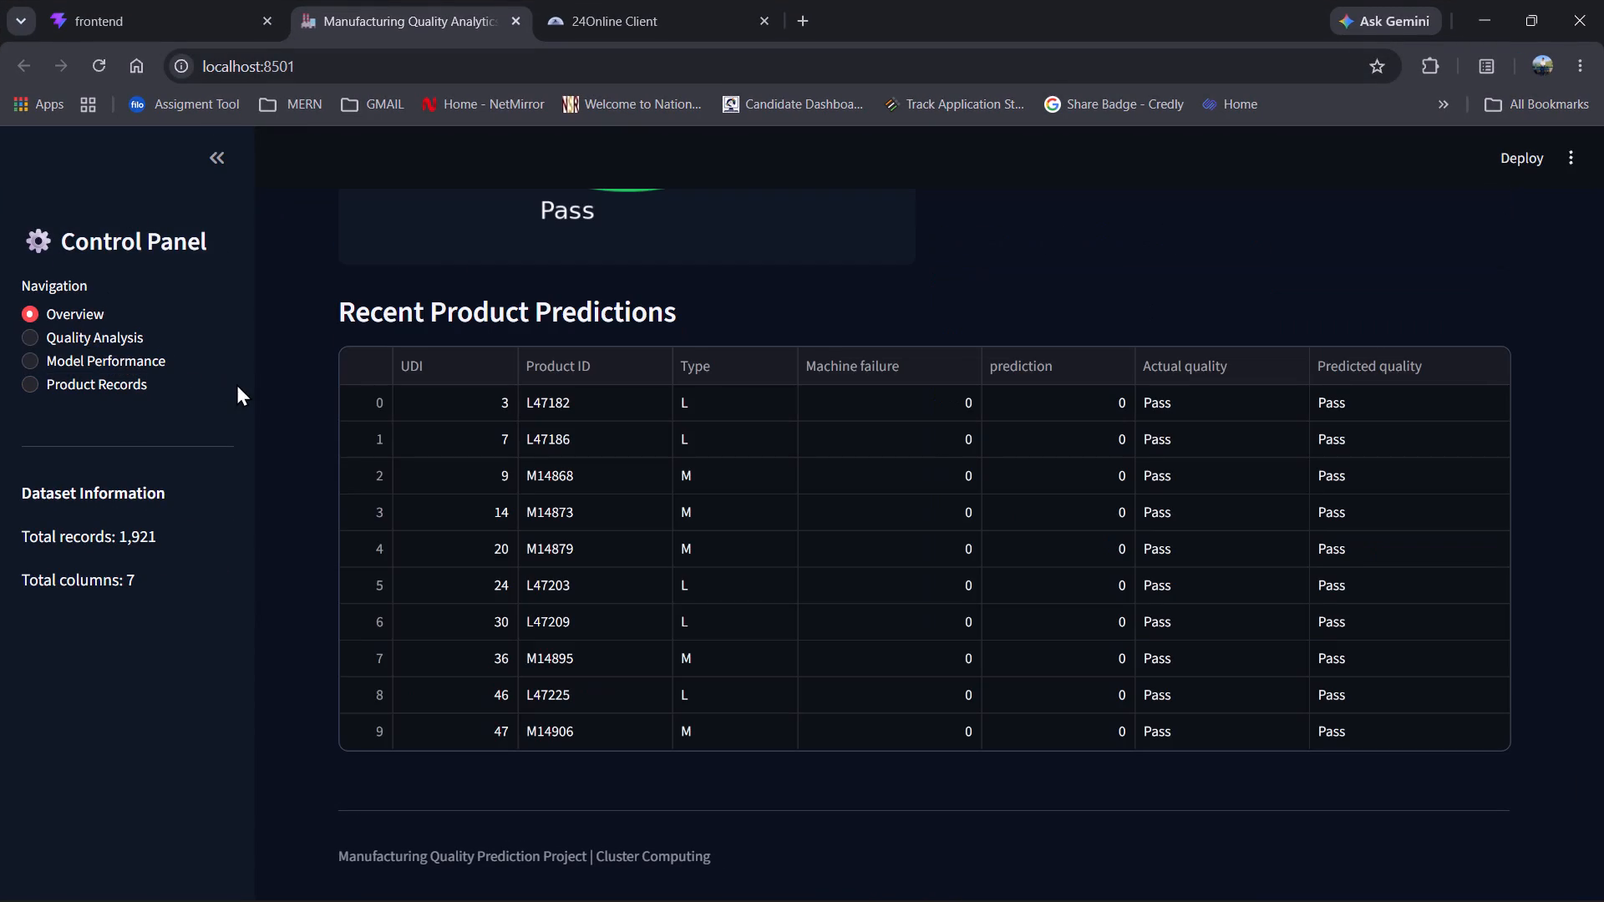
pyautogui.scroll(2, 236, 383)
pyautogui.scroll(4, 712, 532)
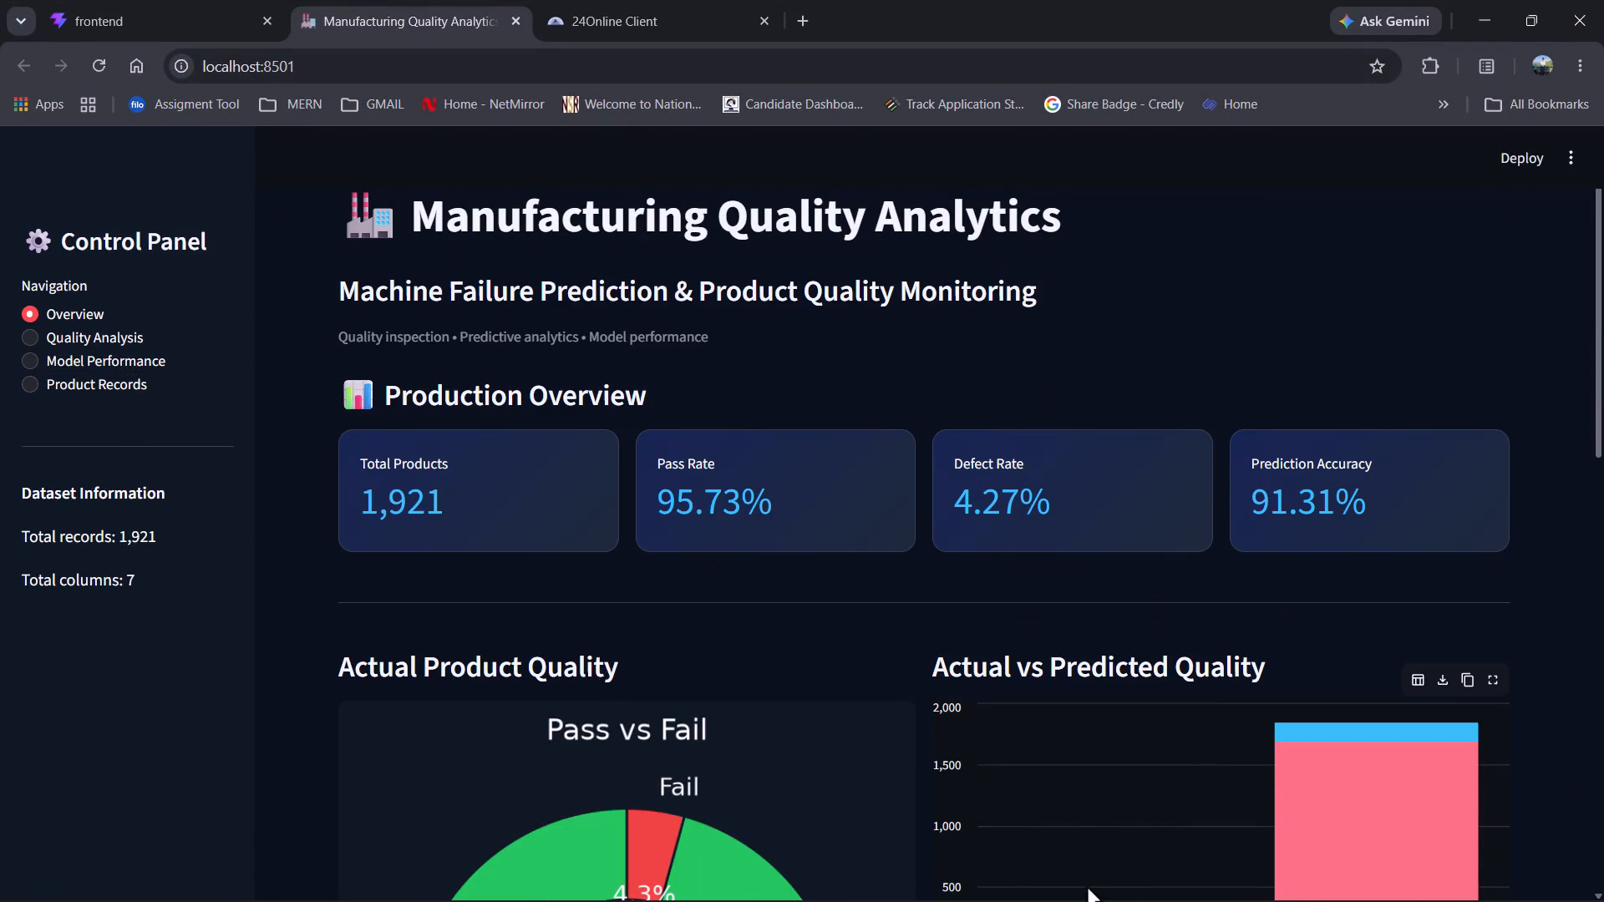
pyautogui.hotkey('alt', 'Tab')
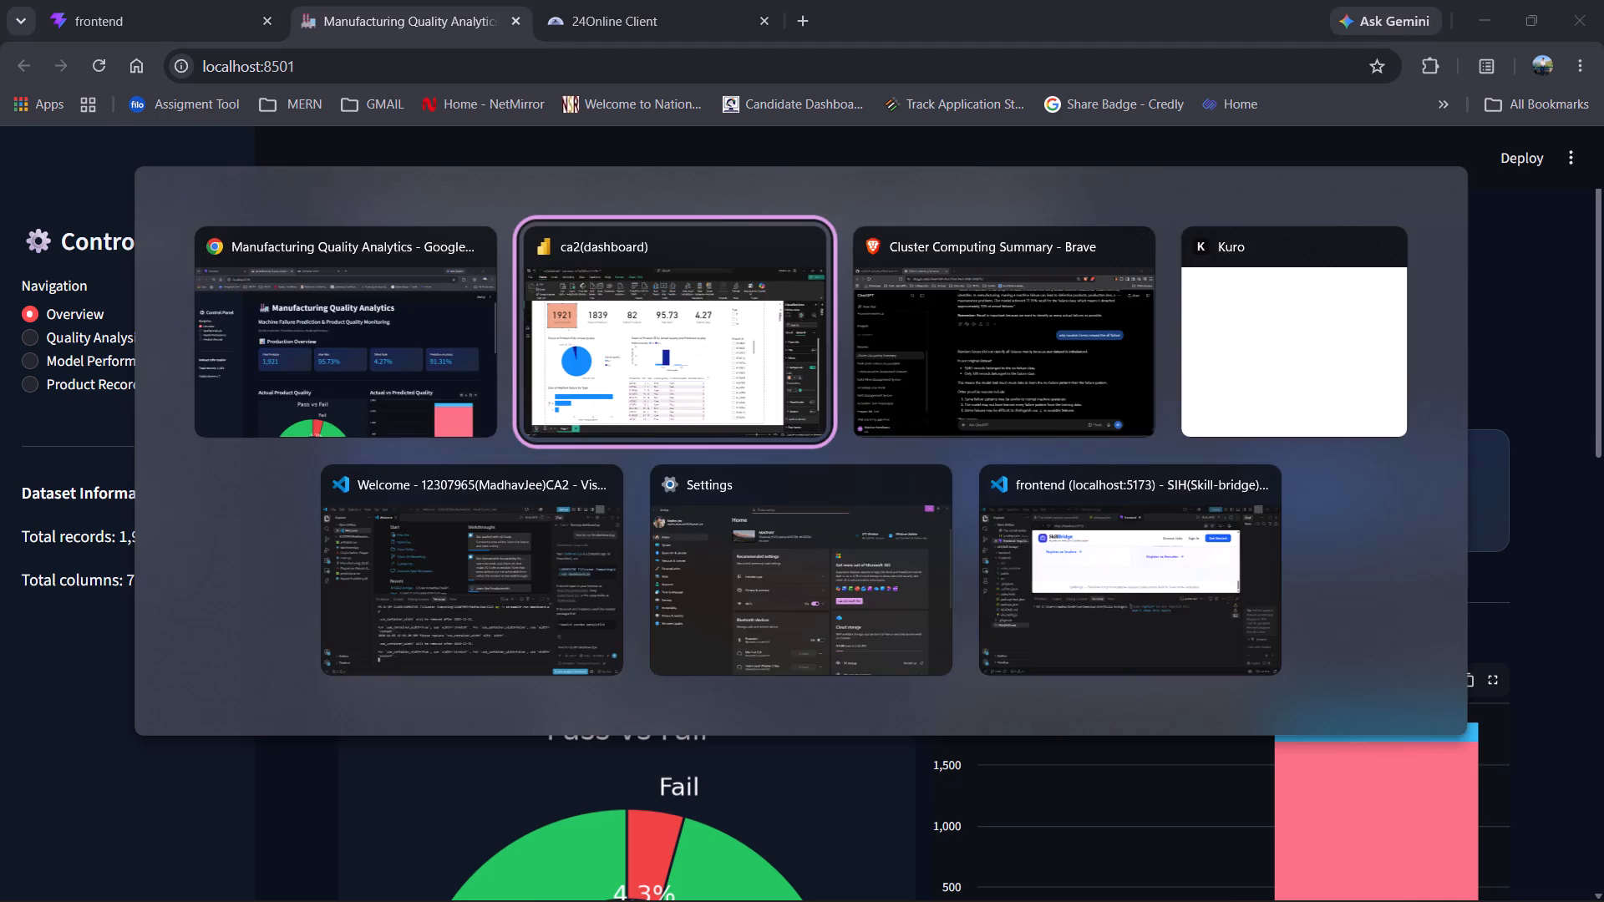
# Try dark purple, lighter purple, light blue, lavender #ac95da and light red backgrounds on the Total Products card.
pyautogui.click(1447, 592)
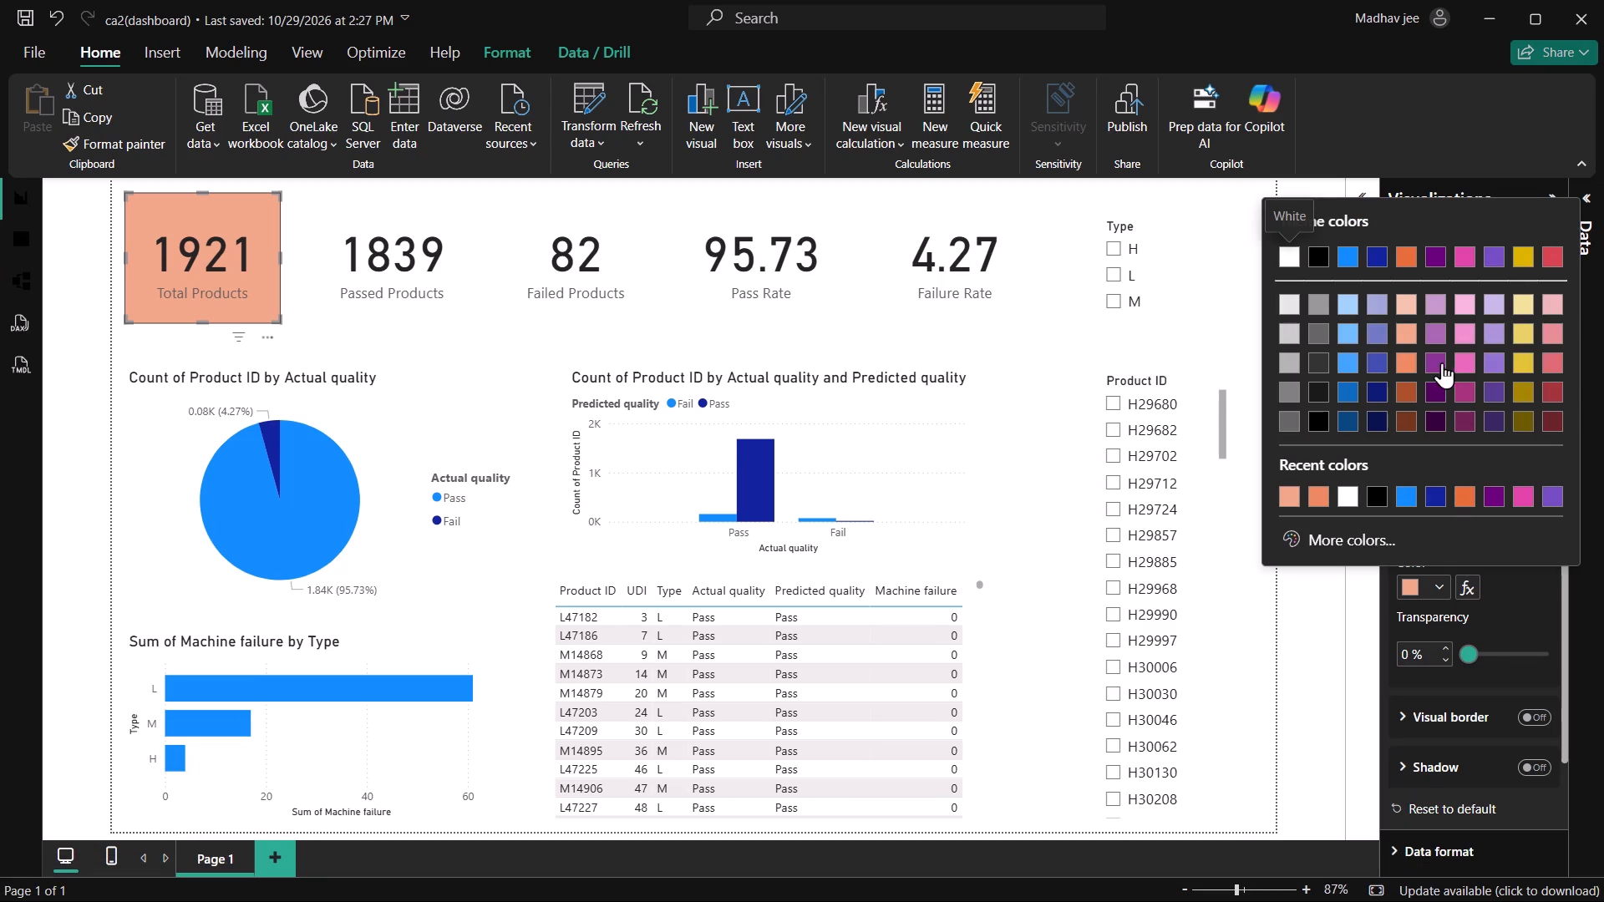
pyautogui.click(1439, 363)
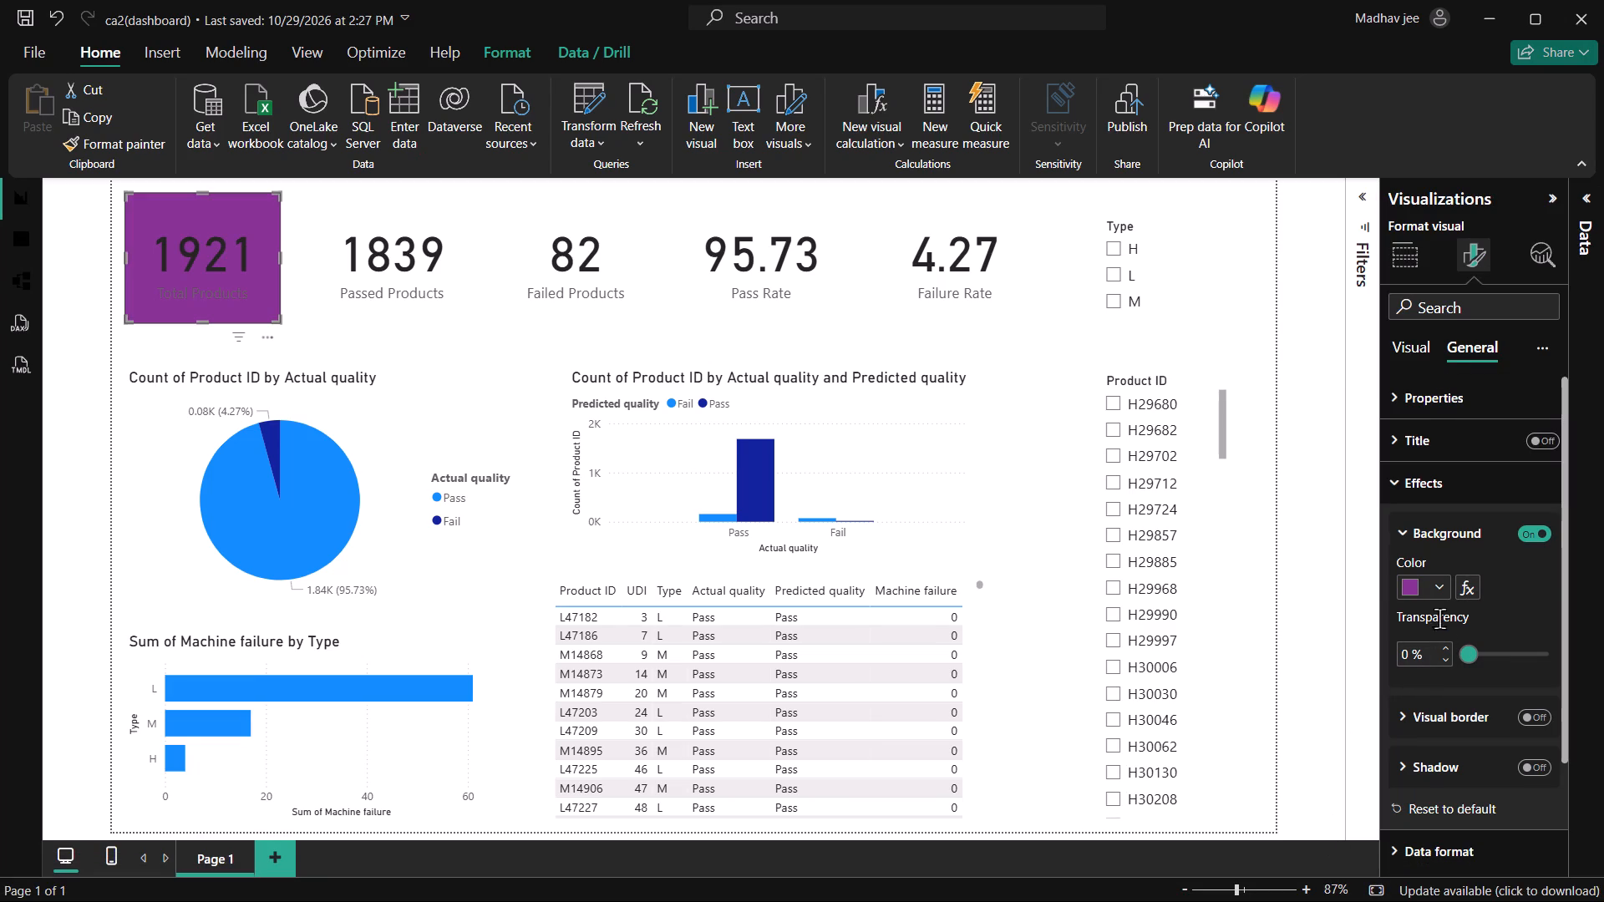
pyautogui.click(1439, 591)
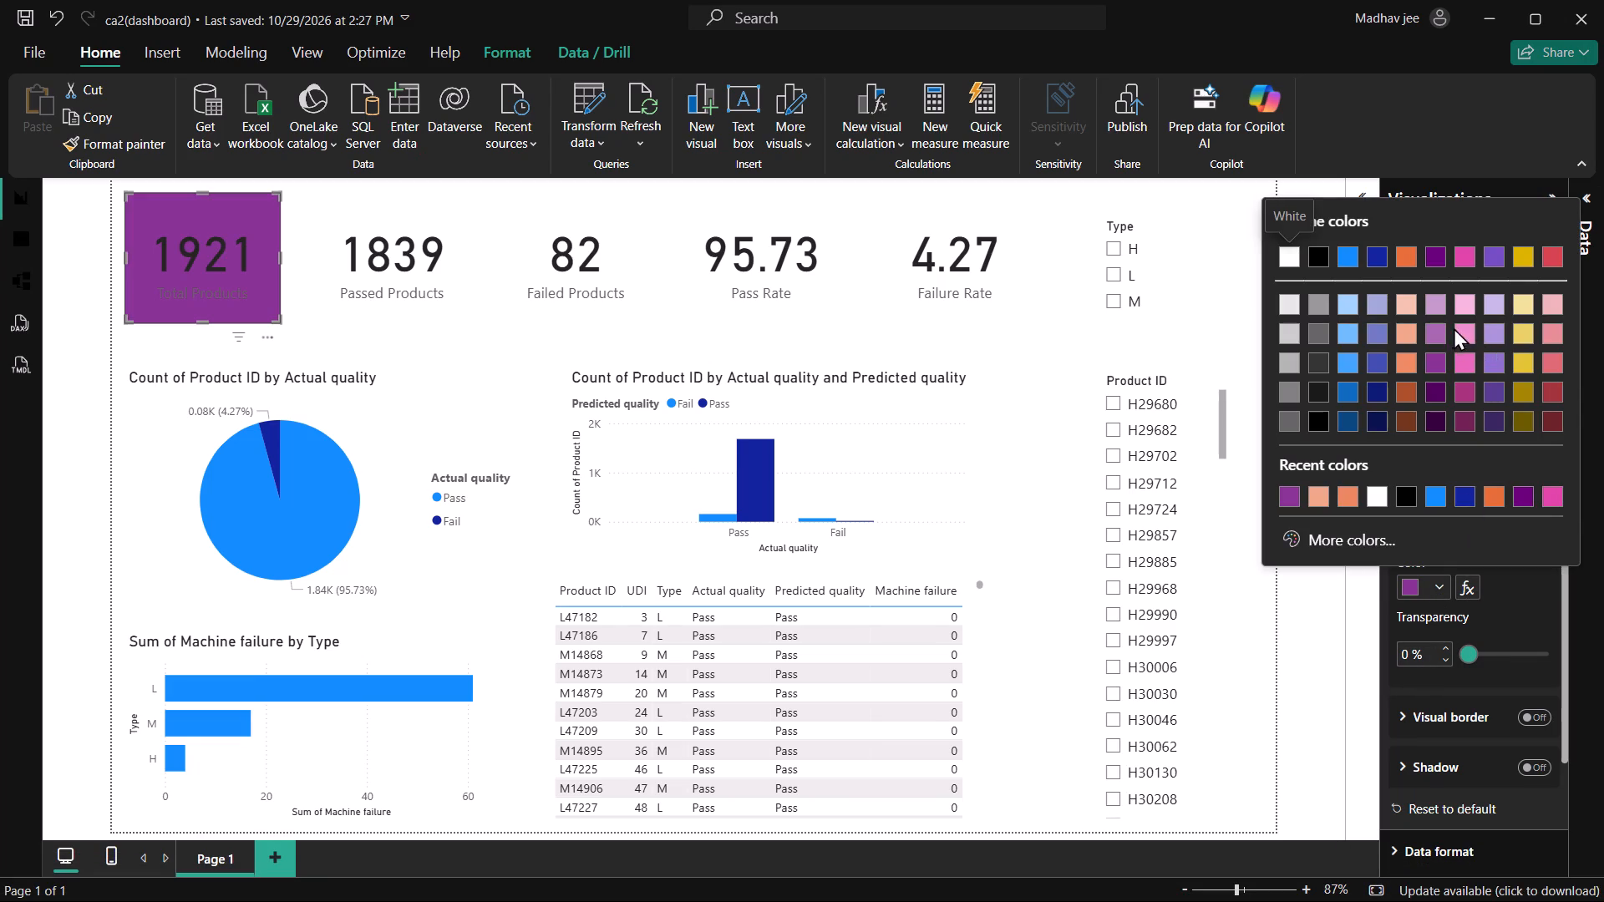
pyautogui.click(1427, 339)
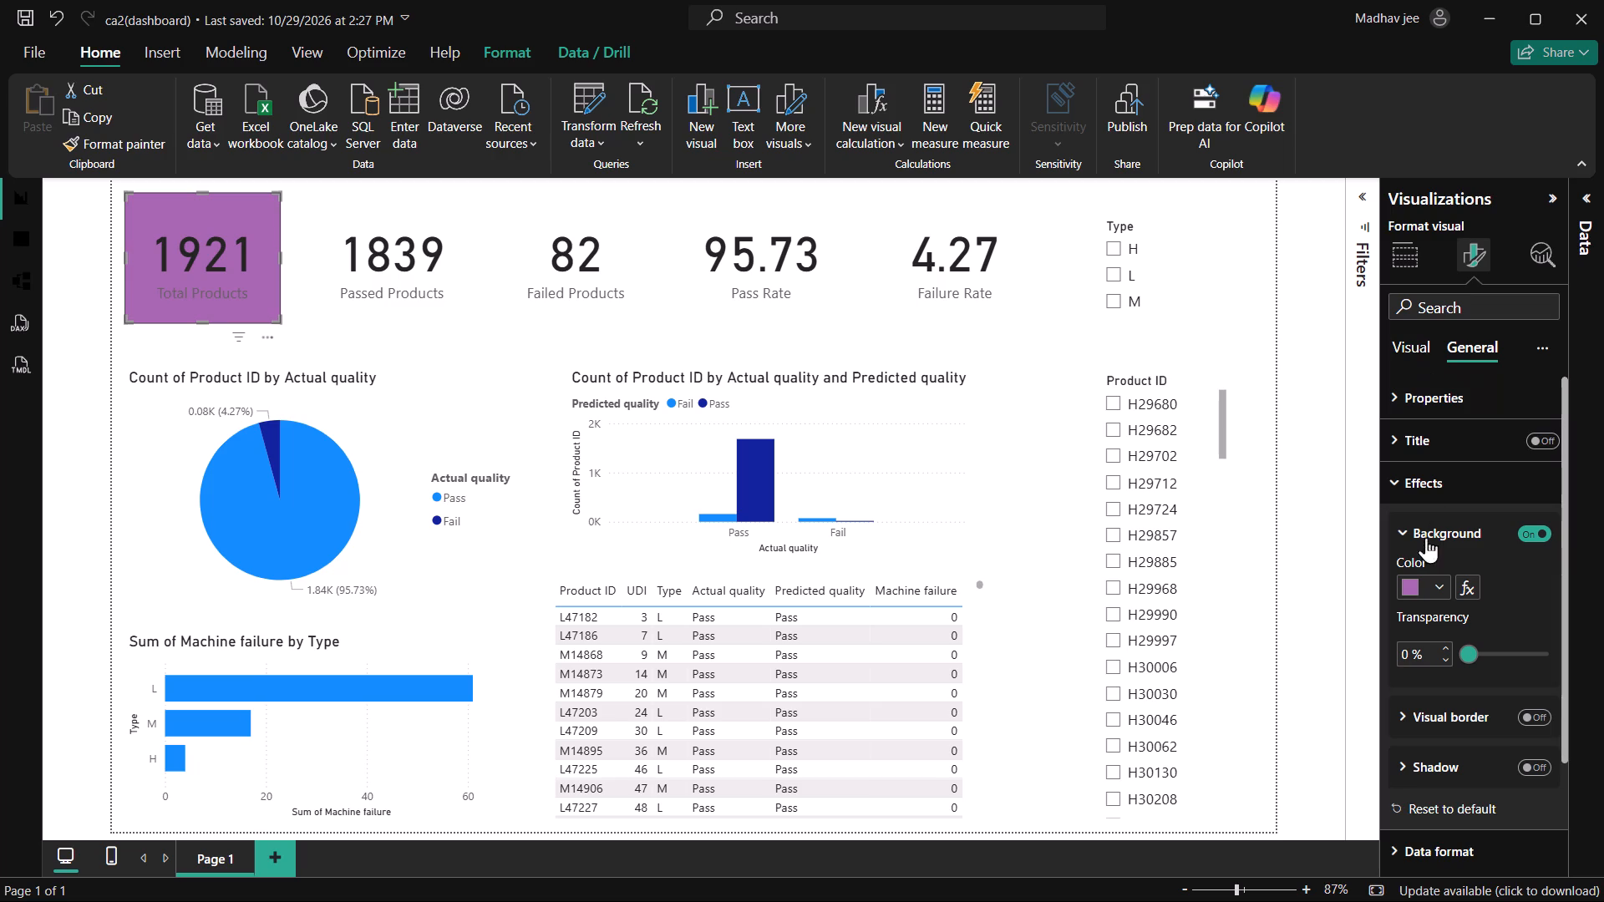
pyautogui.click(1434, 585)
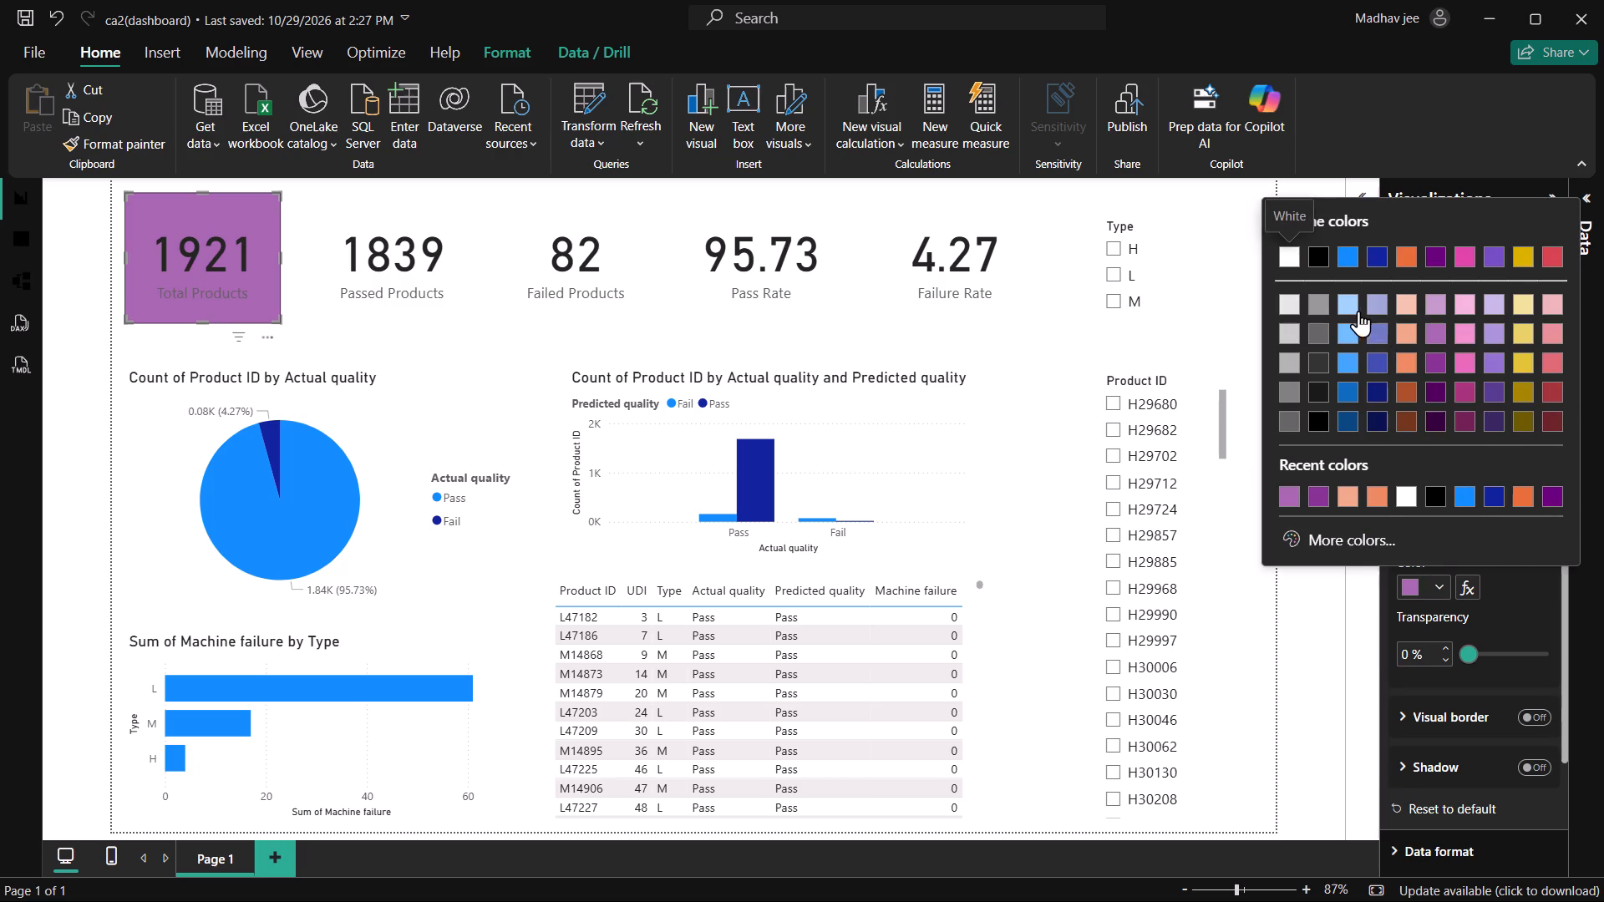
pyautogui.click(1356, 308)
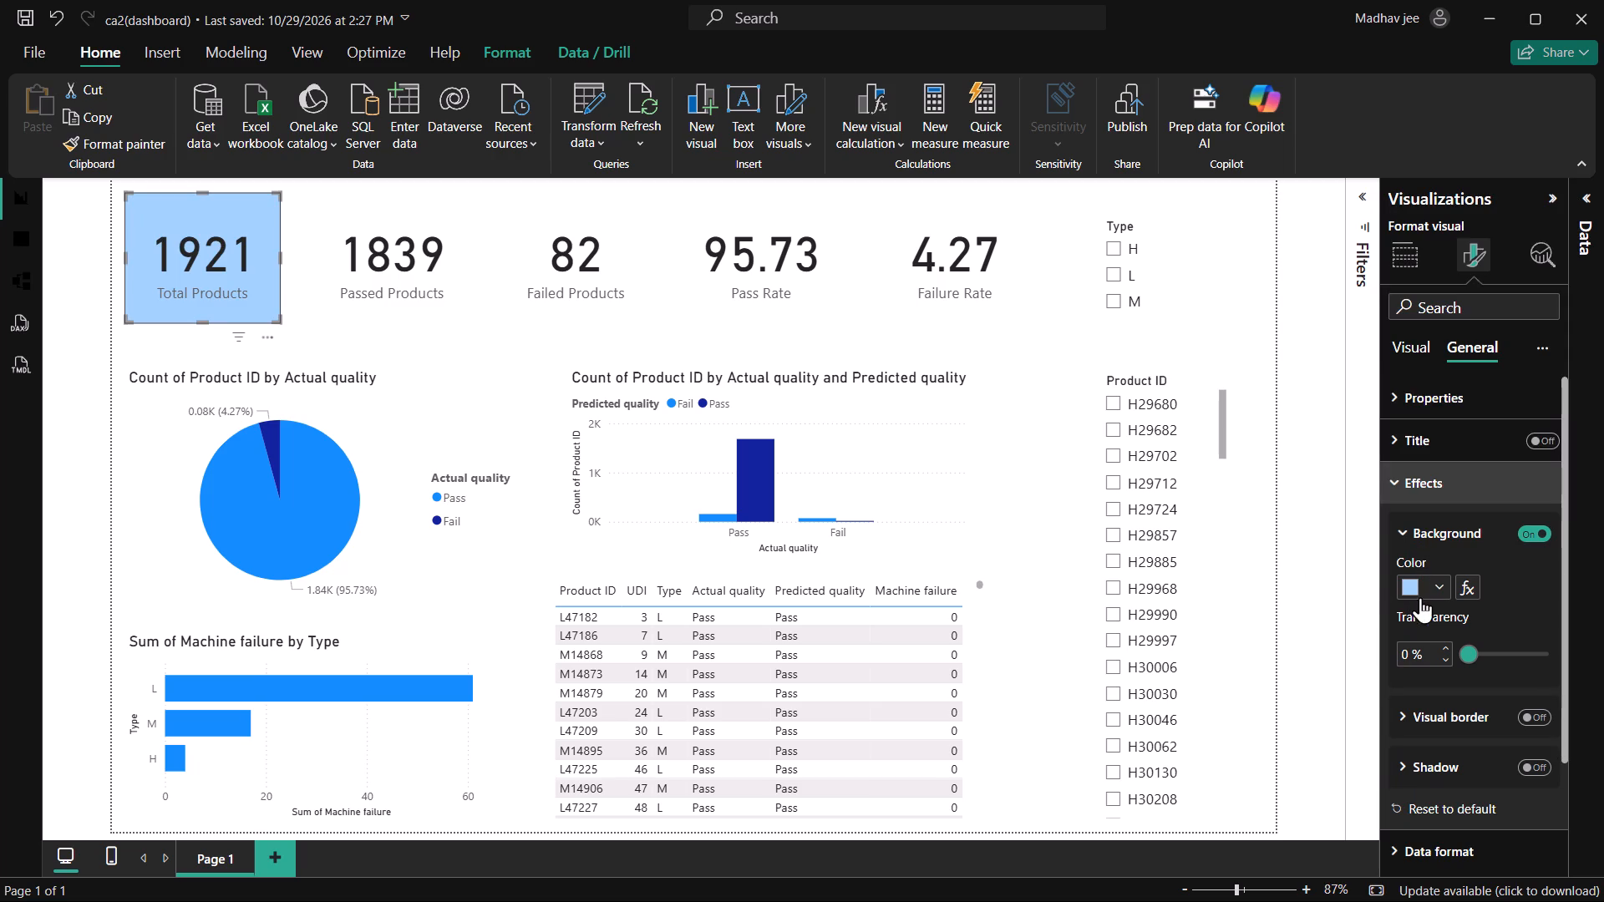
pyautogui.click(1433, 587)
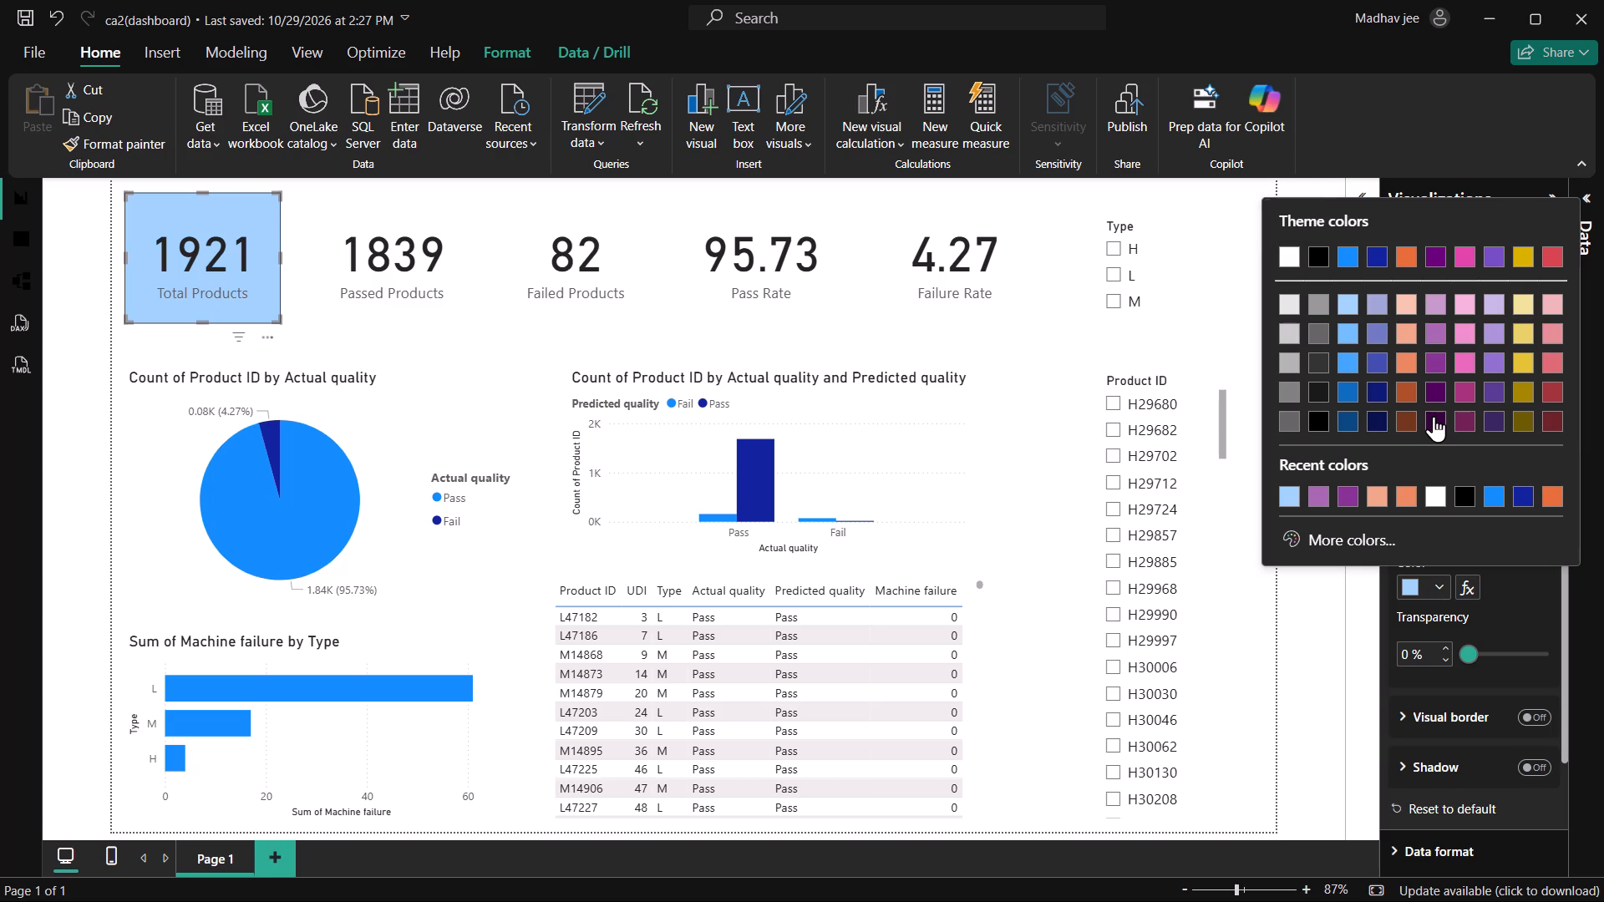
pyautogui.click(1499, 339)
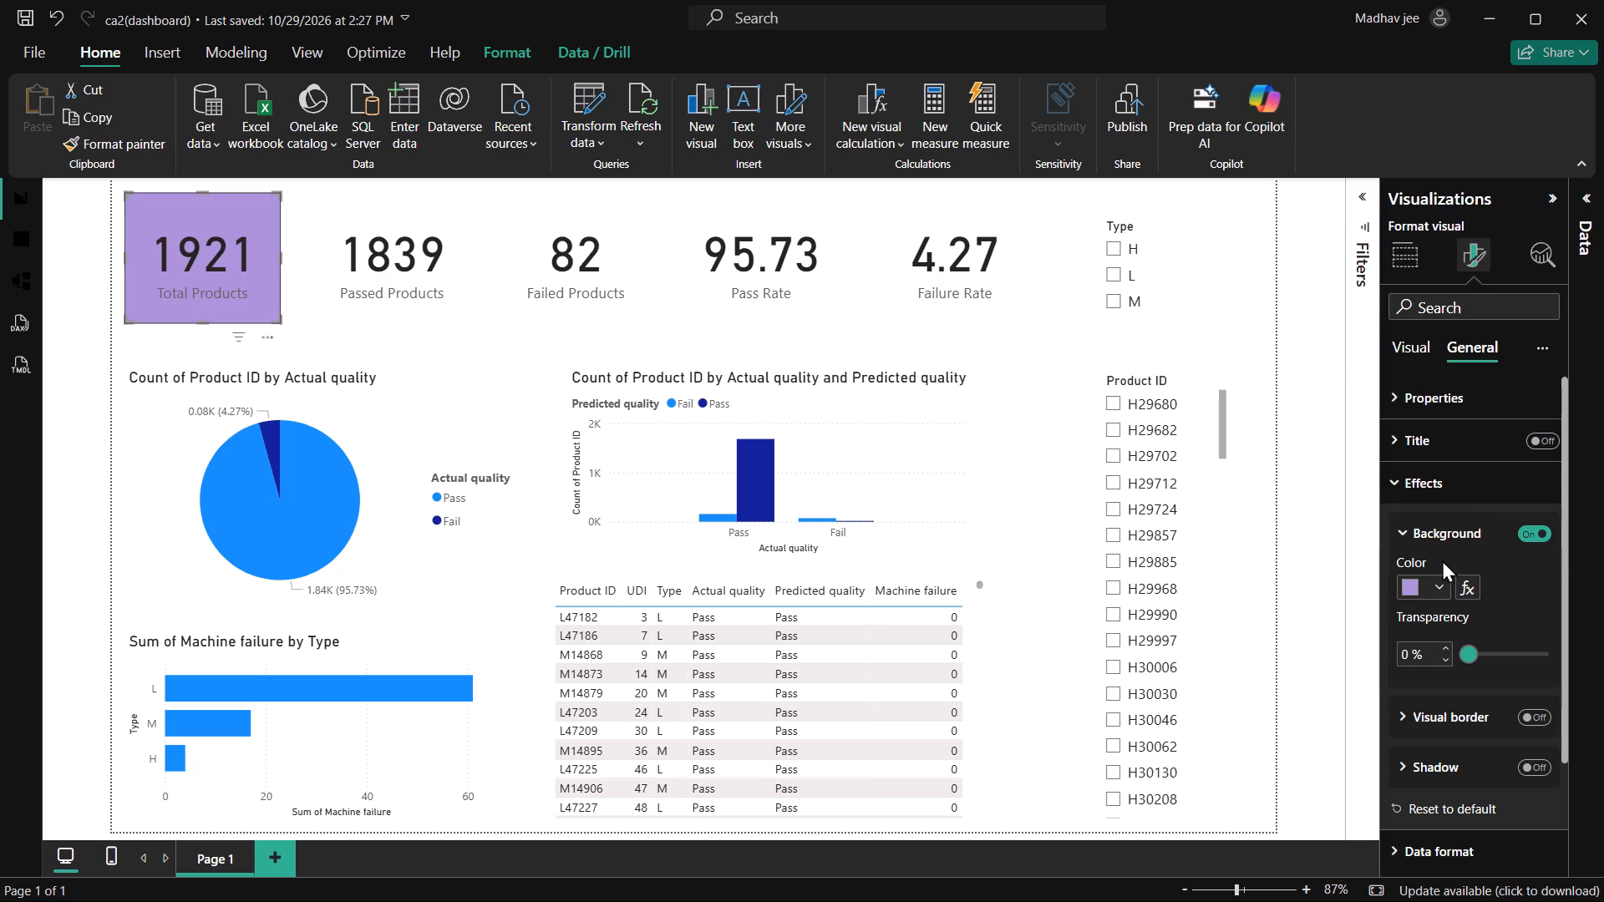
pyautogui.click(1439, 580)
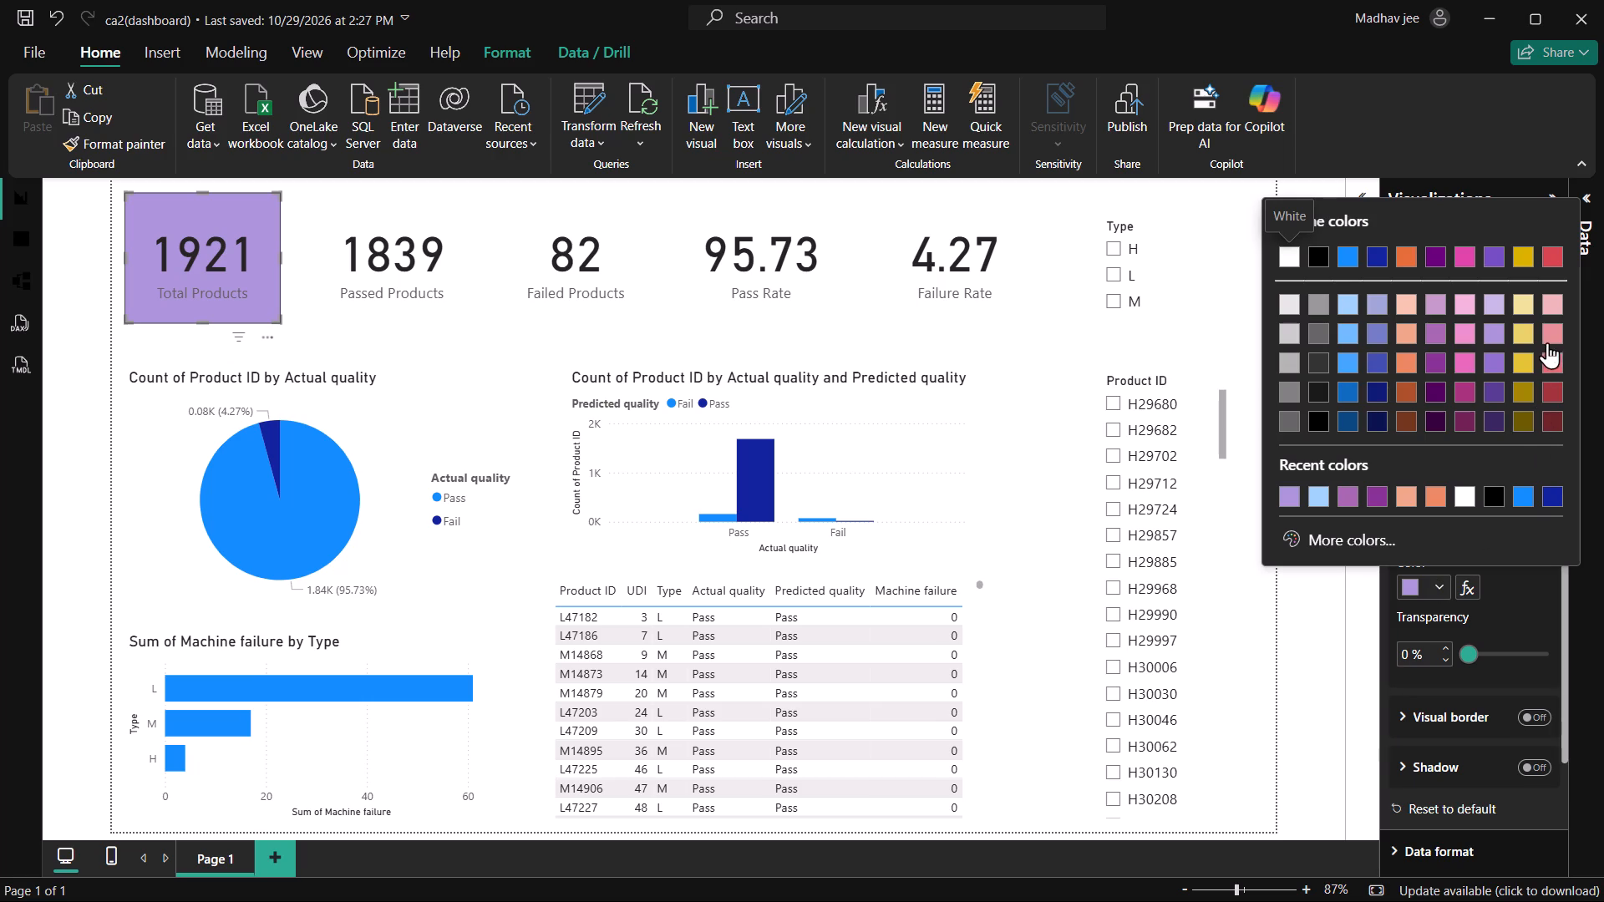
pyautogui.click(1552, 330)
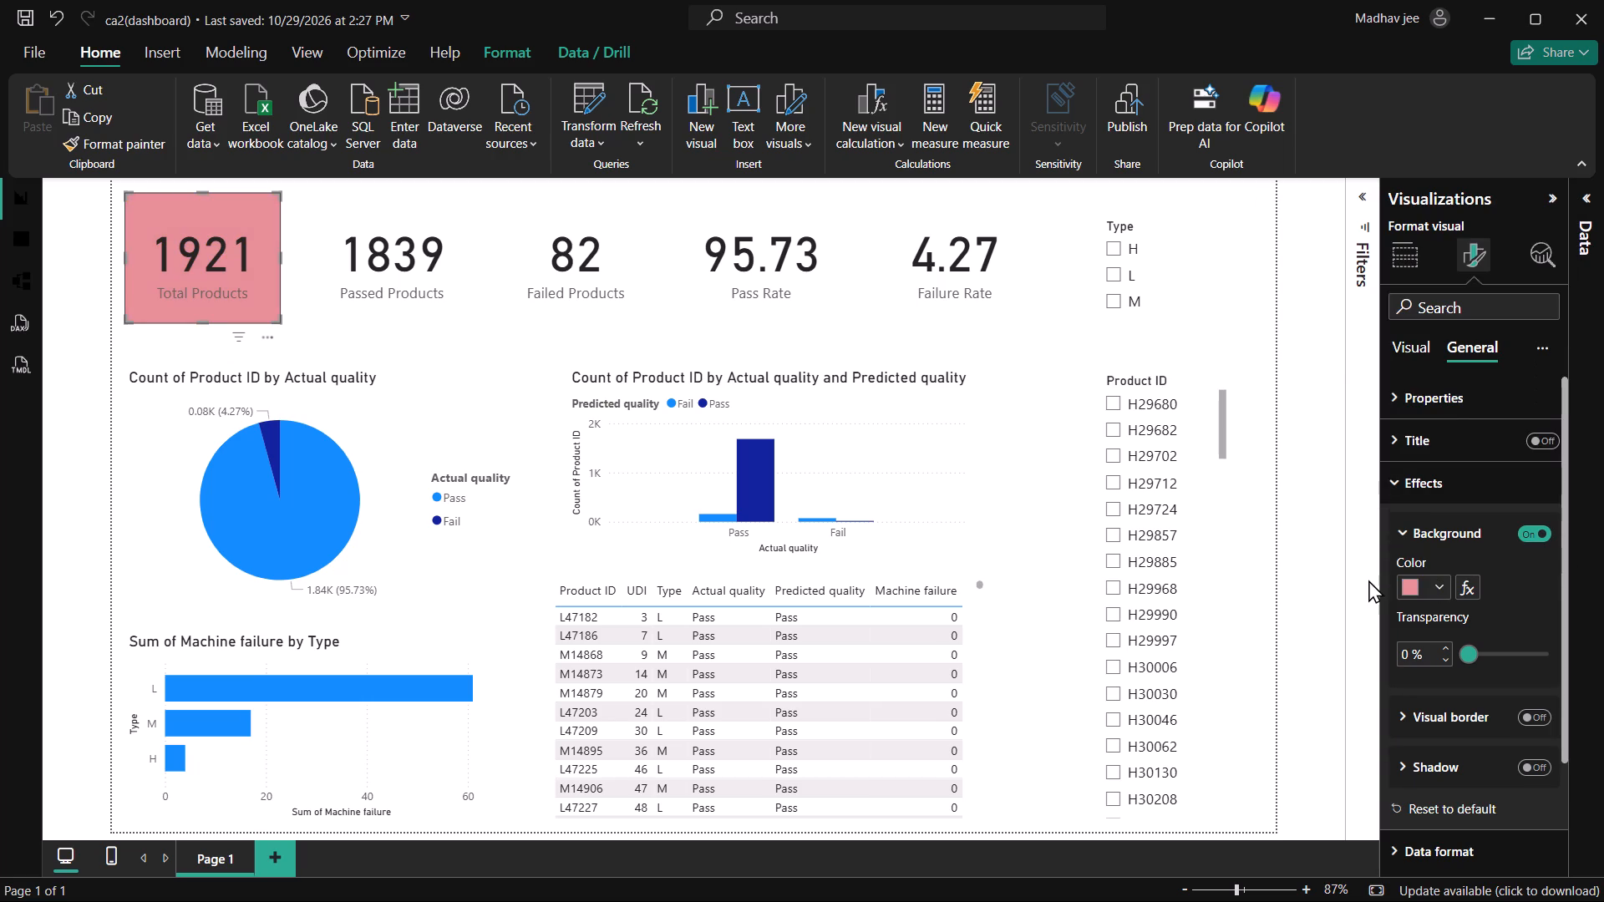
# Set the Total Products card's background to the medium-light orchid purple theme shade.
pyautogui.click(1435, 585)
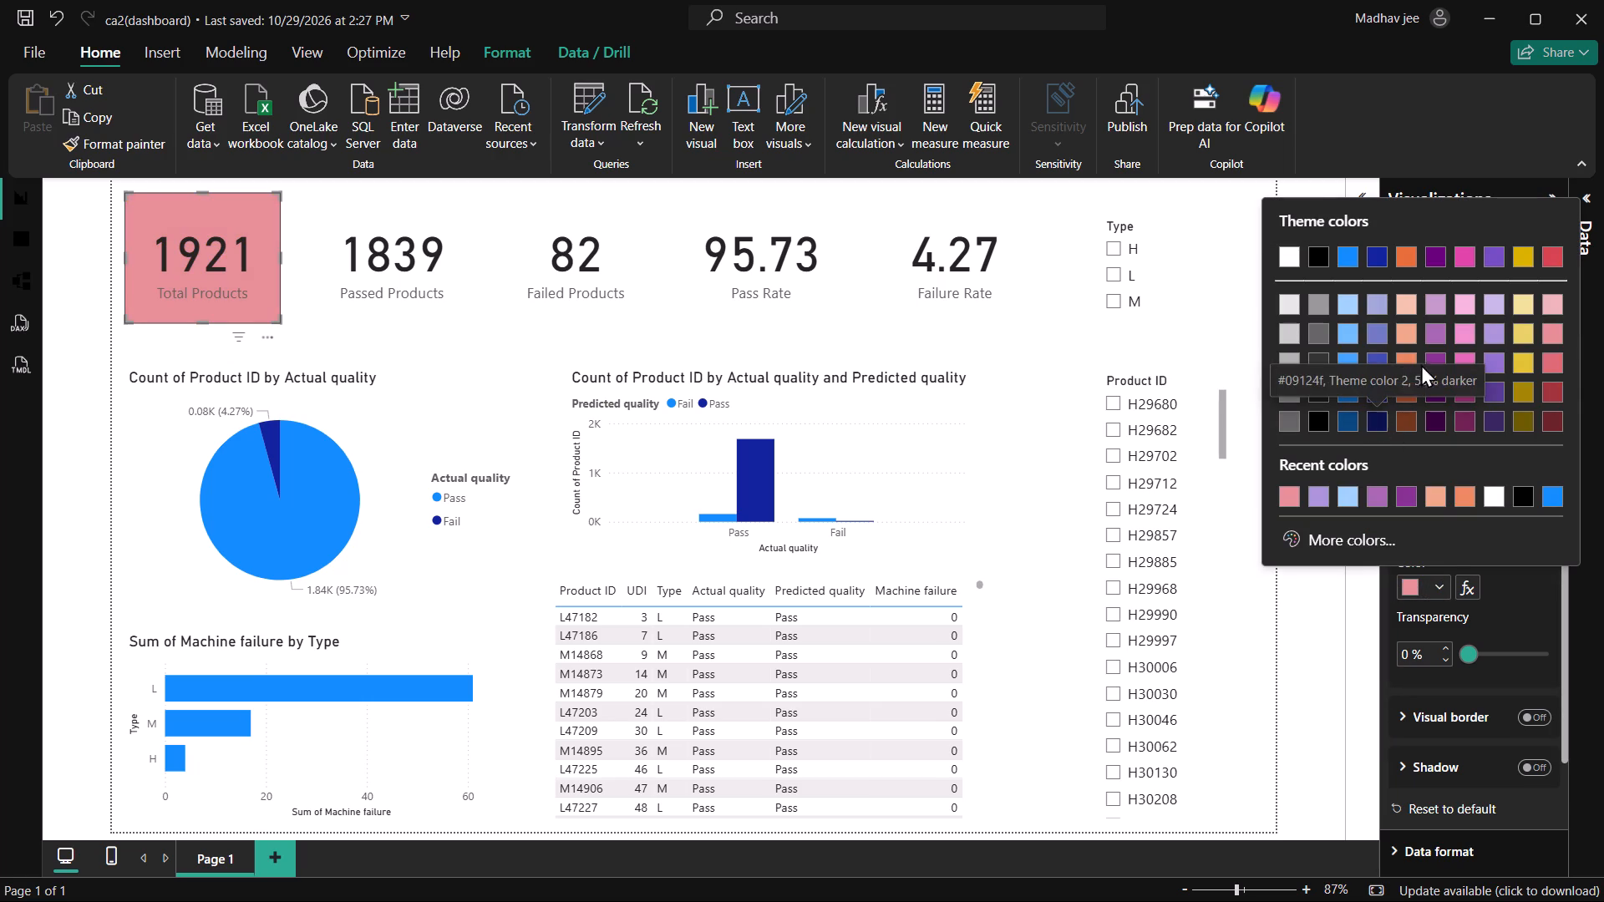
pyautogui.click(1437, 335)
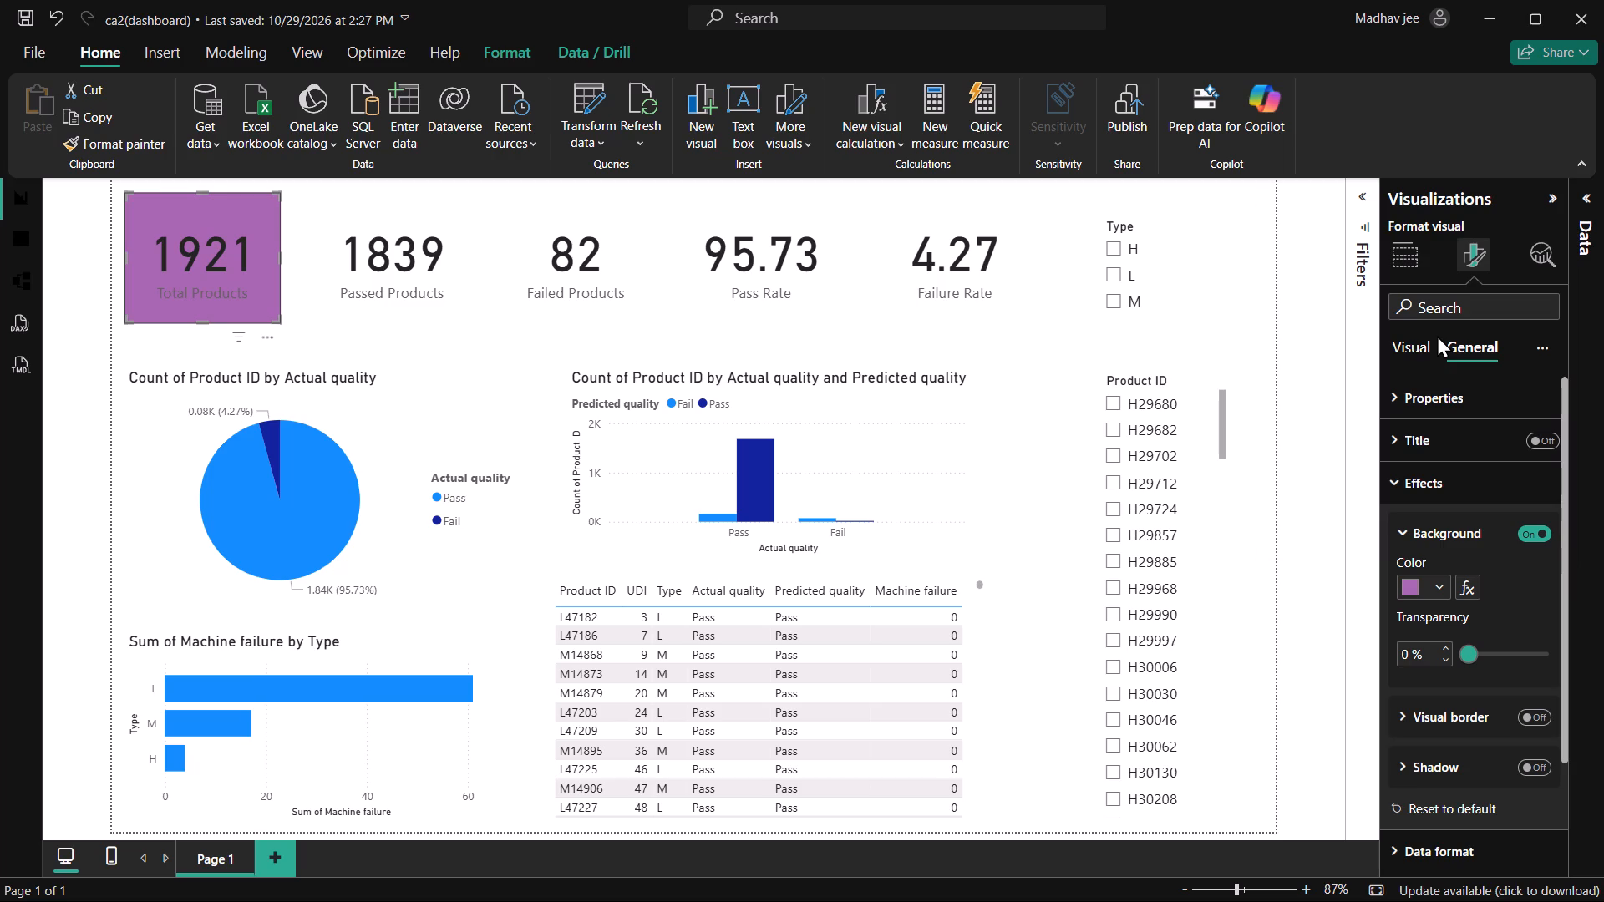
# Apply the same recently used orchid purple background to the Passed Products card.
pyautogui.click(459, 290)
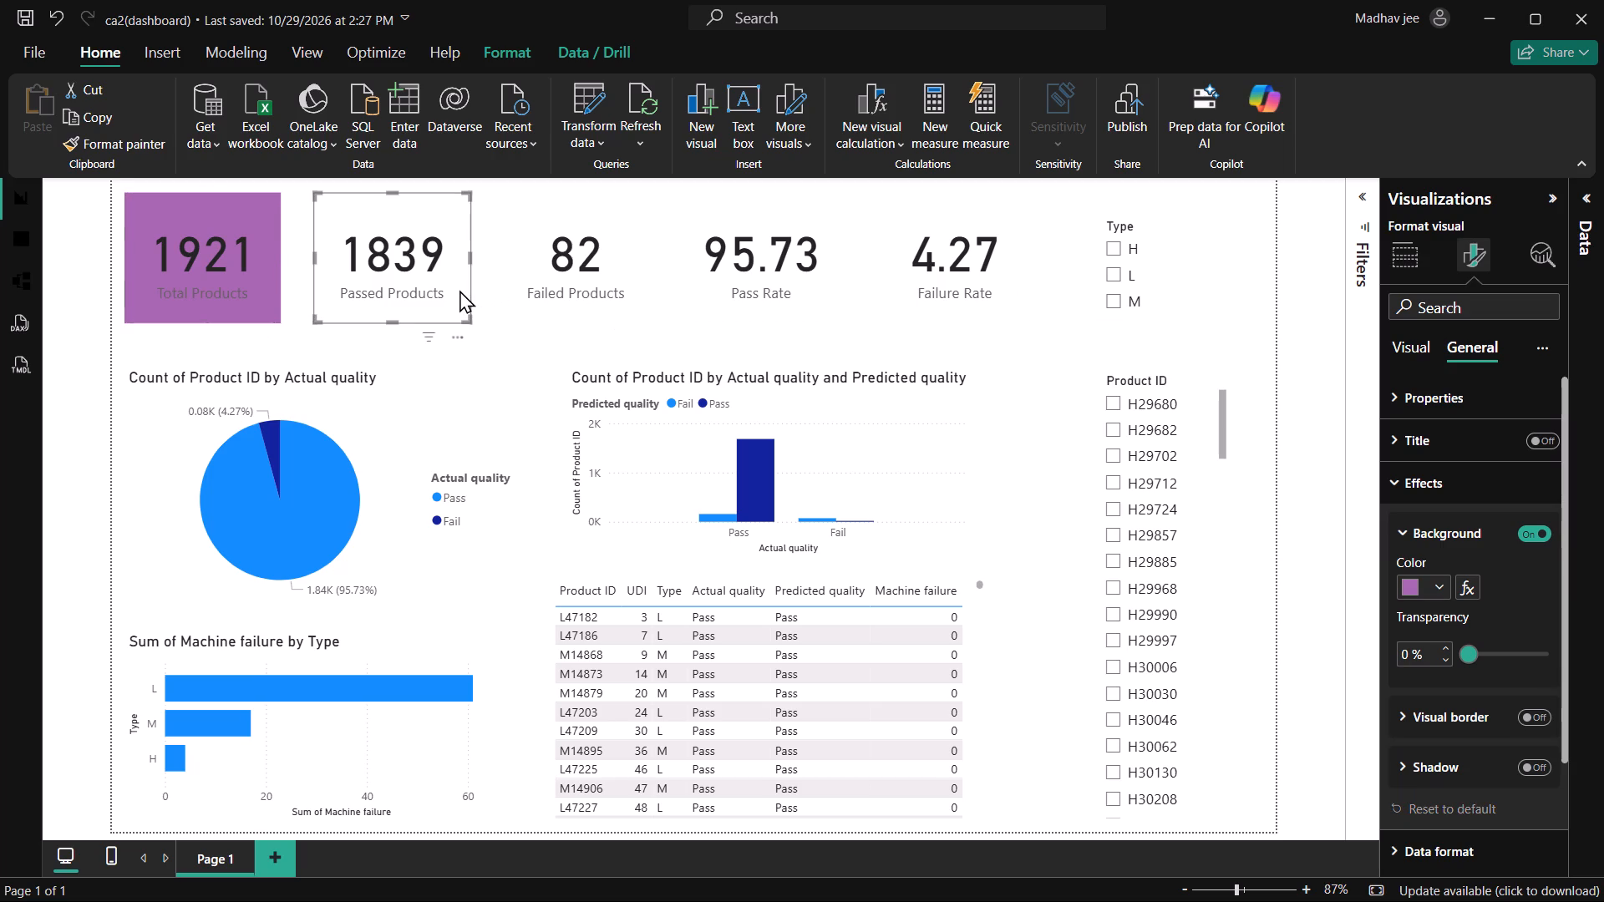
pyautogui.click(1439, 581)
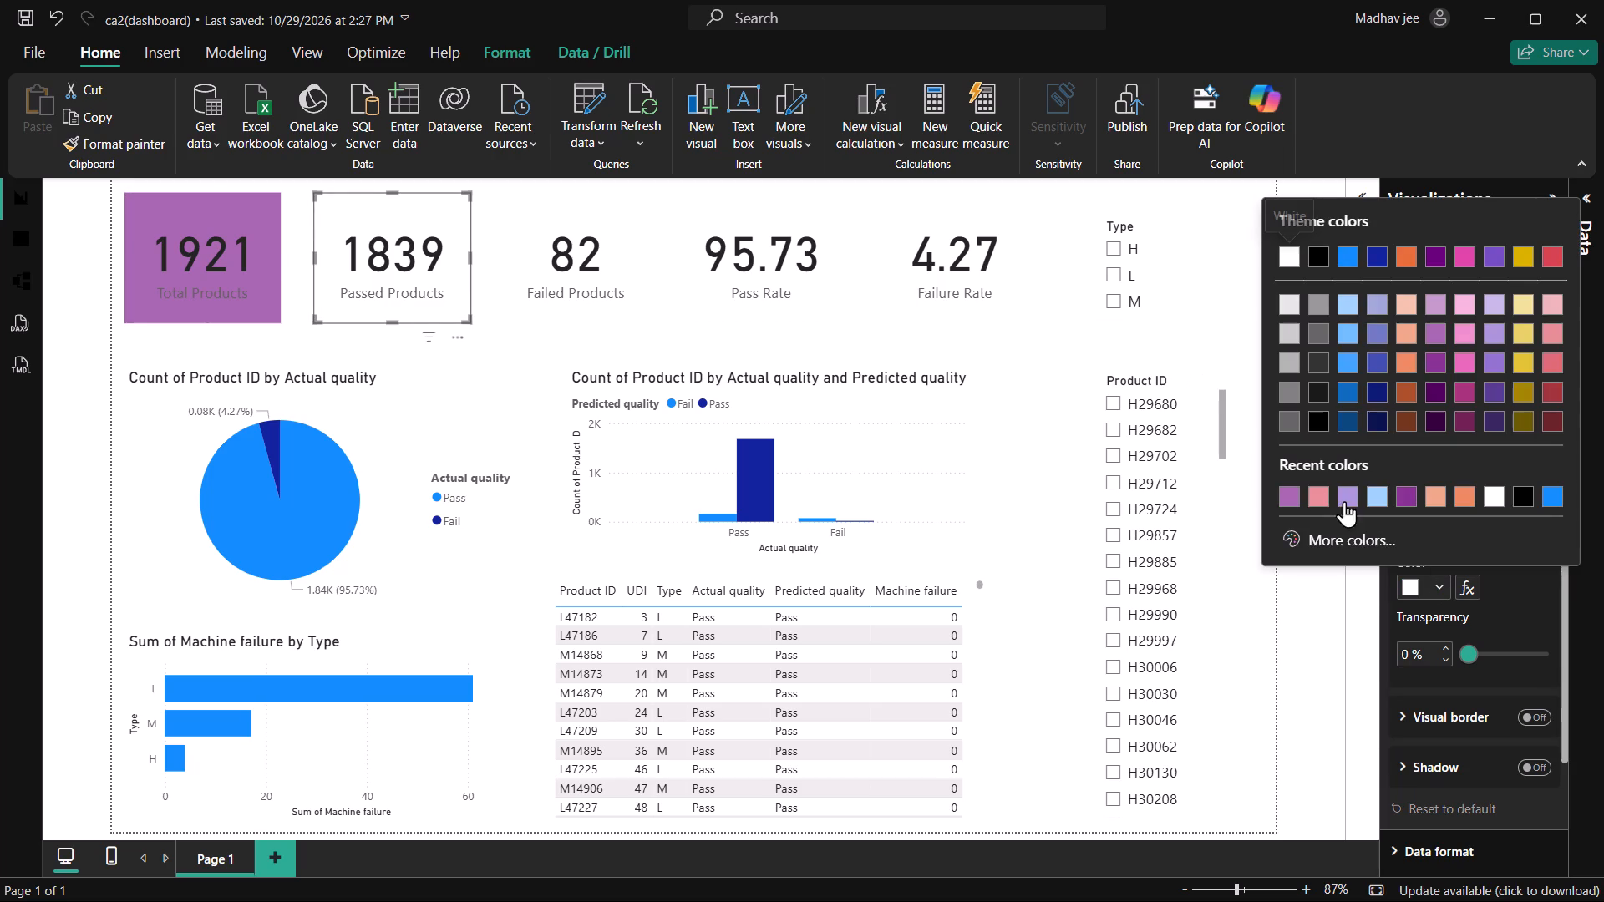
pyautogui.click(1290, 489)
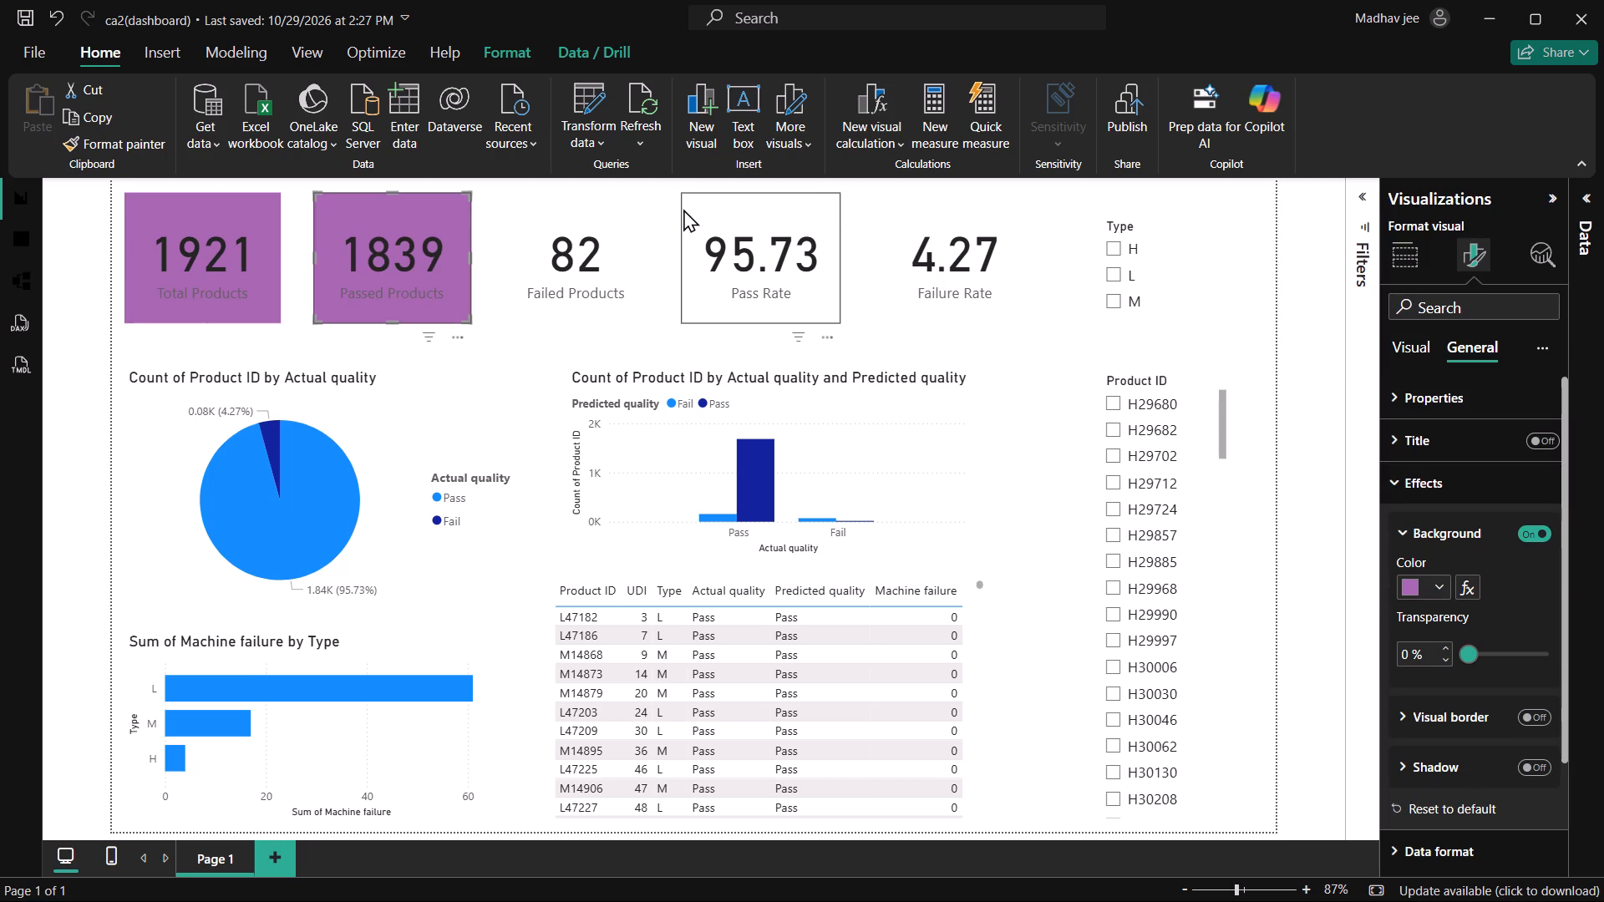
# Apply the same recently used orchid purple background to the Failed Products card.
pyautogui.click(625, 223)
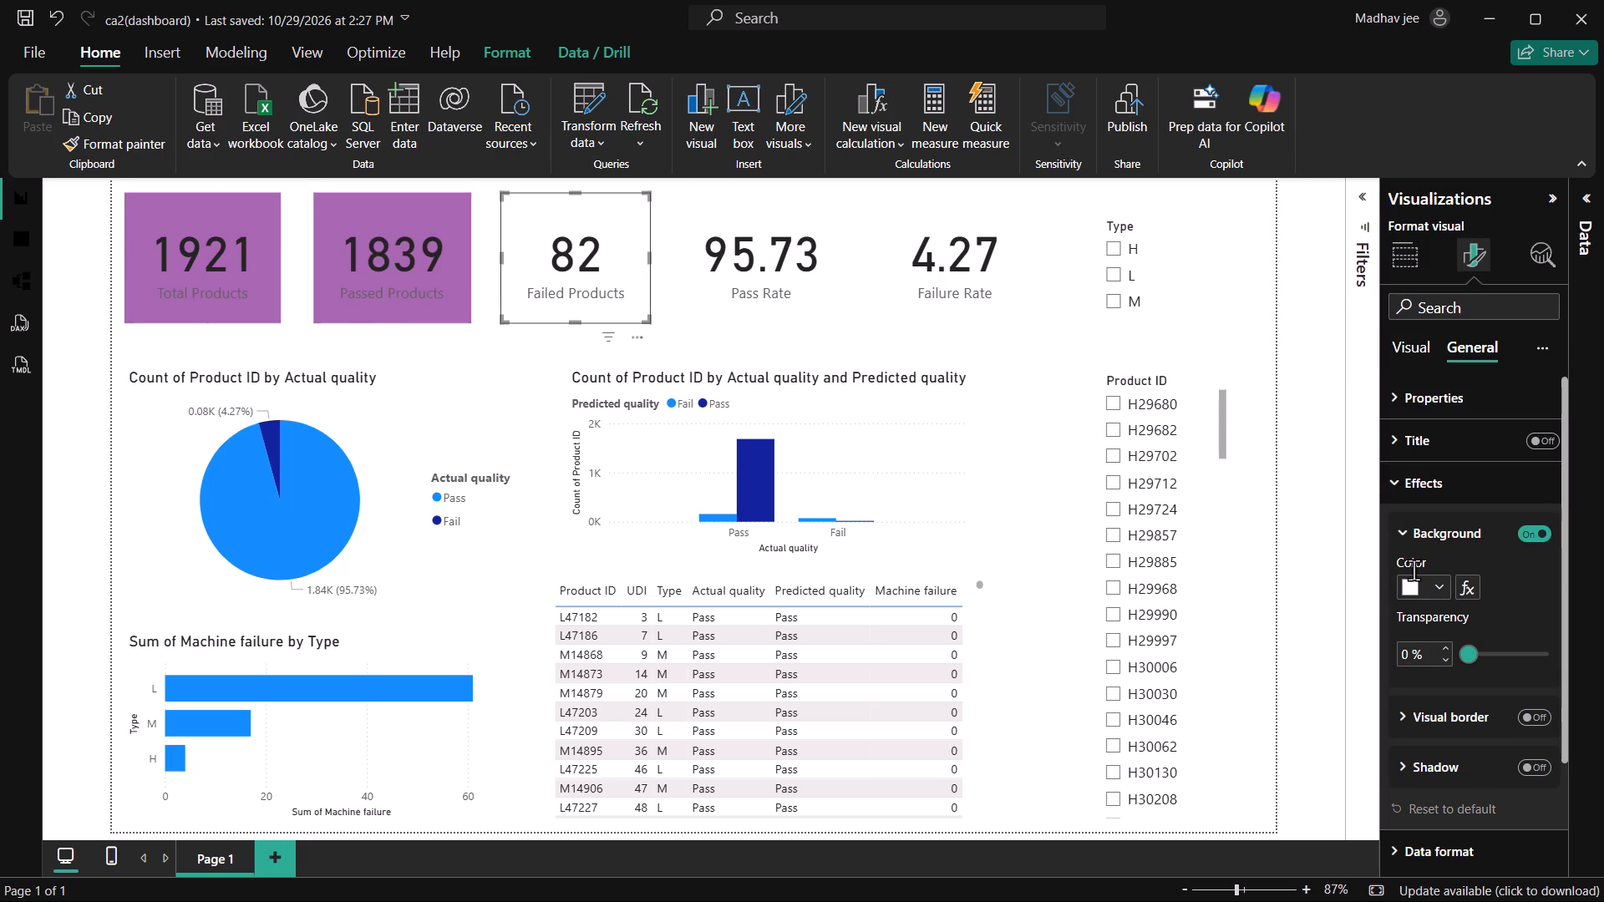
pyautogui.click(1442, 589)
pyautogui.click(1287, 508)
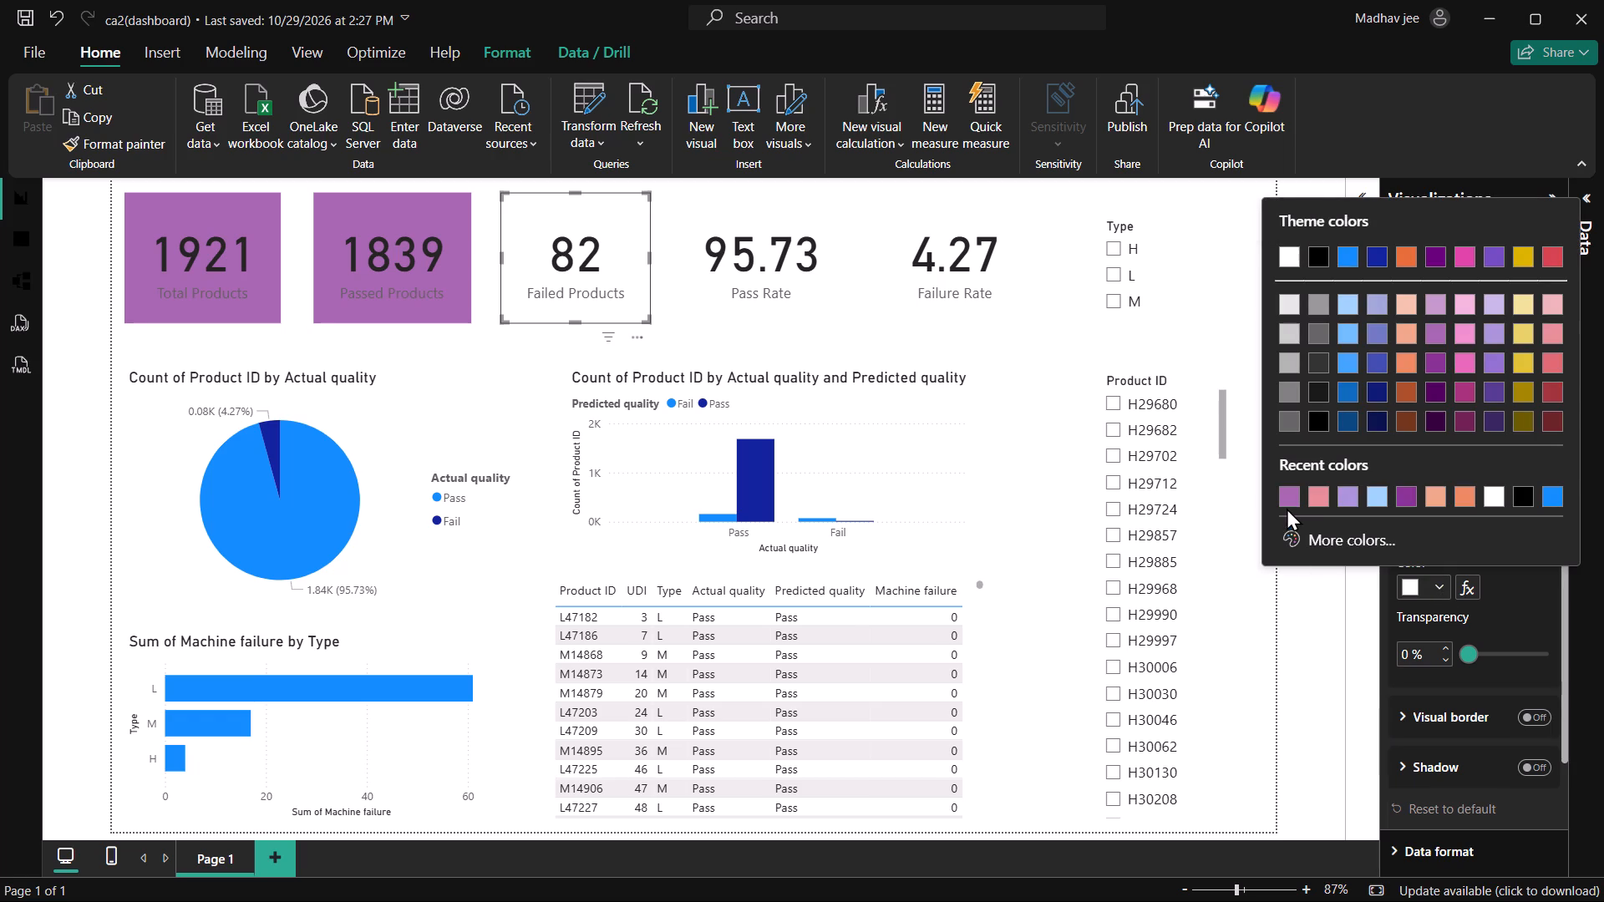
# Apply the recently used orchid purple background to the Failed Products card.
pyautogui.click(1286, 495)
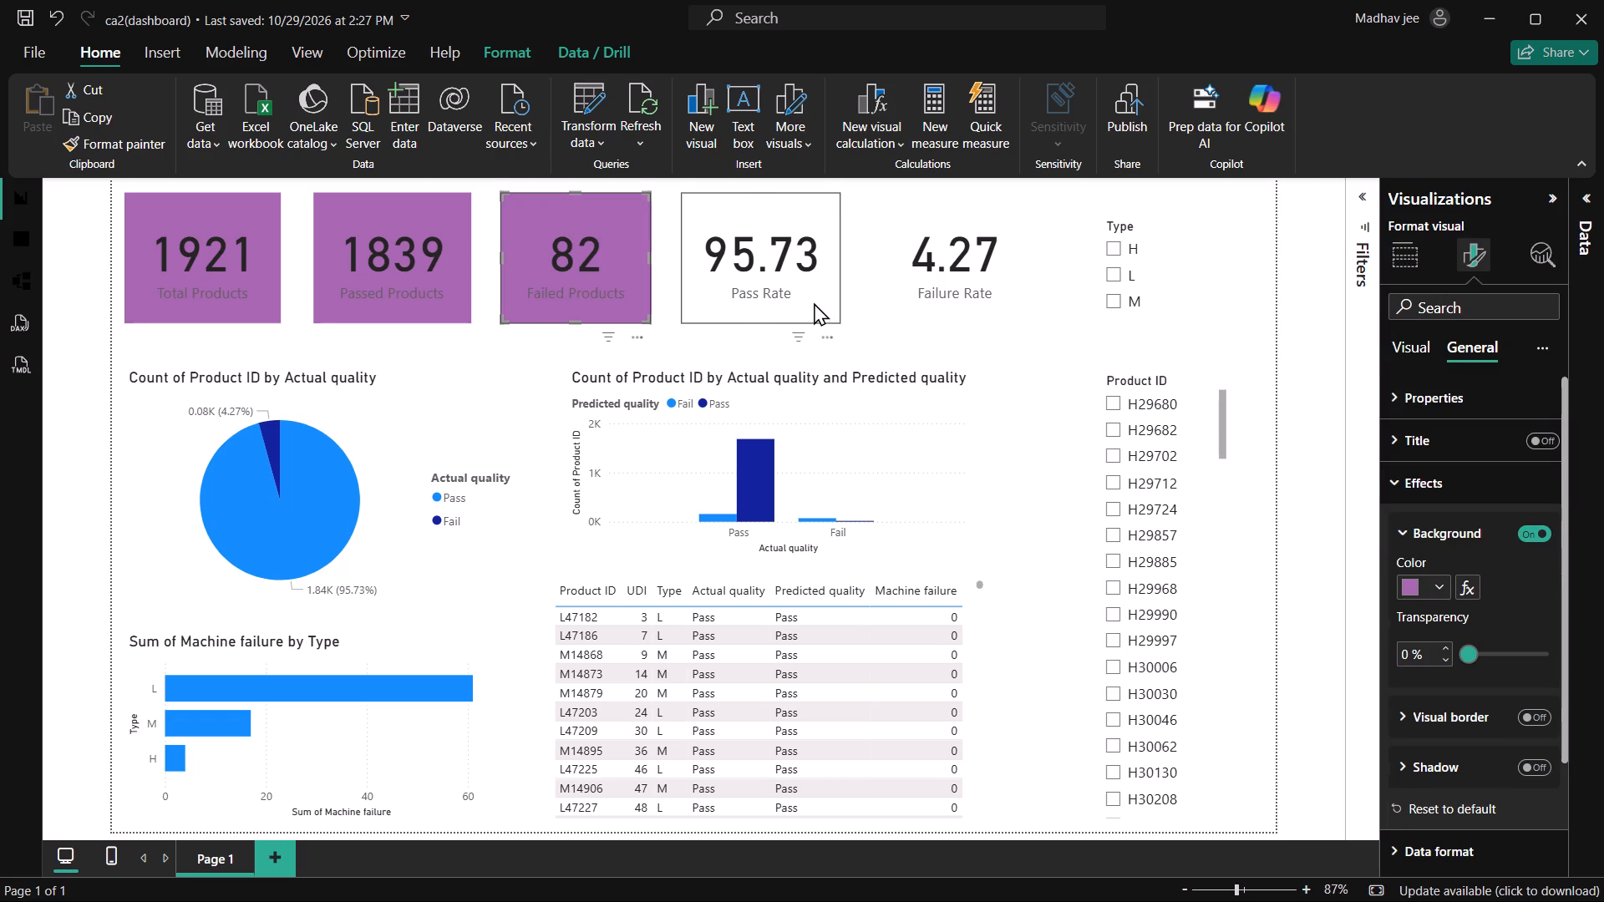
# Apply the same recently used orchid purple background to the Pass Rate card.
pyautogui.click(814, 302)
pyautogui.click(1429, 589)
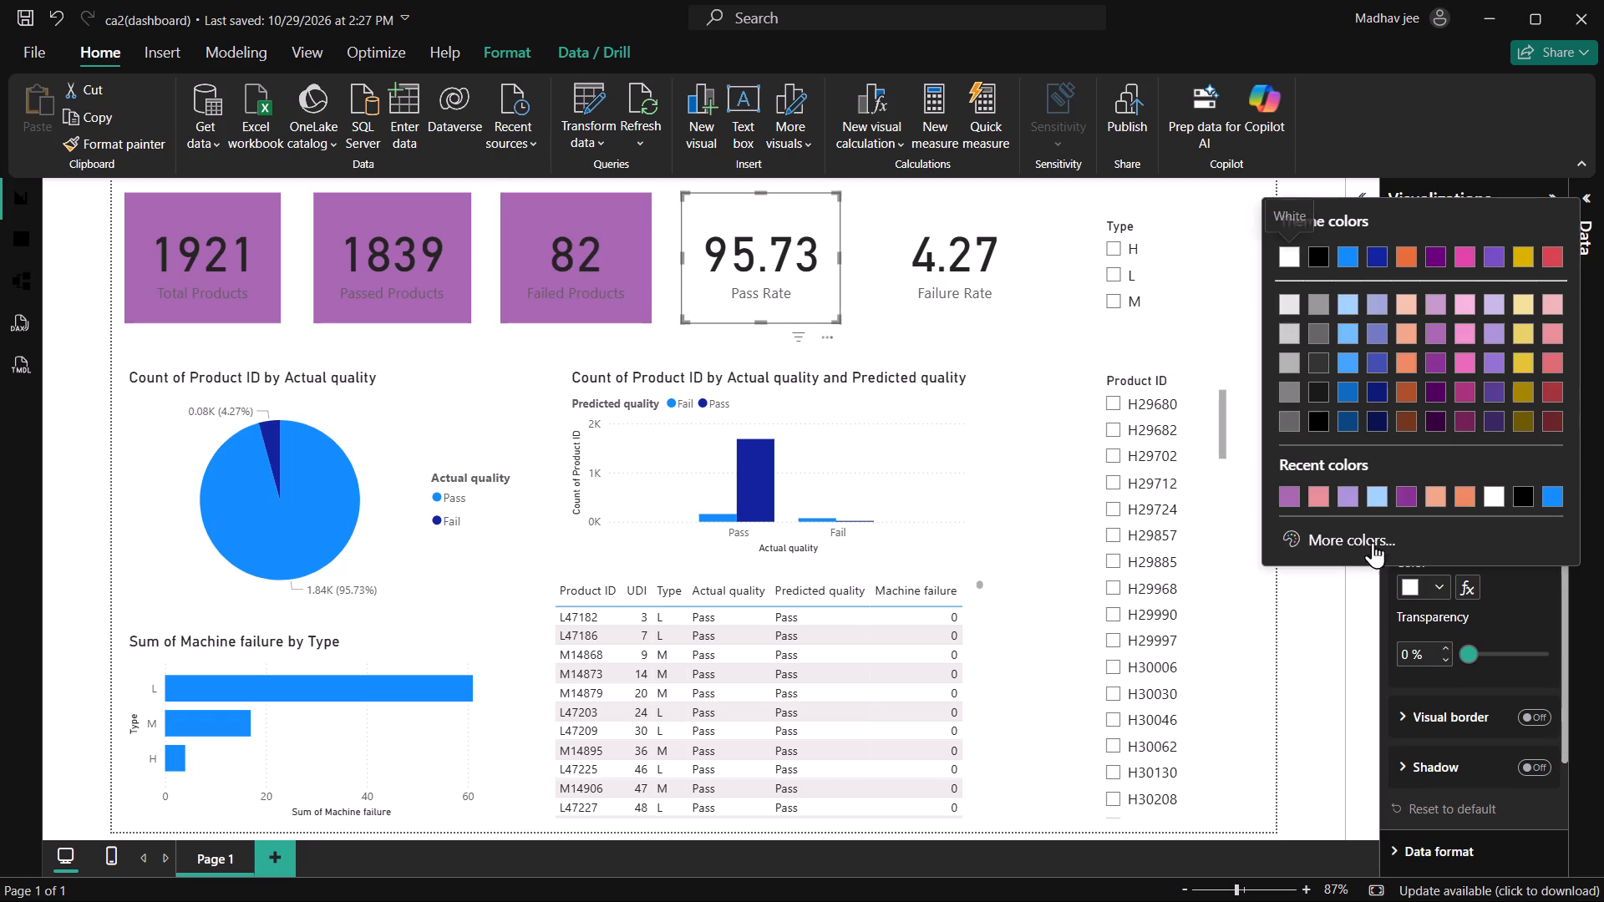
pyautogui.click(1289, 499)
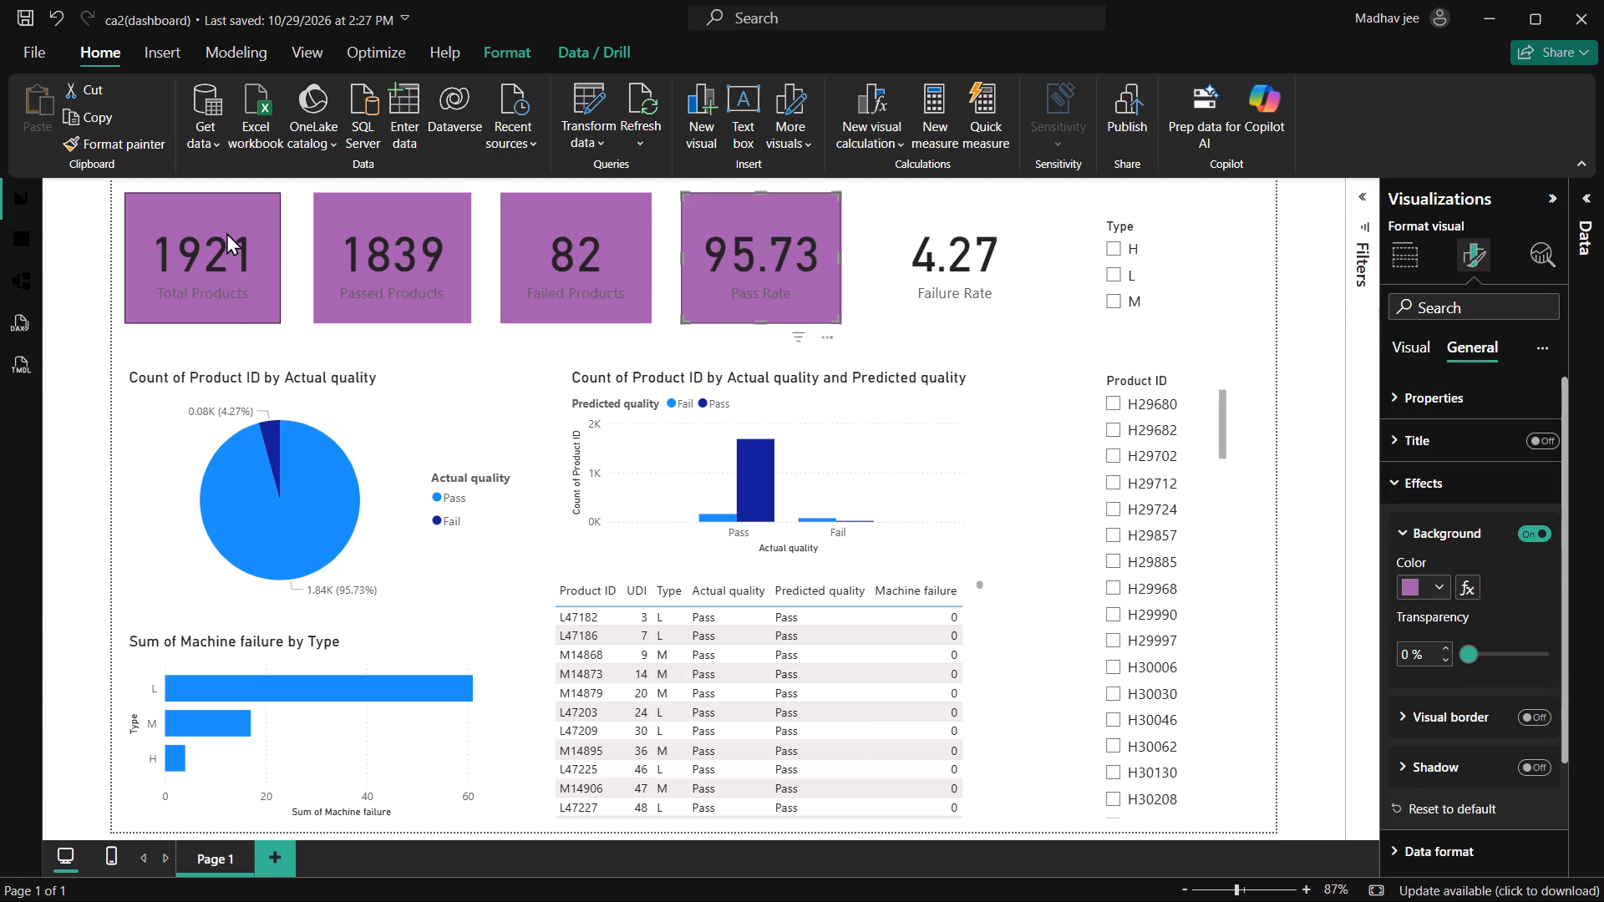
# Turn on the visual border and shadow for the Total Products card.
pyautogui.click(225, 234)
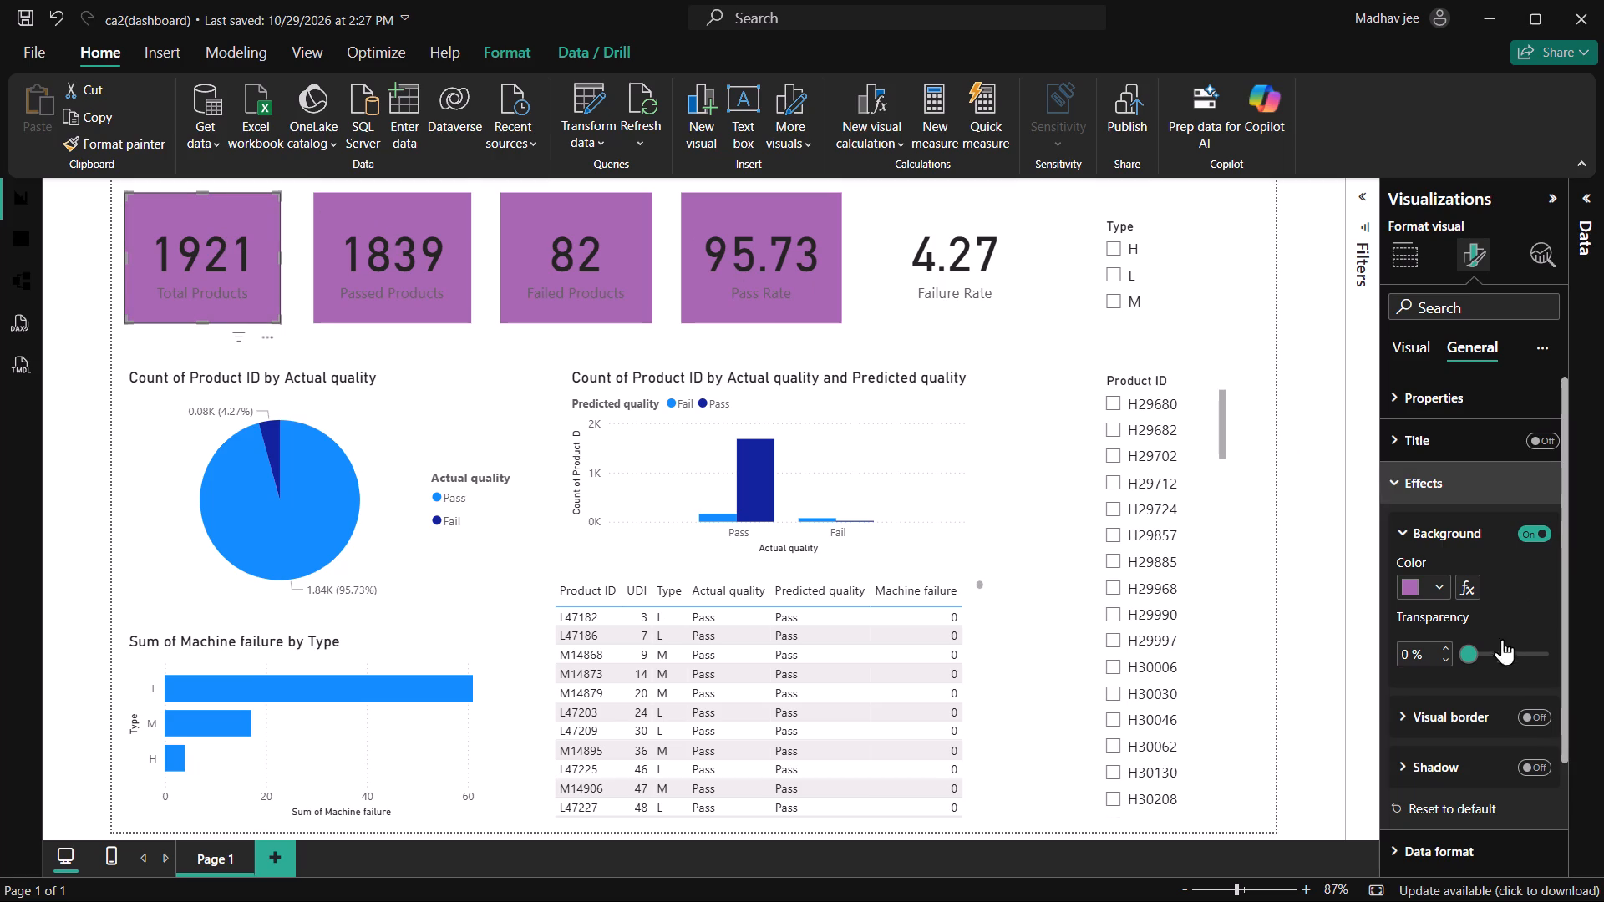
pyautogui.click(1523, 717)
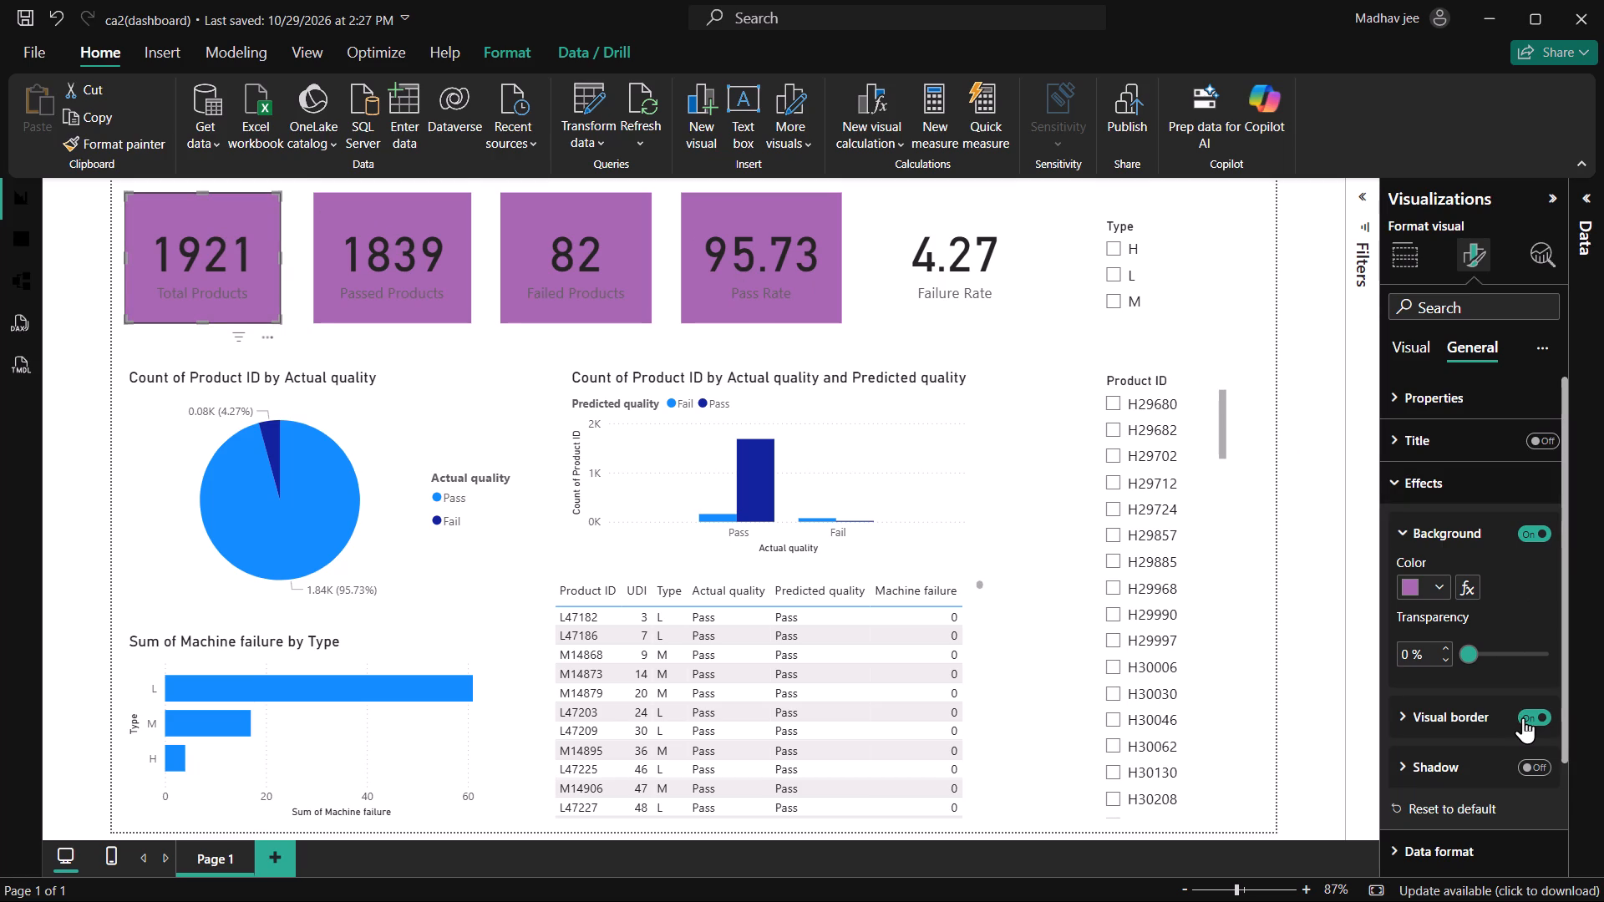
pyautogui.click(1538, 768)
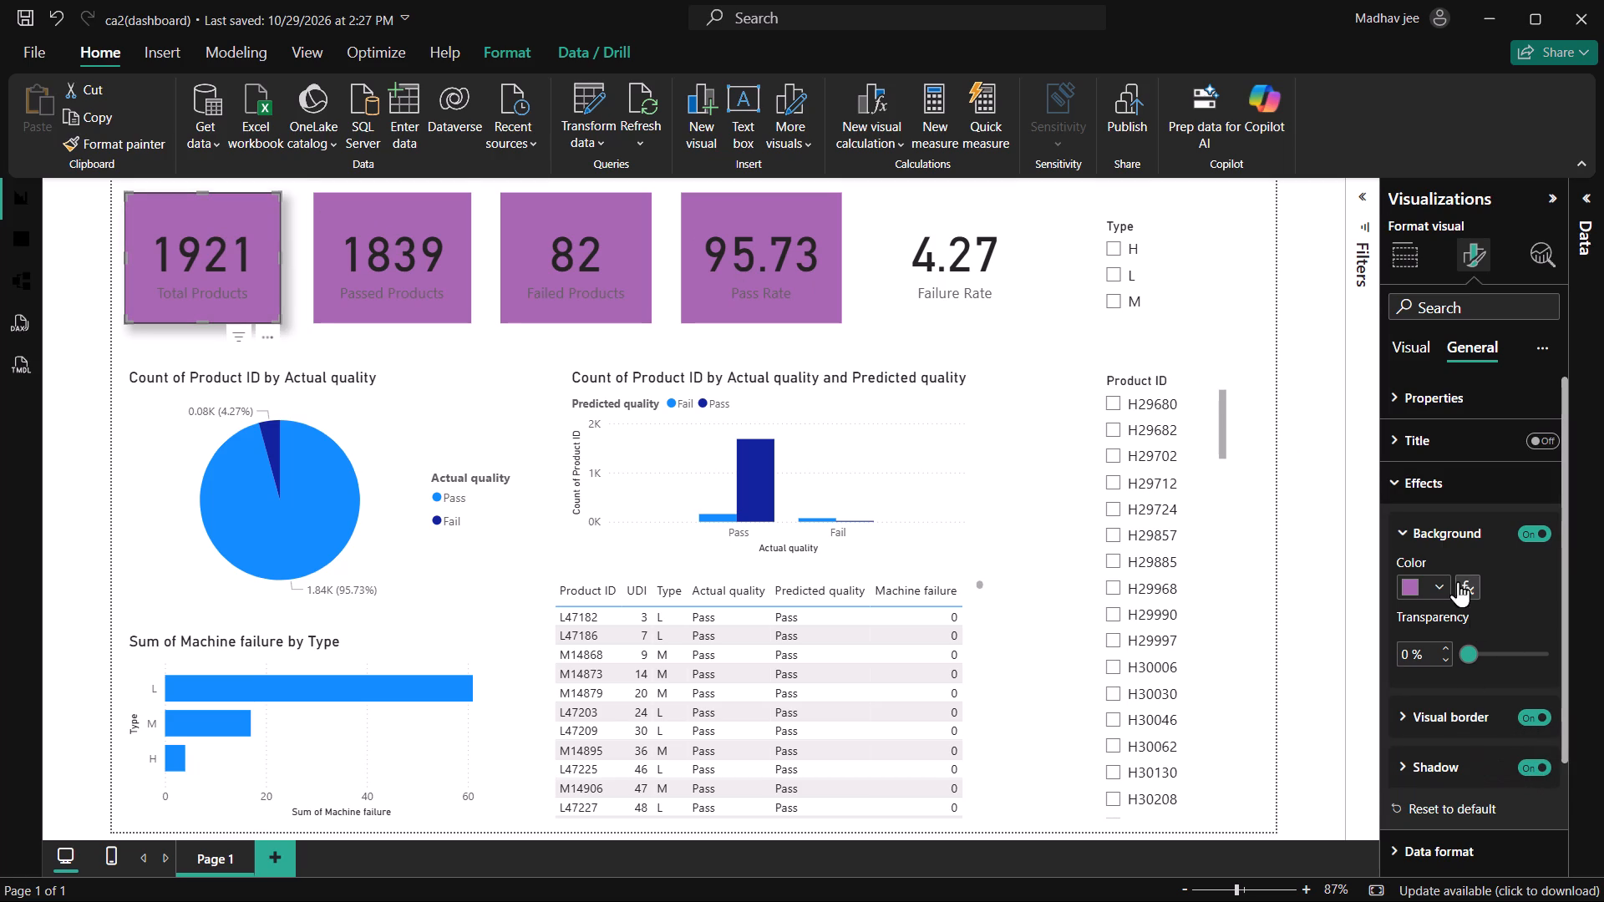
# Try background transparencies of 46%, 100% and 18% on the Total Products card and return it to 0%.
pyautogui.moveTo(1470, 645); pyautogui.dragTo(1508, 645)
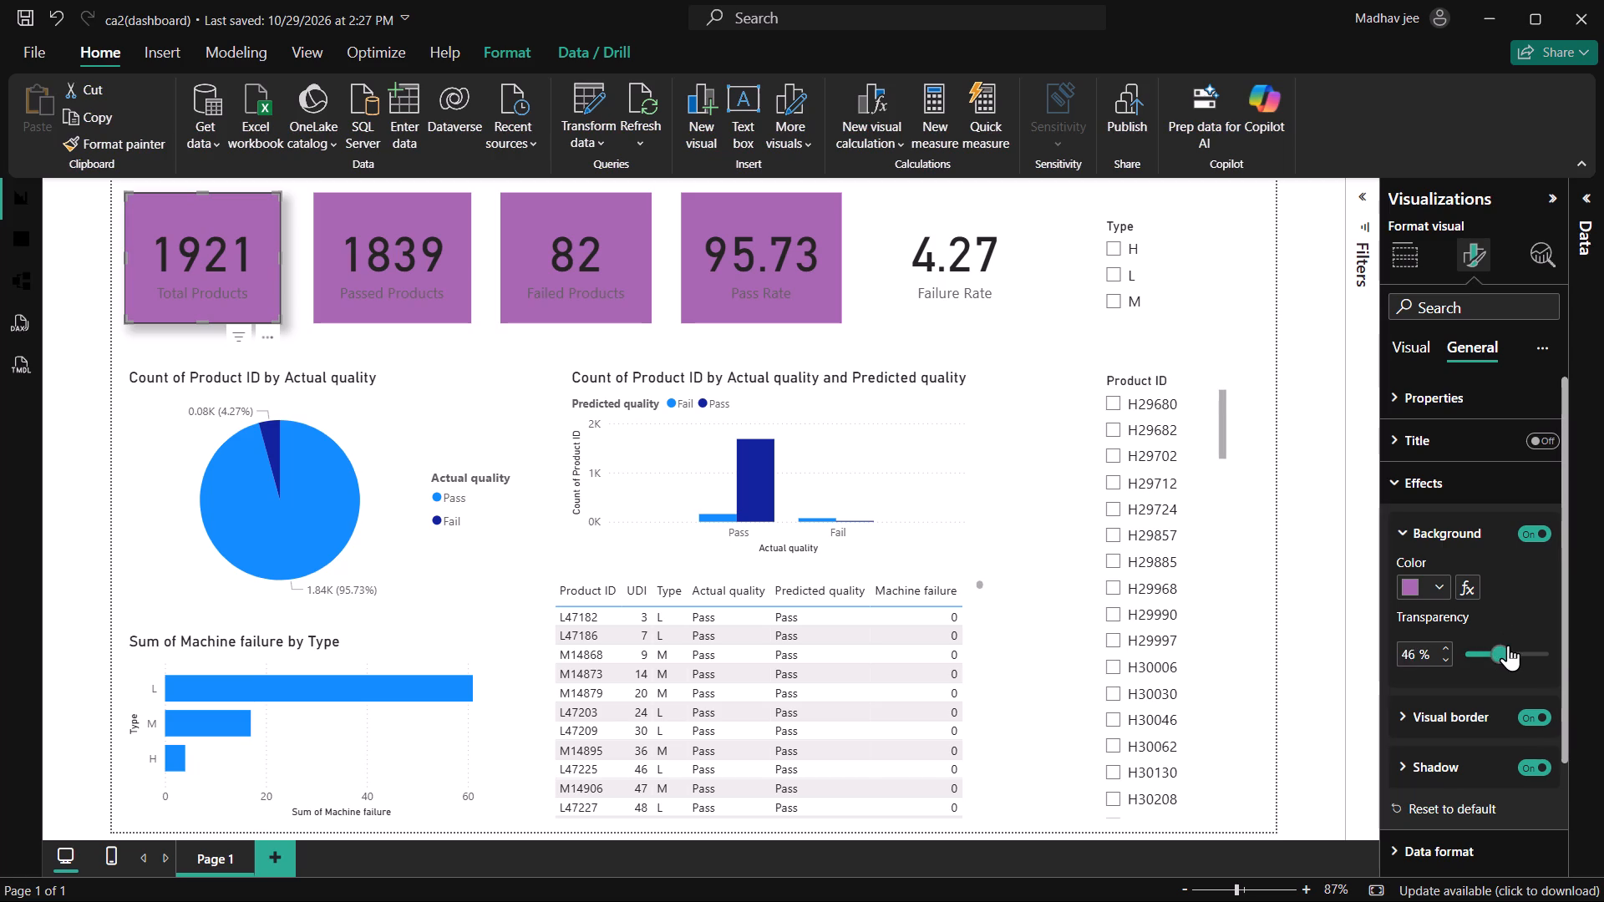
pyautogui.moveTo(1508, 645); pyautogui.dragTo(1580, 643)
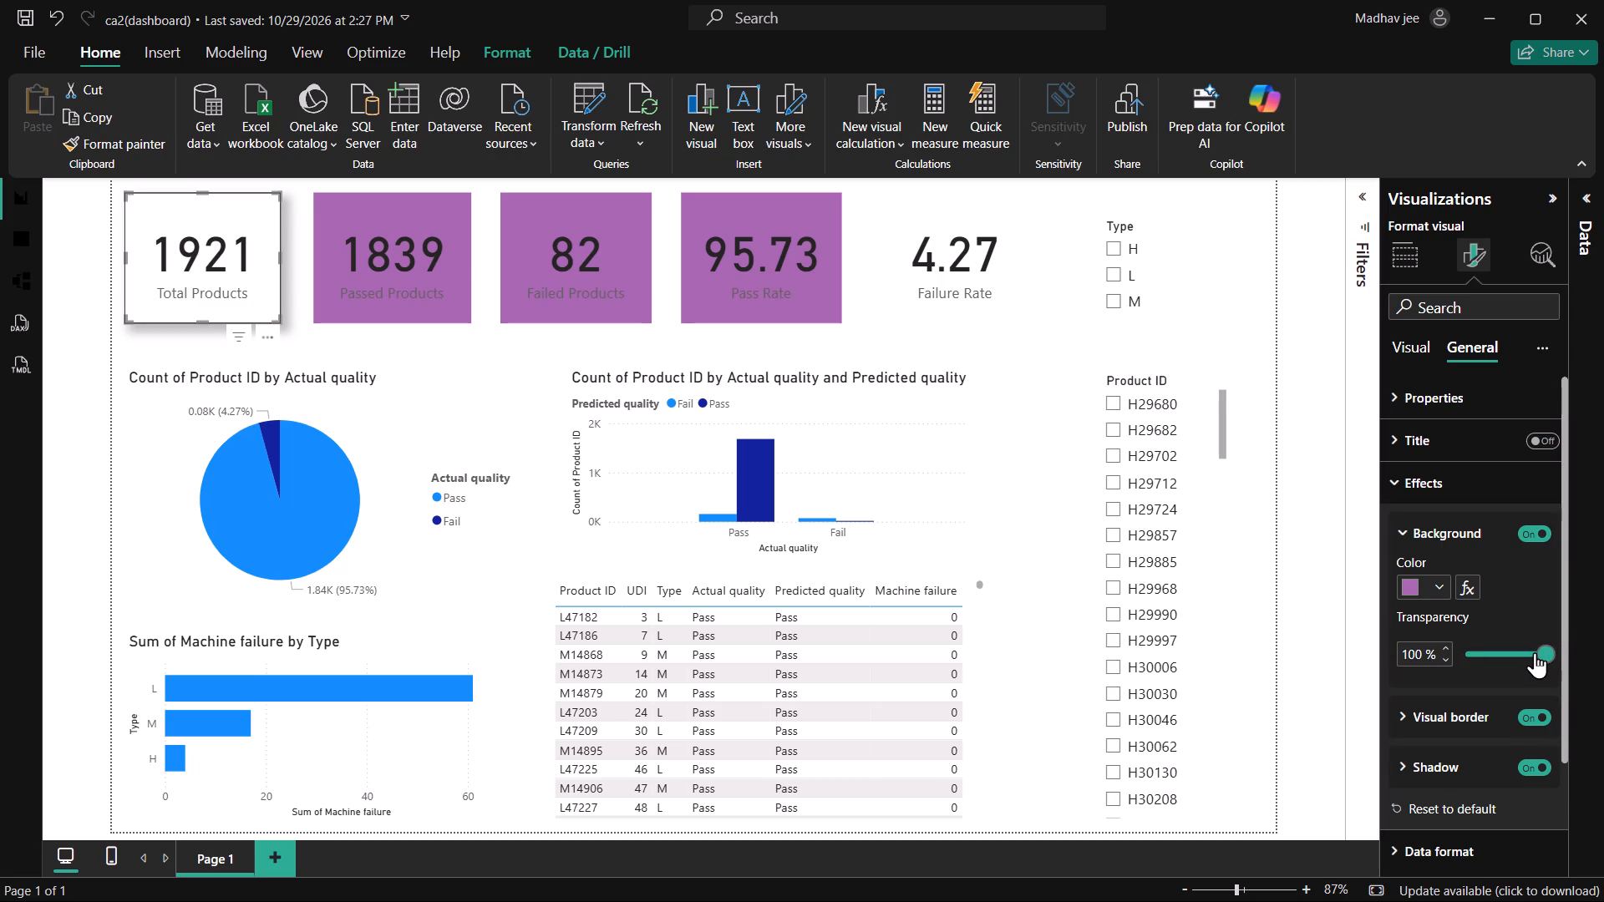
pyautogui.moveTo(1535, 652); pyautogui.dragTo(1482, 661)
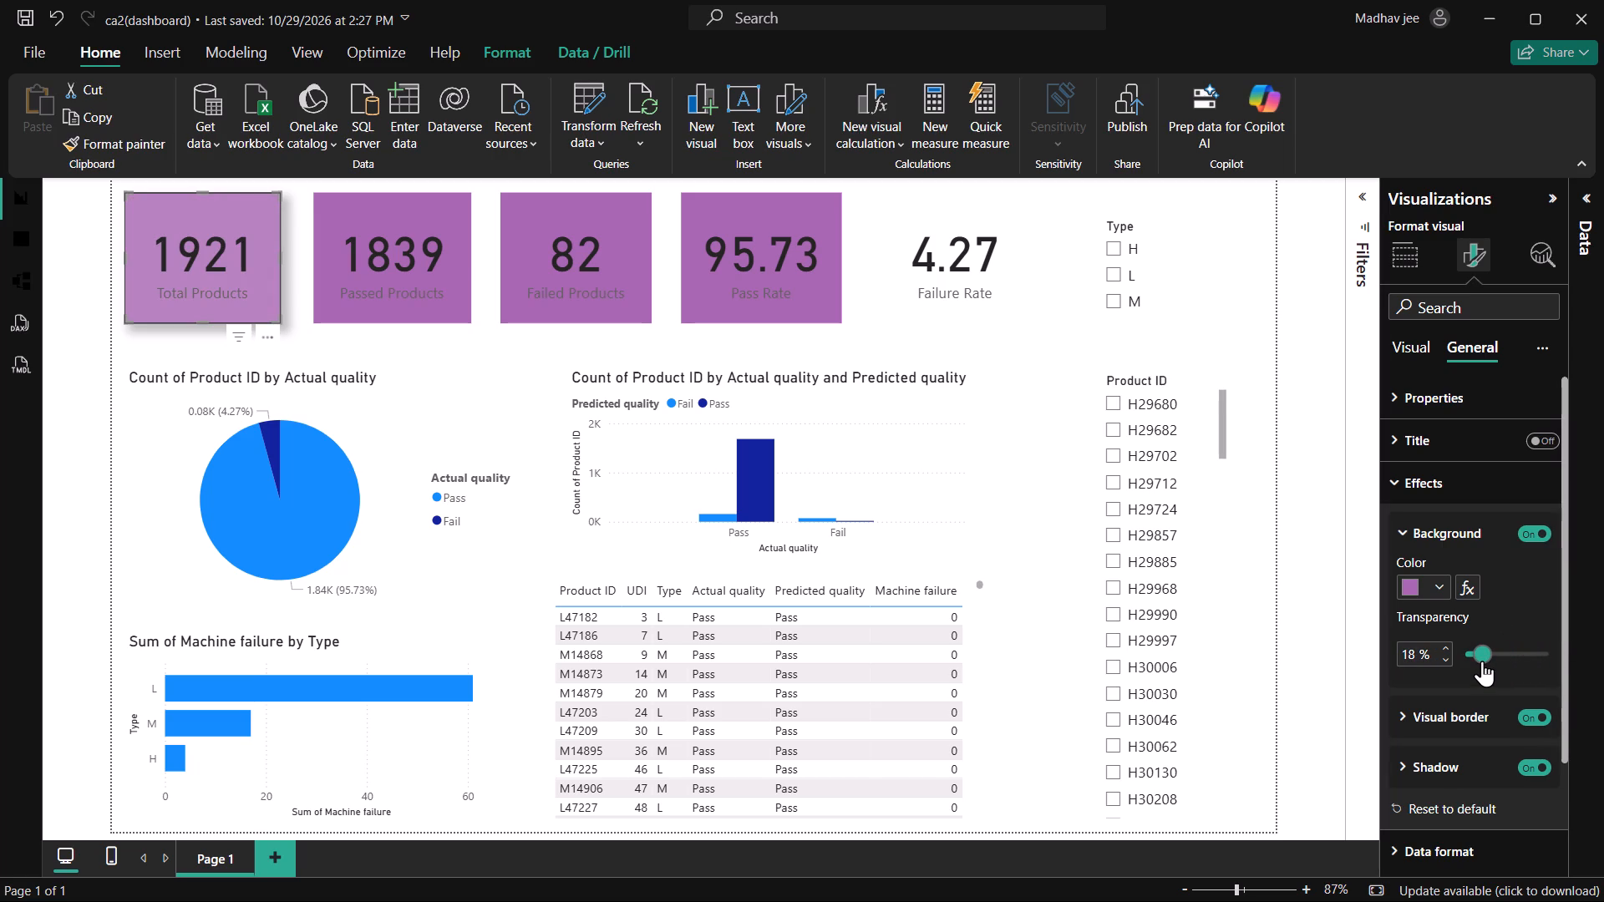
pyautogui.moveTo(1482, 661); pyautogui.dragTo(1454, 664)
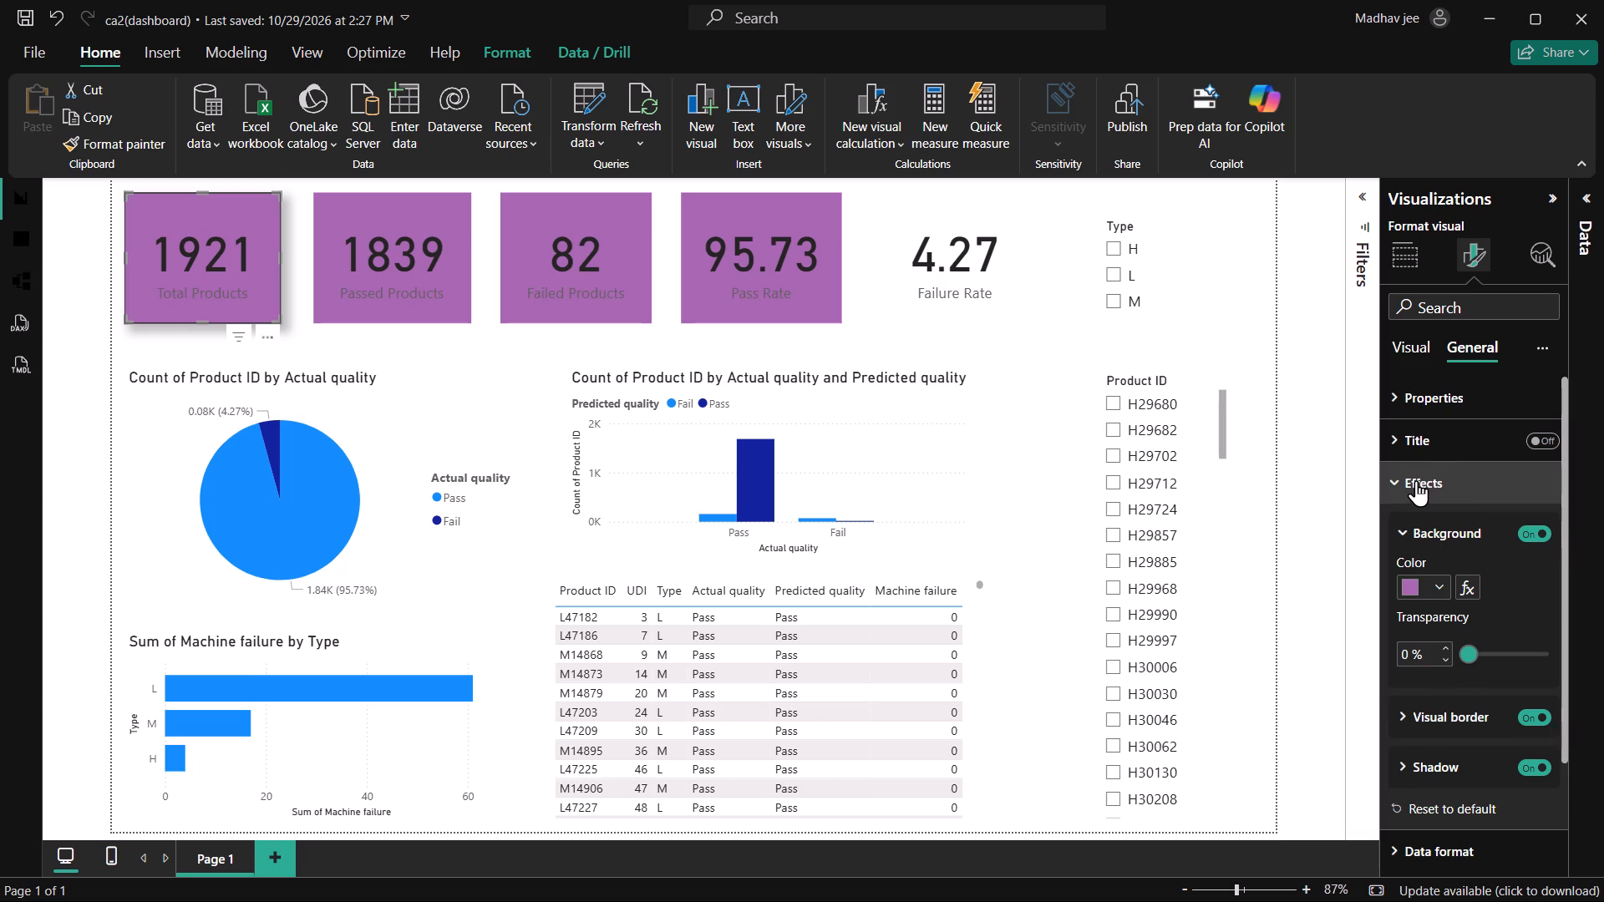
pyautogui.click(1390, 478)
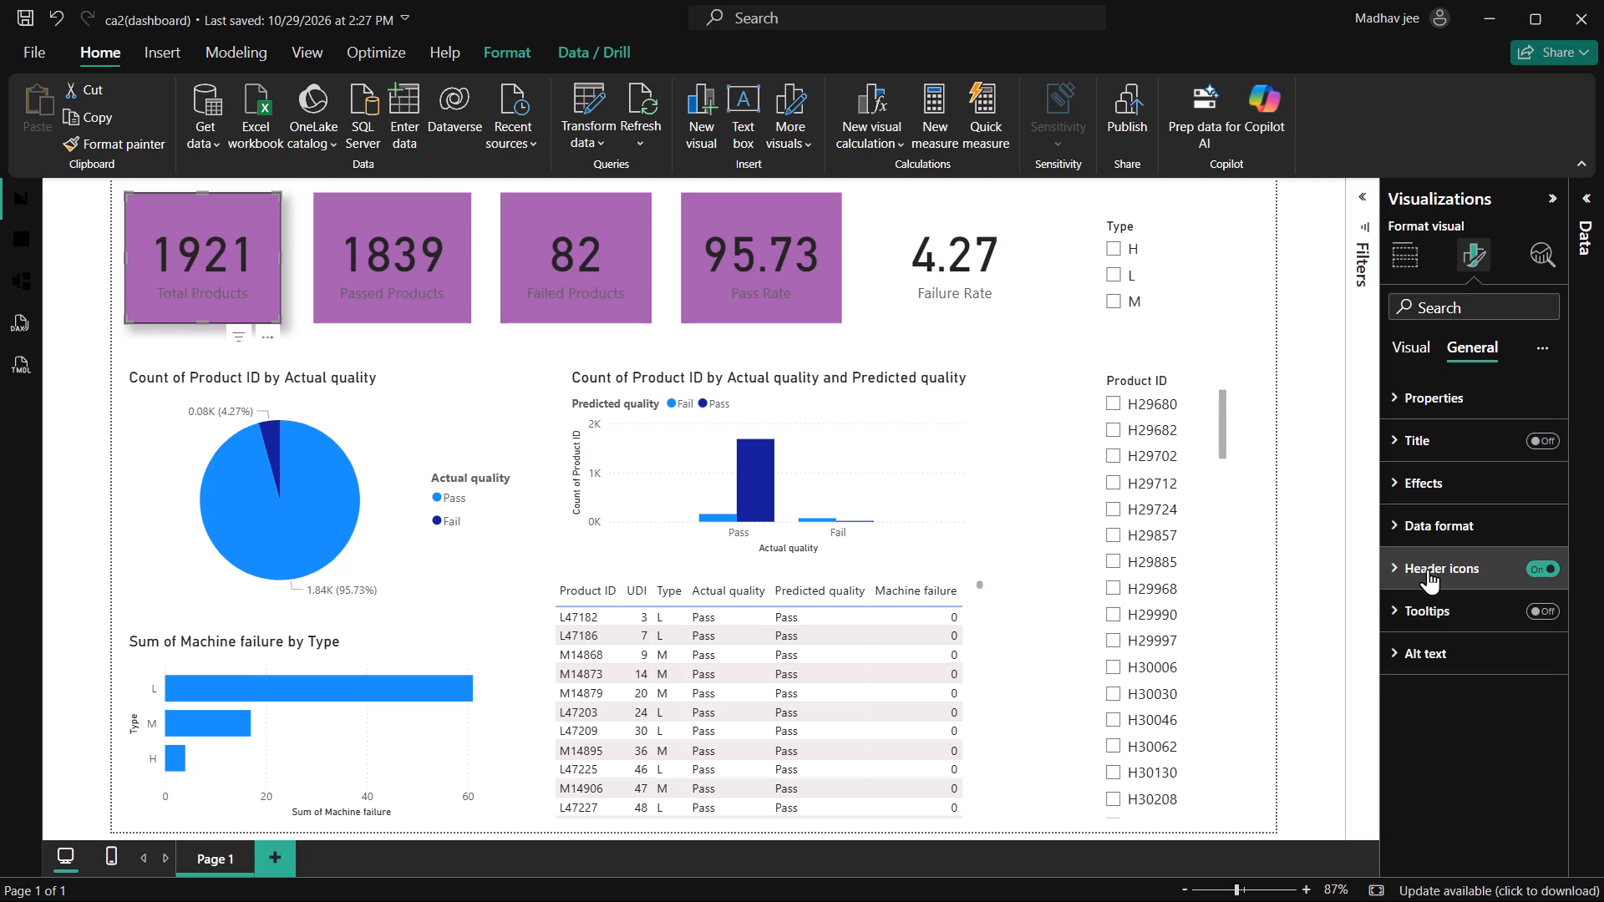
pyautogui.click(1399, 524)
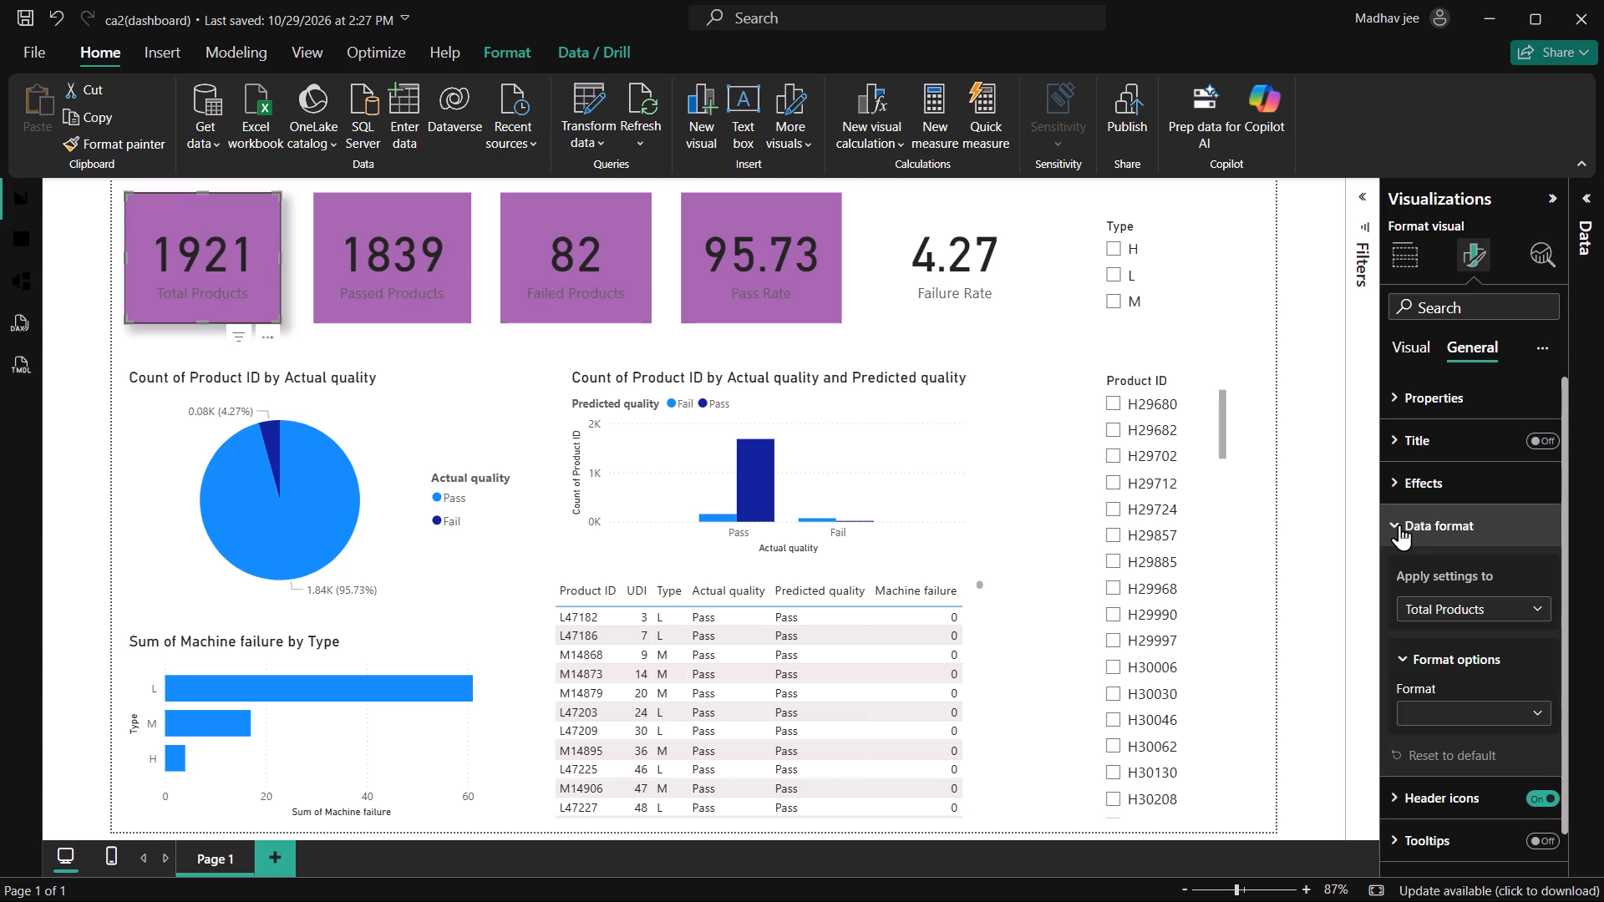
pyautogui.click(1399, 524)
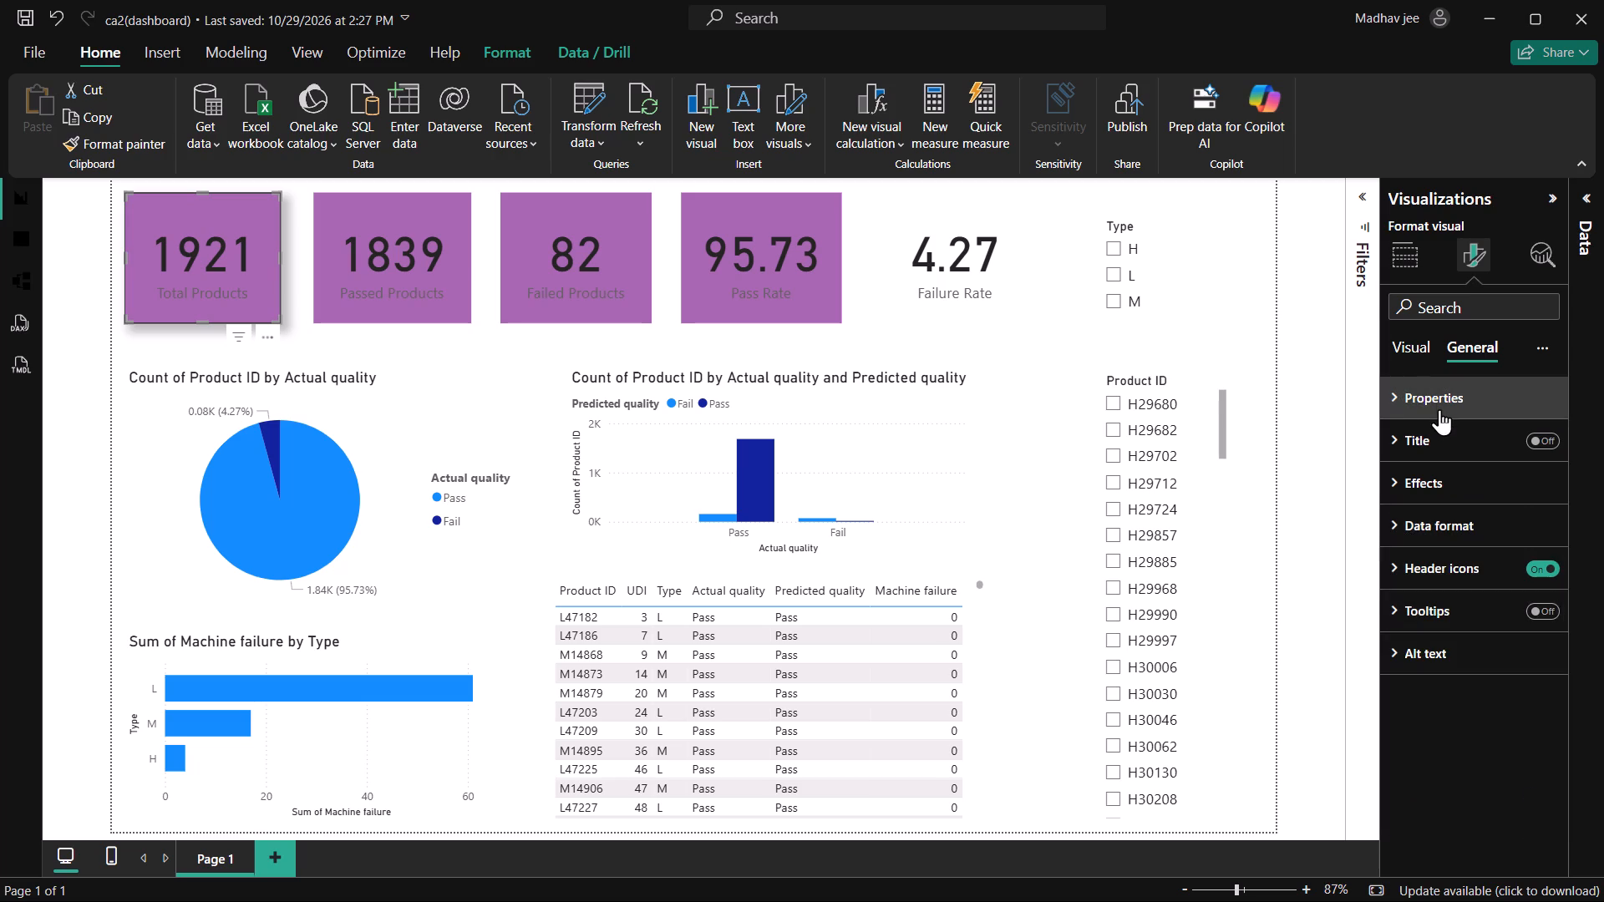
# Turn on the visual border and shadow for the Passed Products card.
pyautogui.click(436, 266)
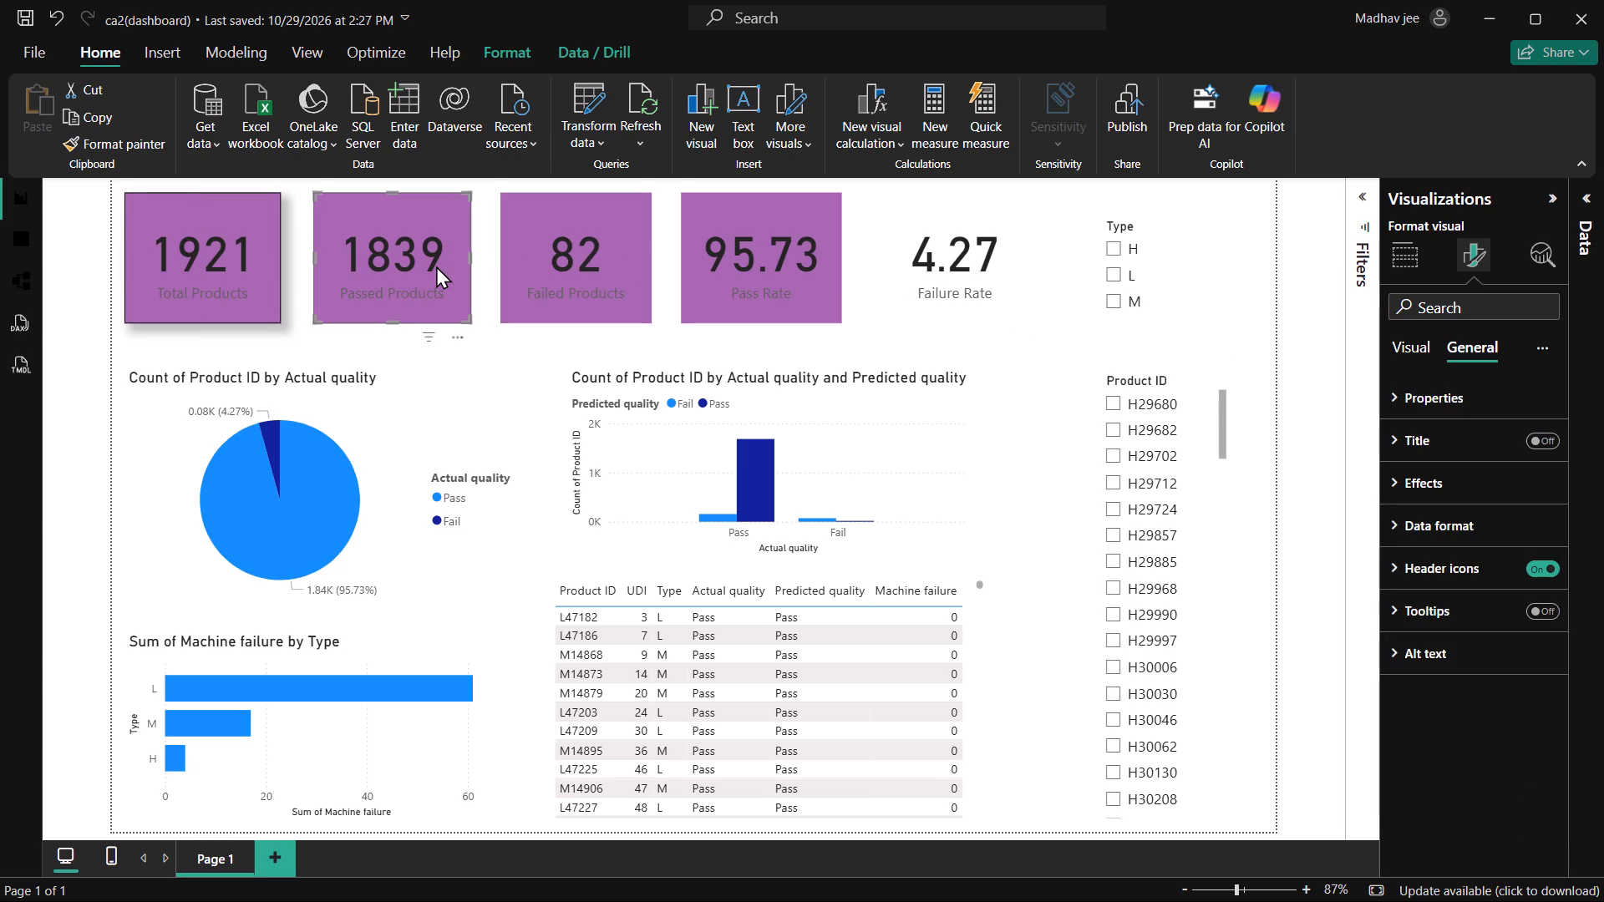
pyautogui.click(1432, 477)
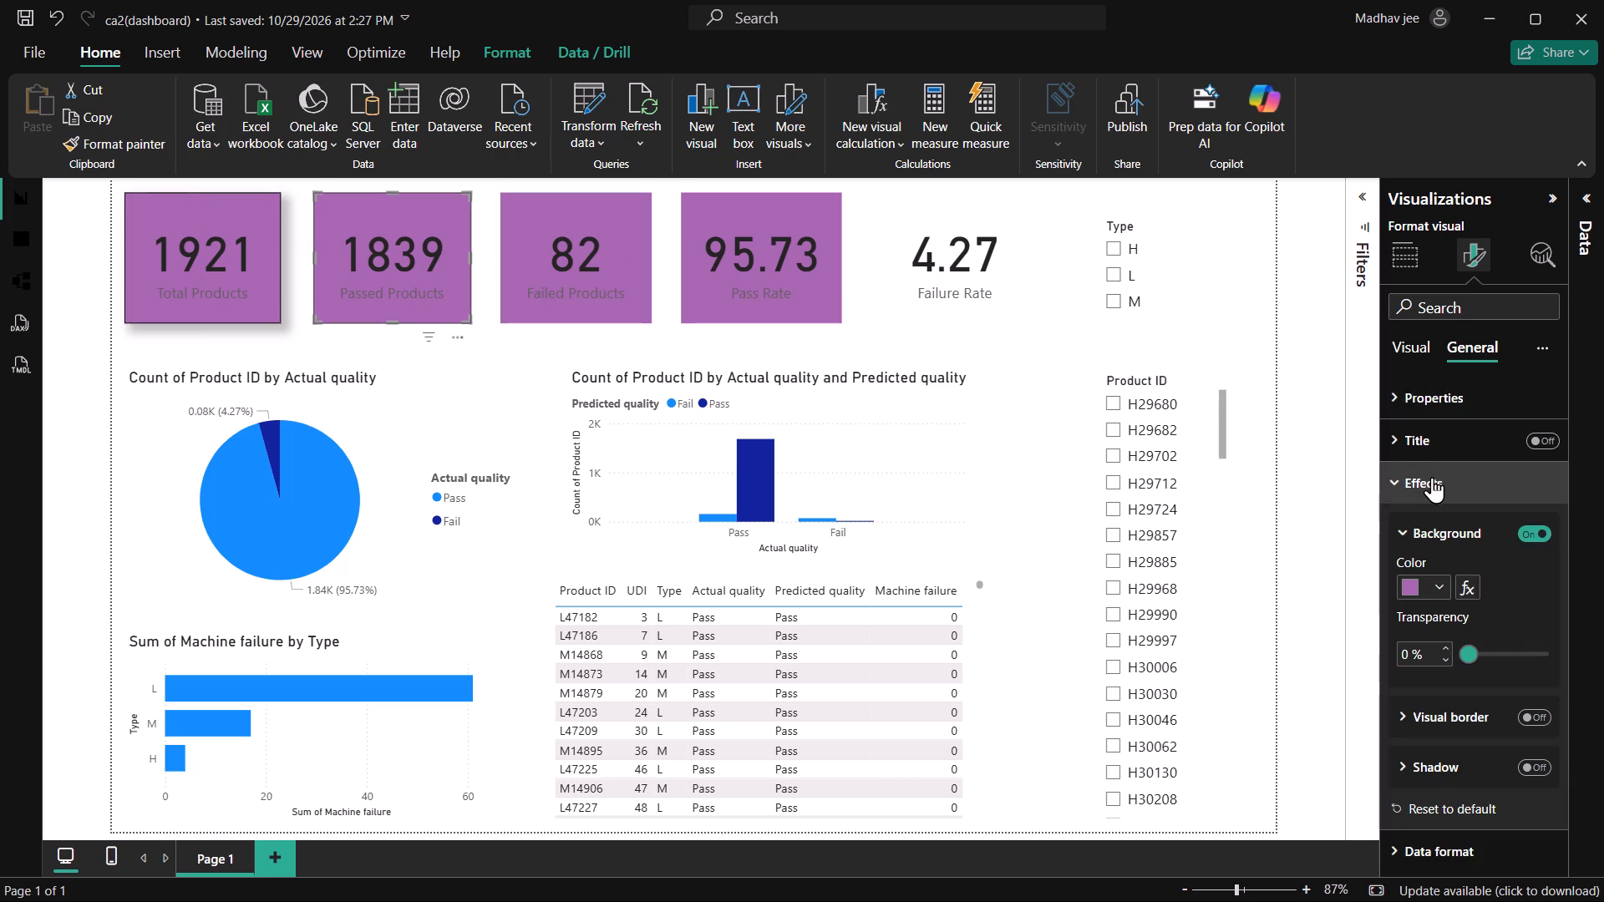
pyautogui.click(1525, 717)
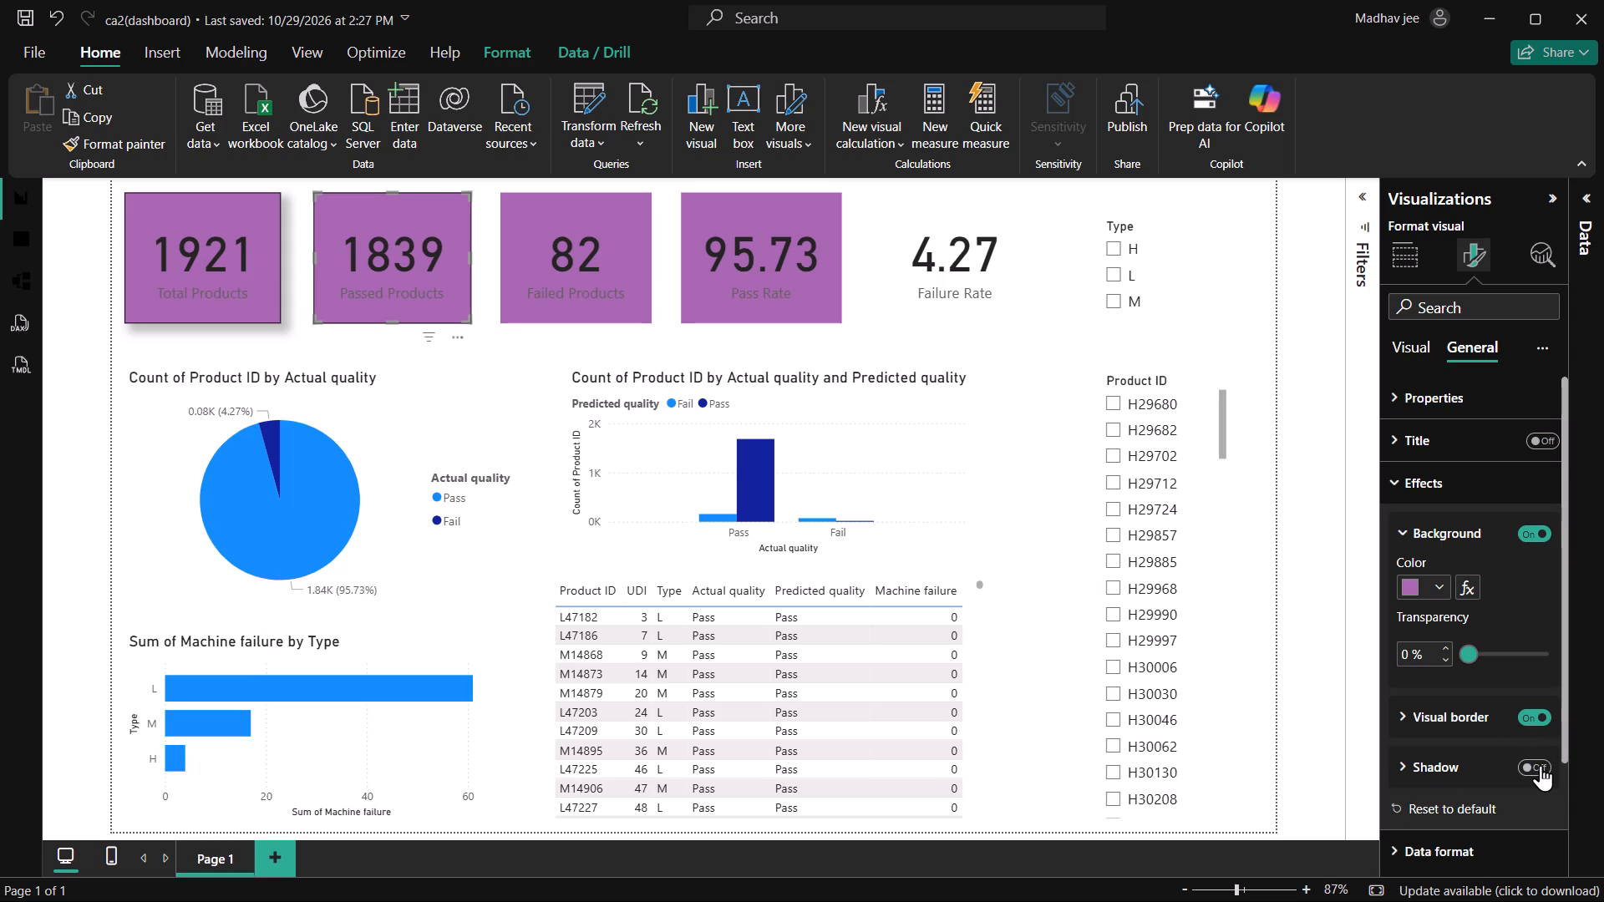
pyautogui.click(1541, 765)
# Turn on the visual border and shadow for the Failed Products card.
pyautogui.click(594, 297)
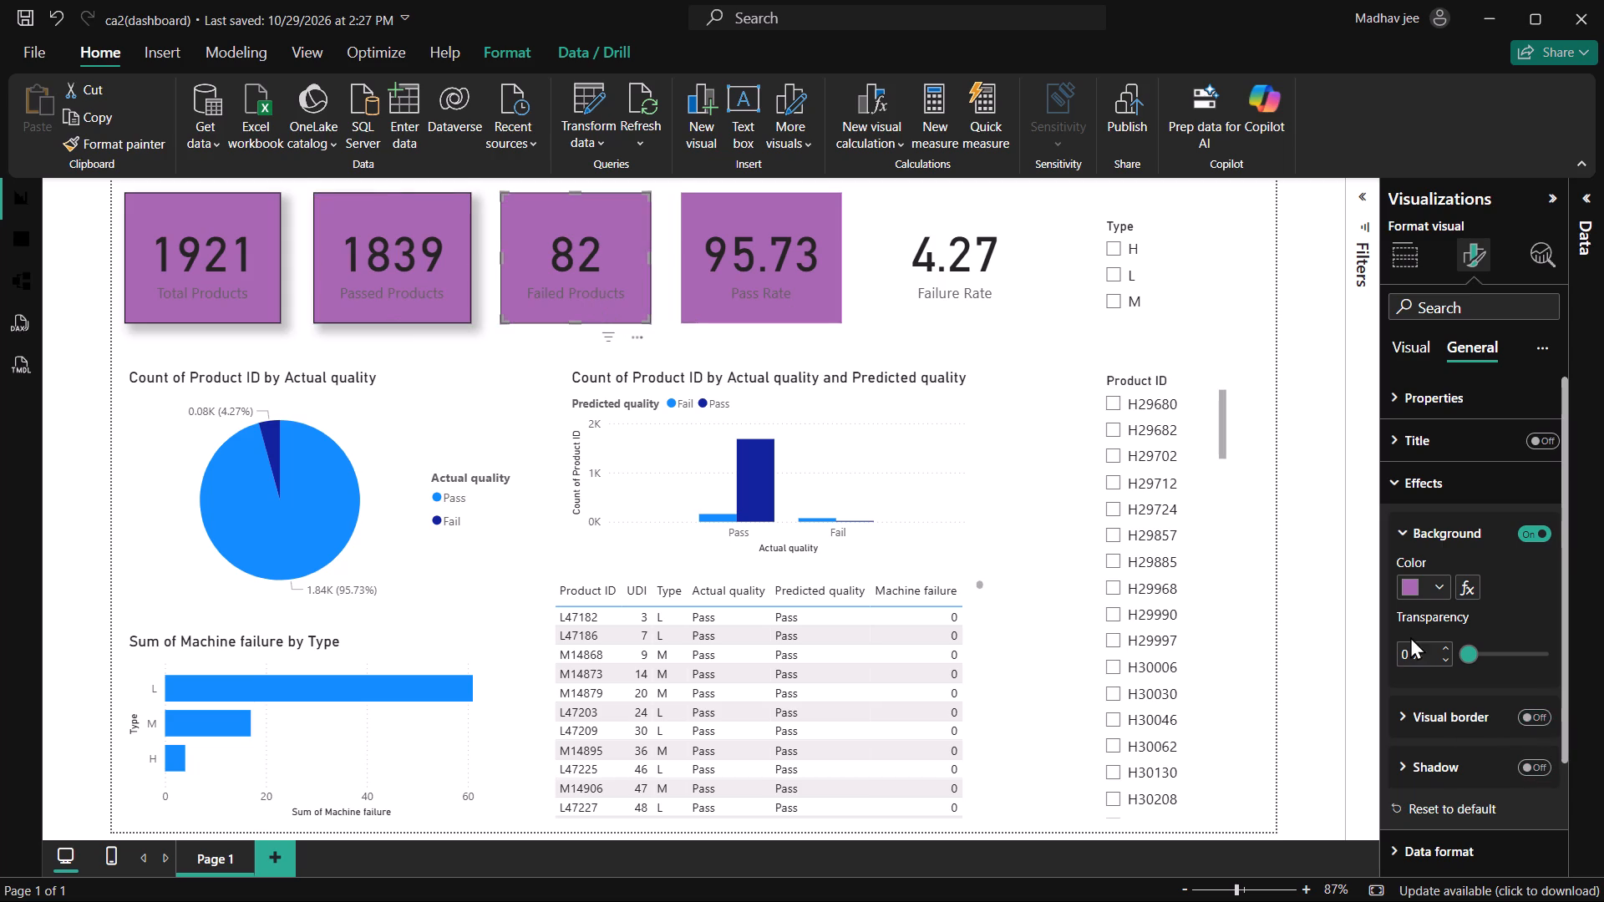
pyautogui.click(1527, 721)
pyautogui.click(1529, 770)
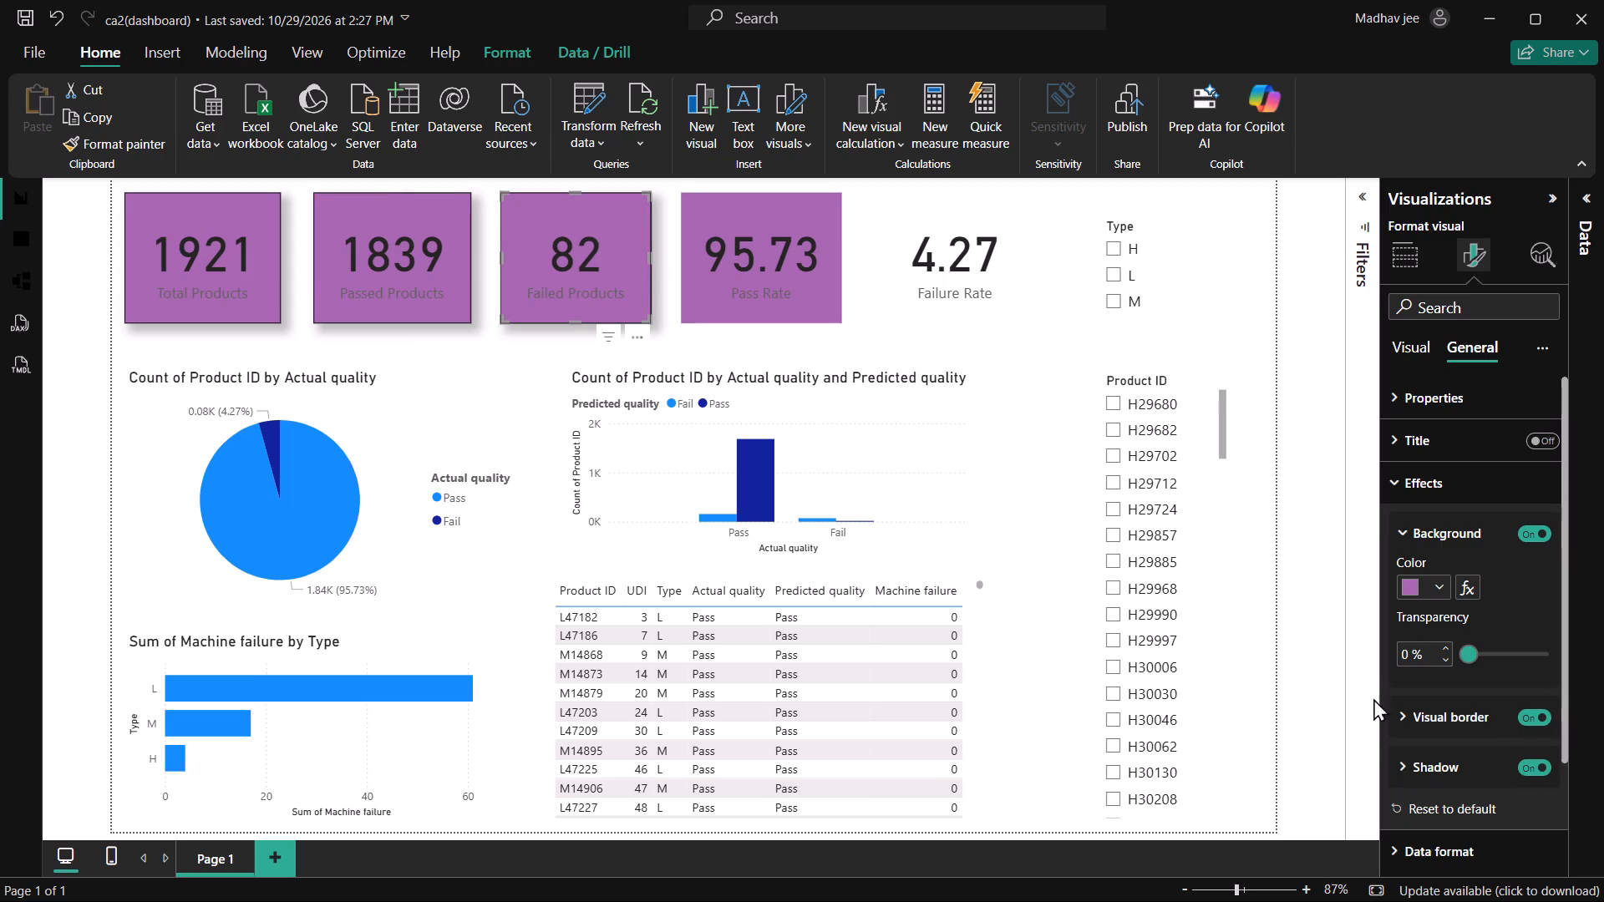
# Turn on the visual border and shadow for the Pass Rate card.
pyautogui.click(743, 264)
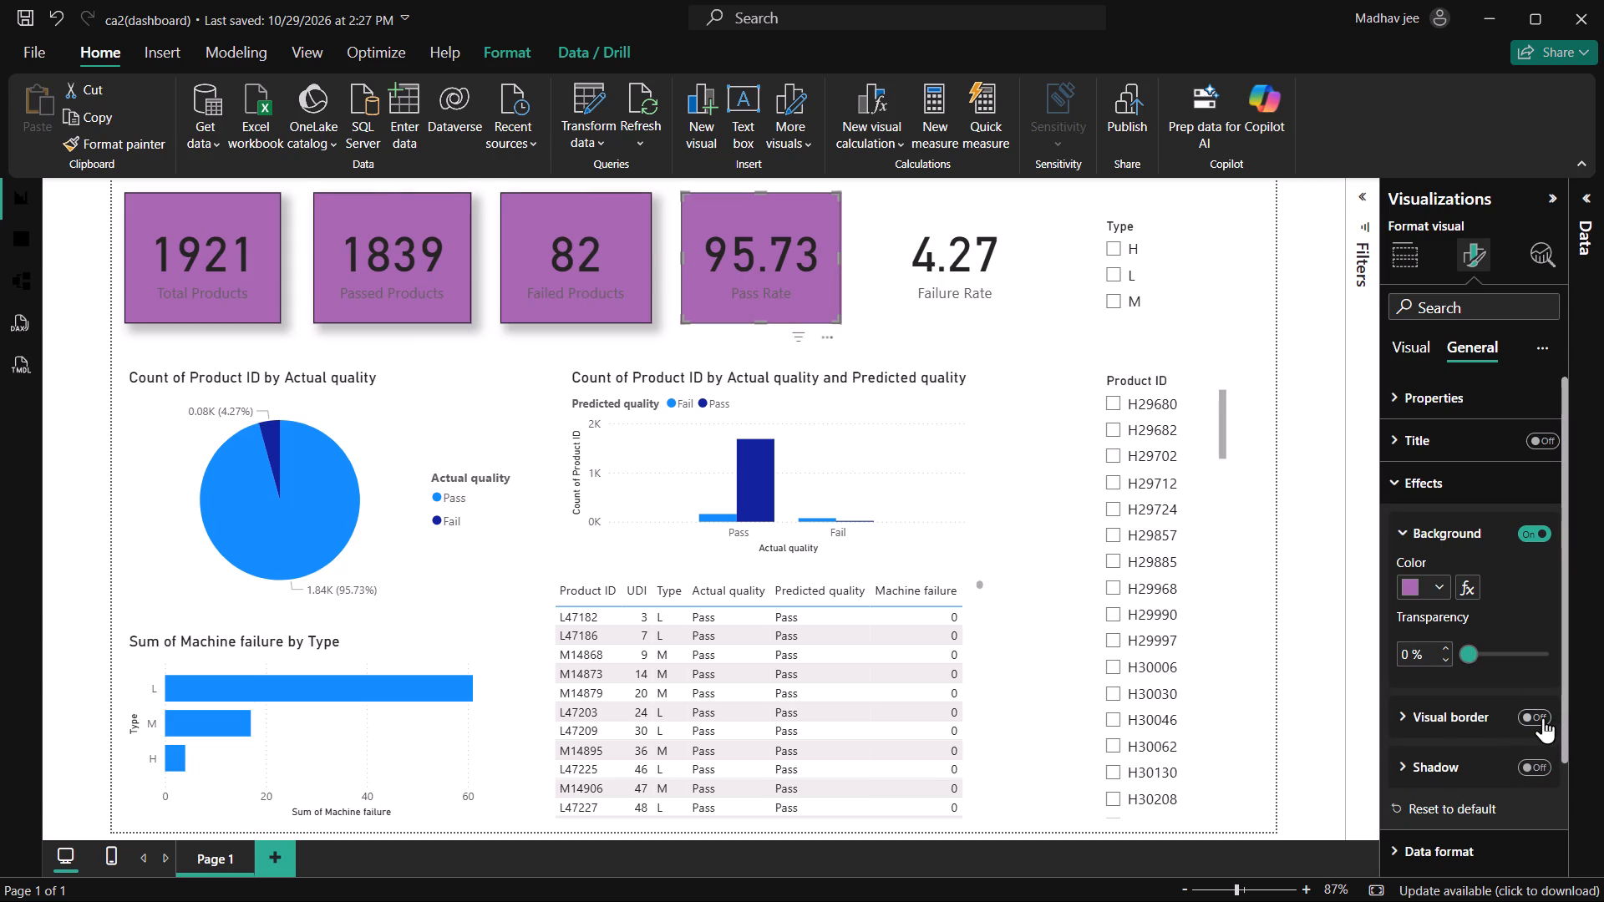
pyautogui.click(1542, 717)
pyautogui.click(1530, 765)
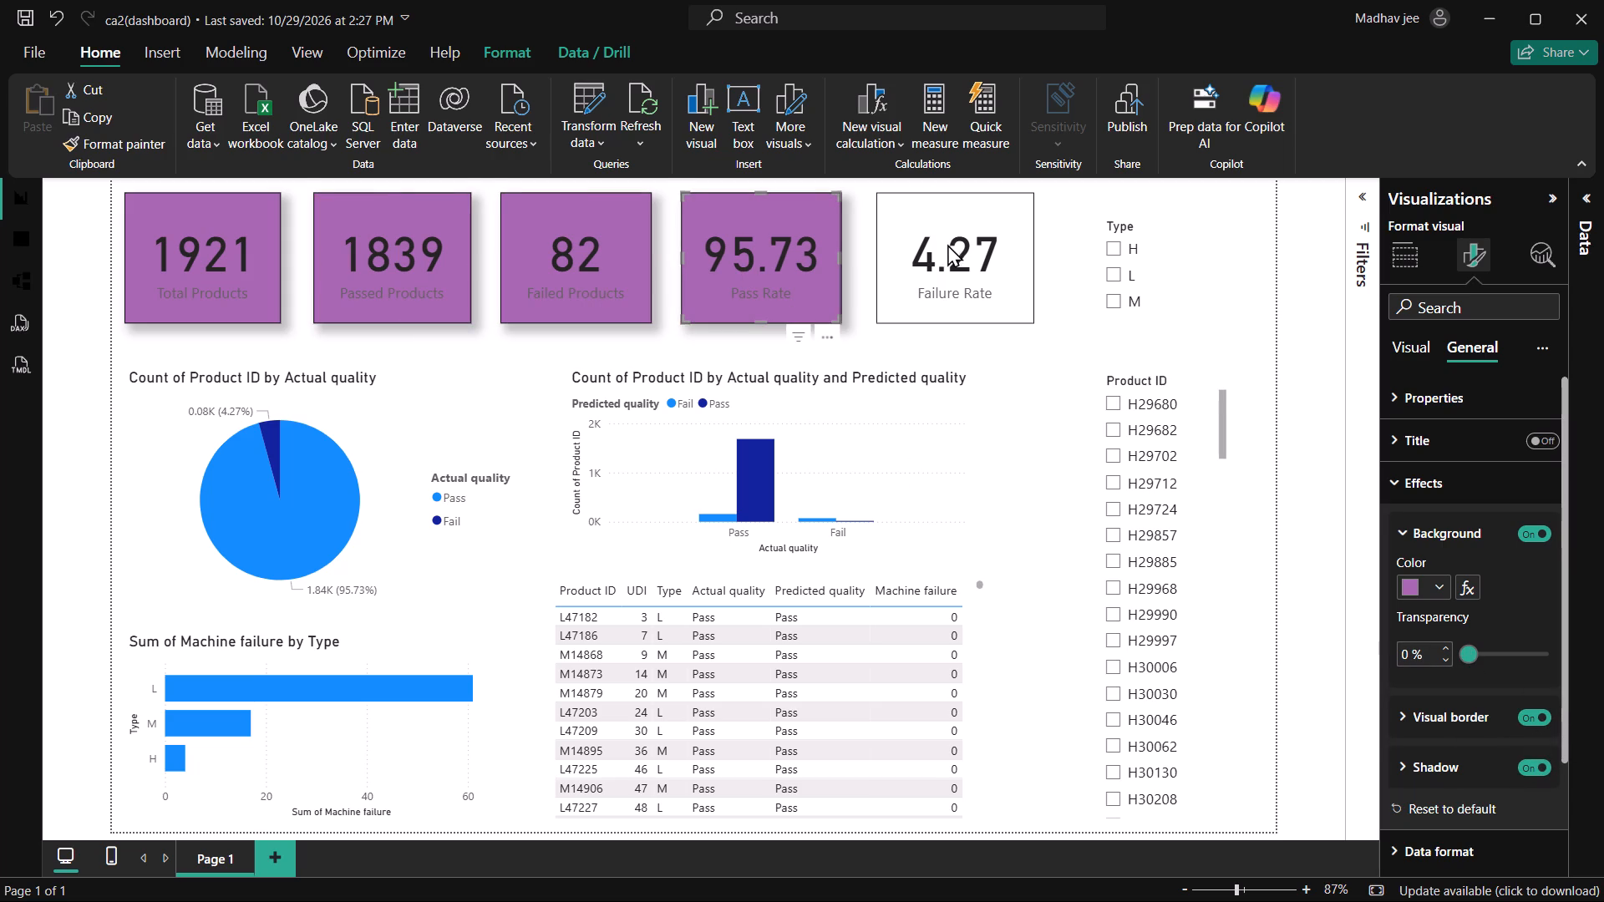
# Give the Failure Rate card the same orchid purple background with visual border and shadow turned on.
pyautogui.click(947, 244)
pyautogui.click(1441, 580)
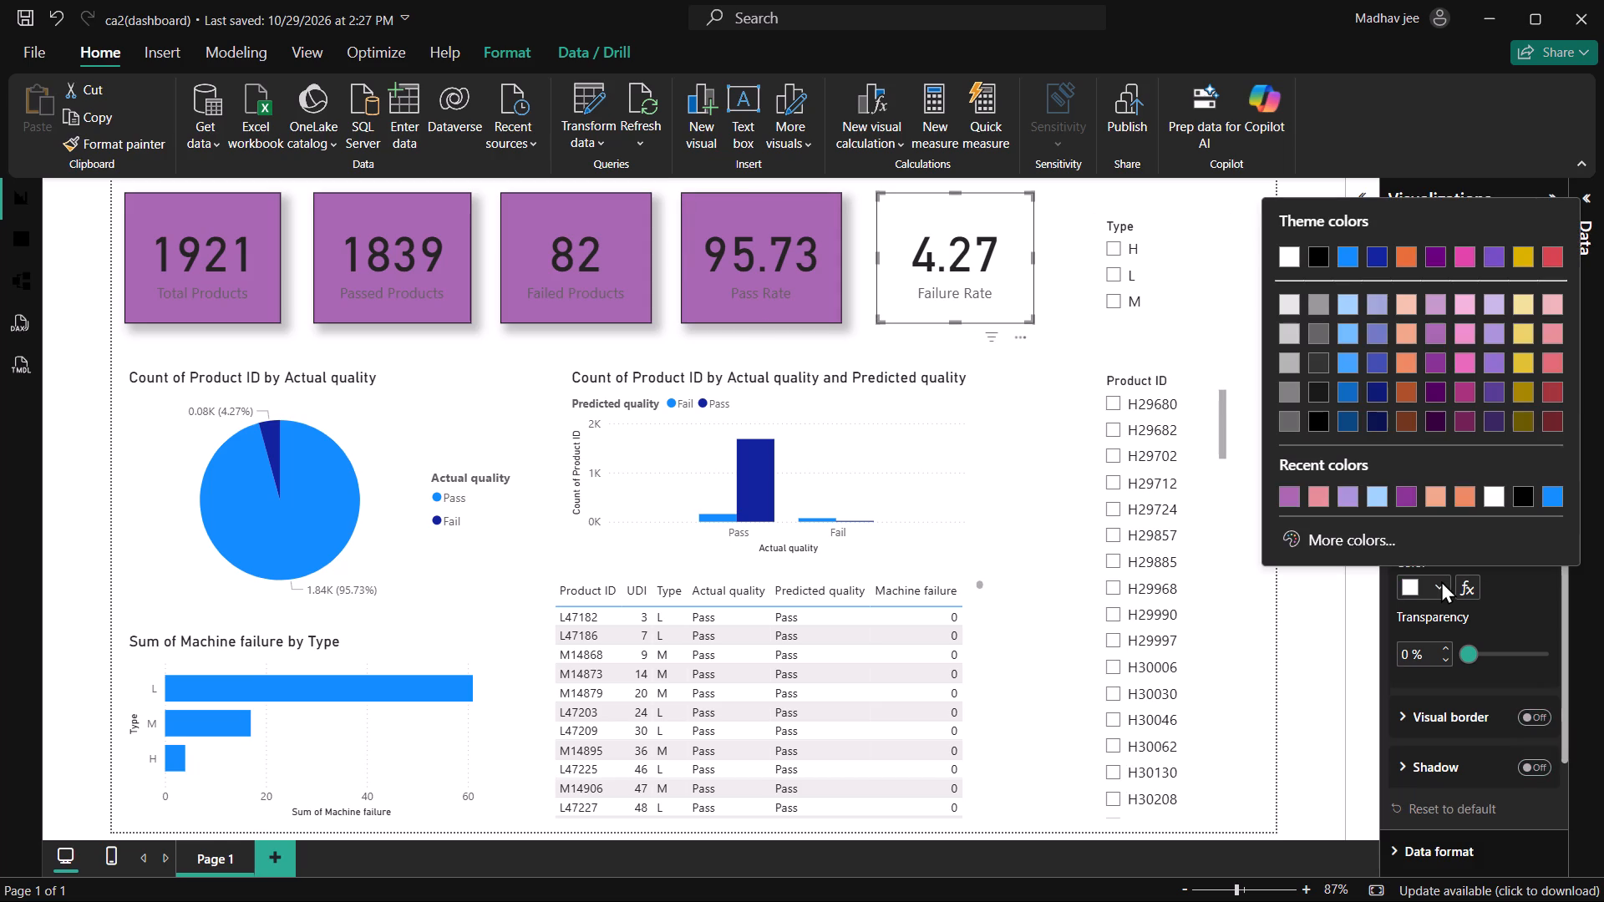
pyautogui.click(1296, 492)
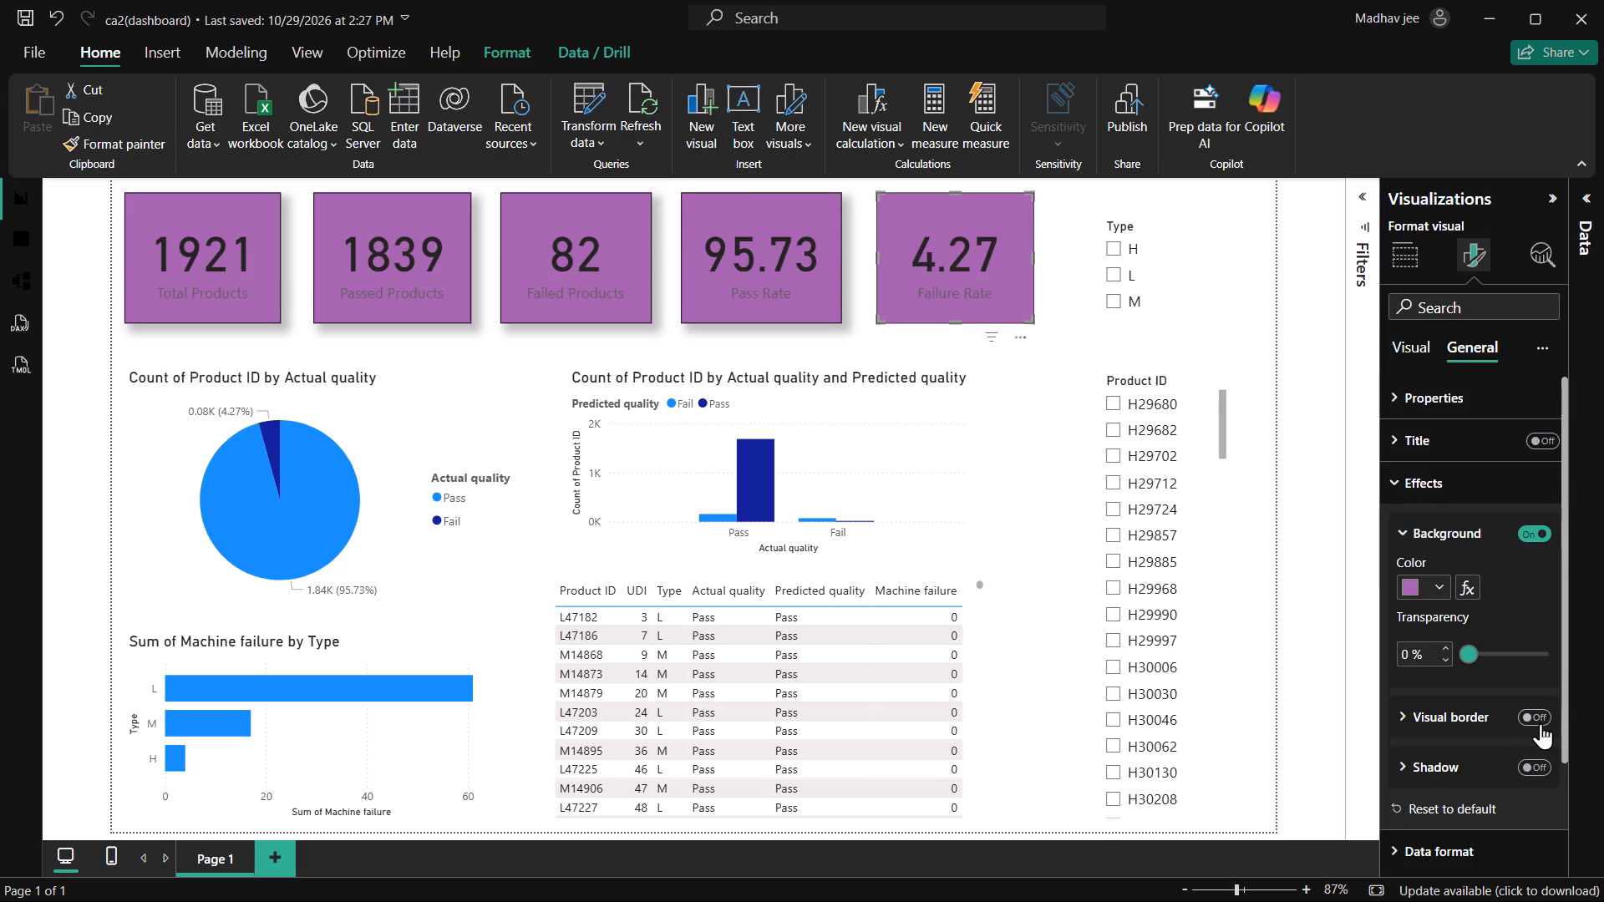
pyautogui.click(1541, 722)
pyautogui.click(1547, 769)
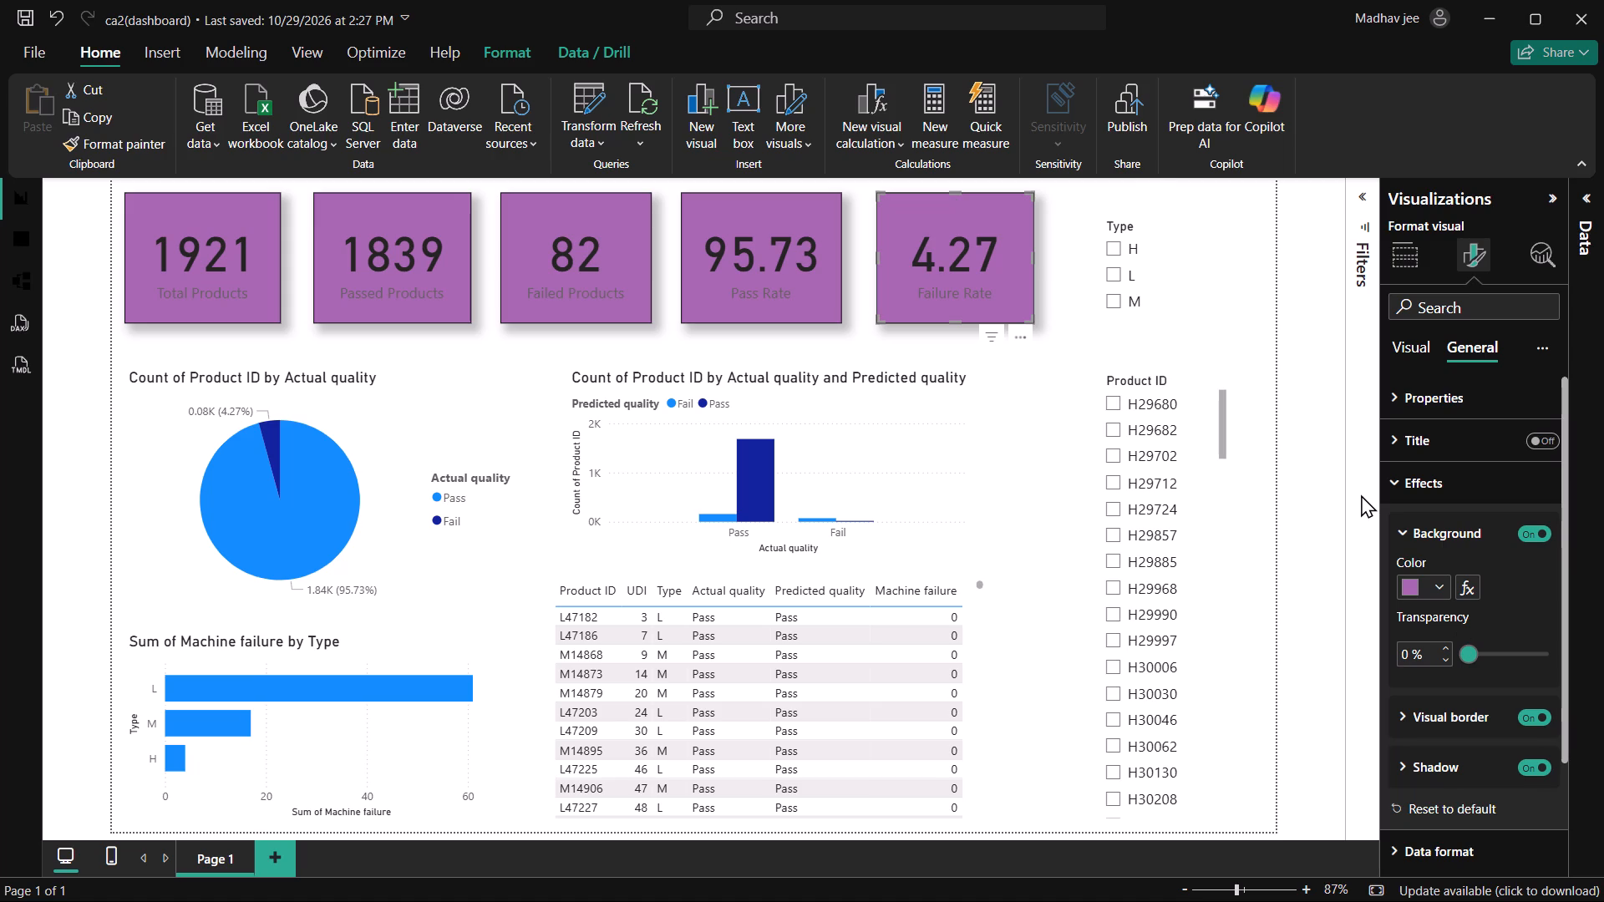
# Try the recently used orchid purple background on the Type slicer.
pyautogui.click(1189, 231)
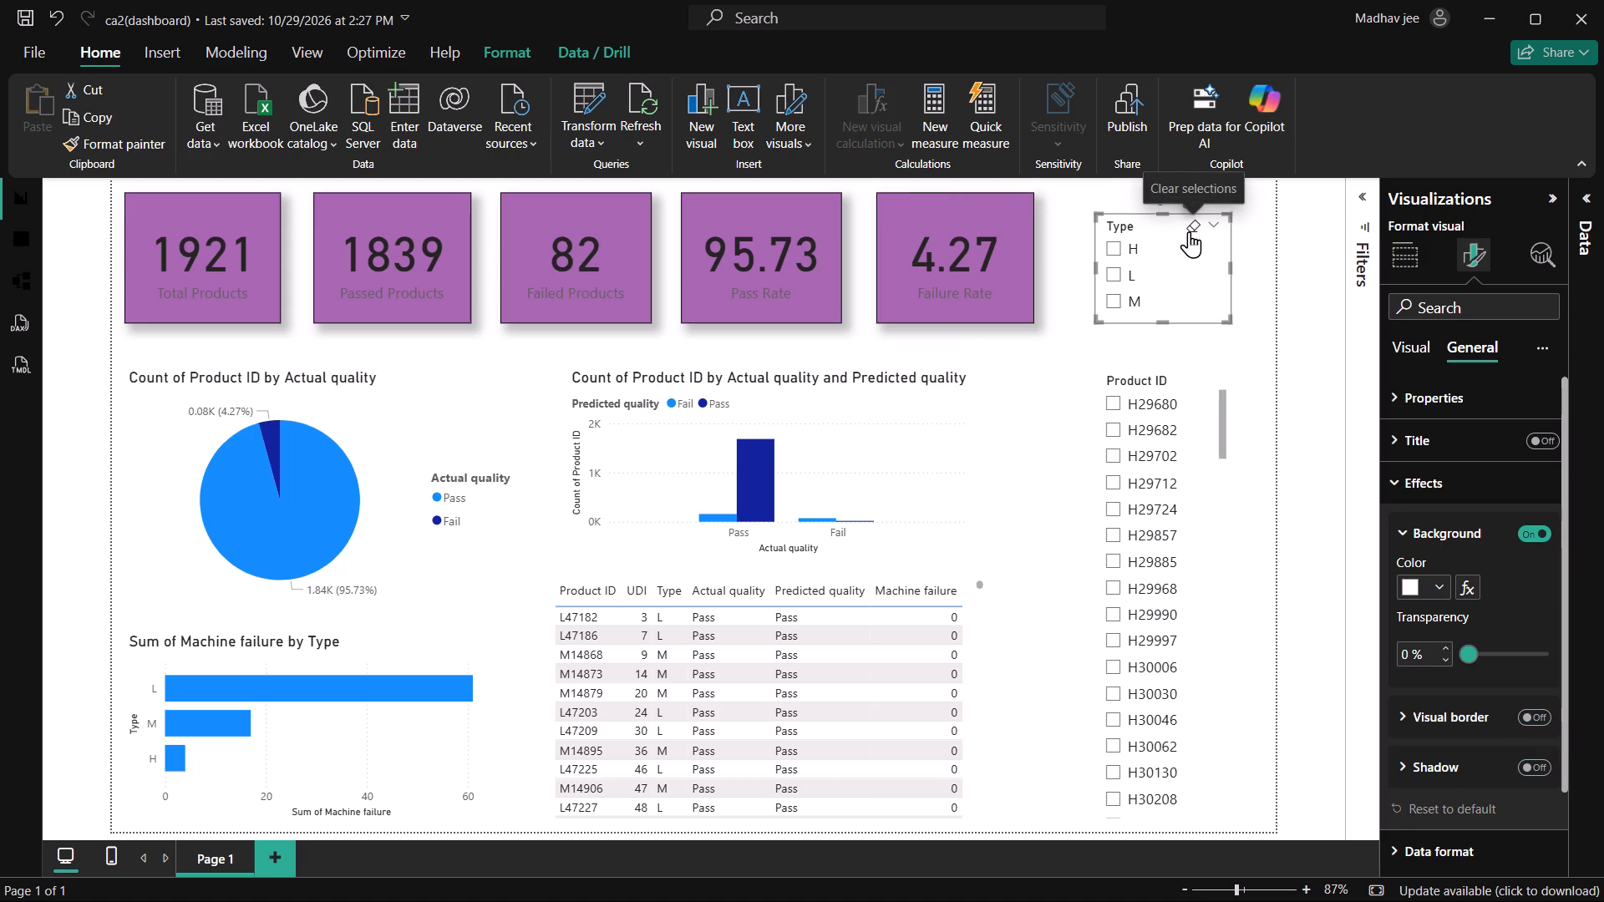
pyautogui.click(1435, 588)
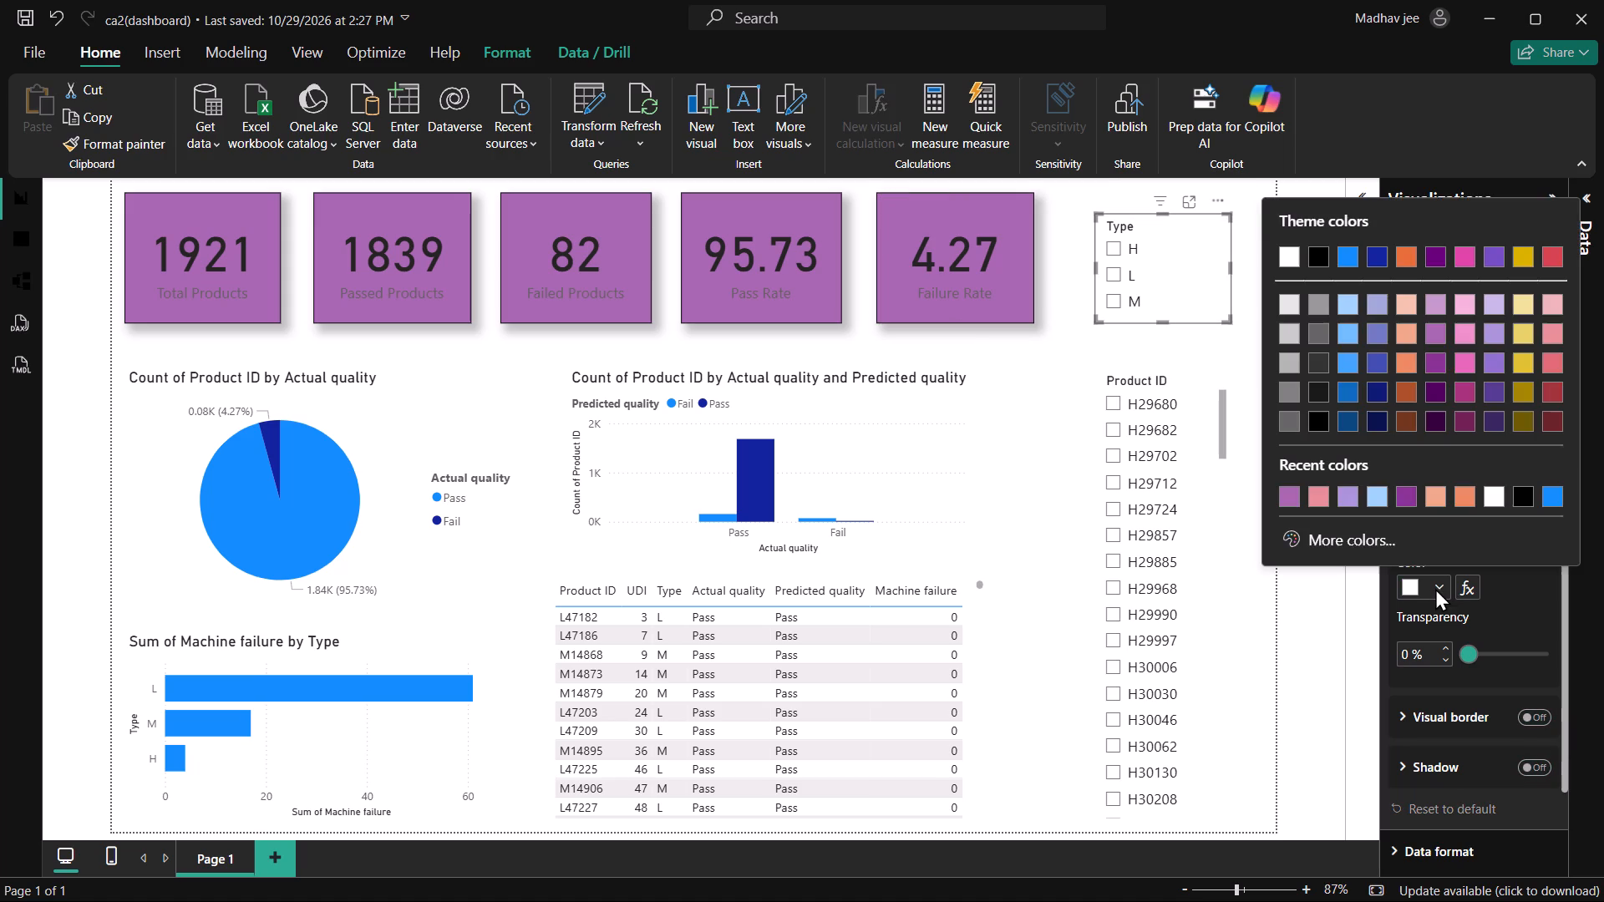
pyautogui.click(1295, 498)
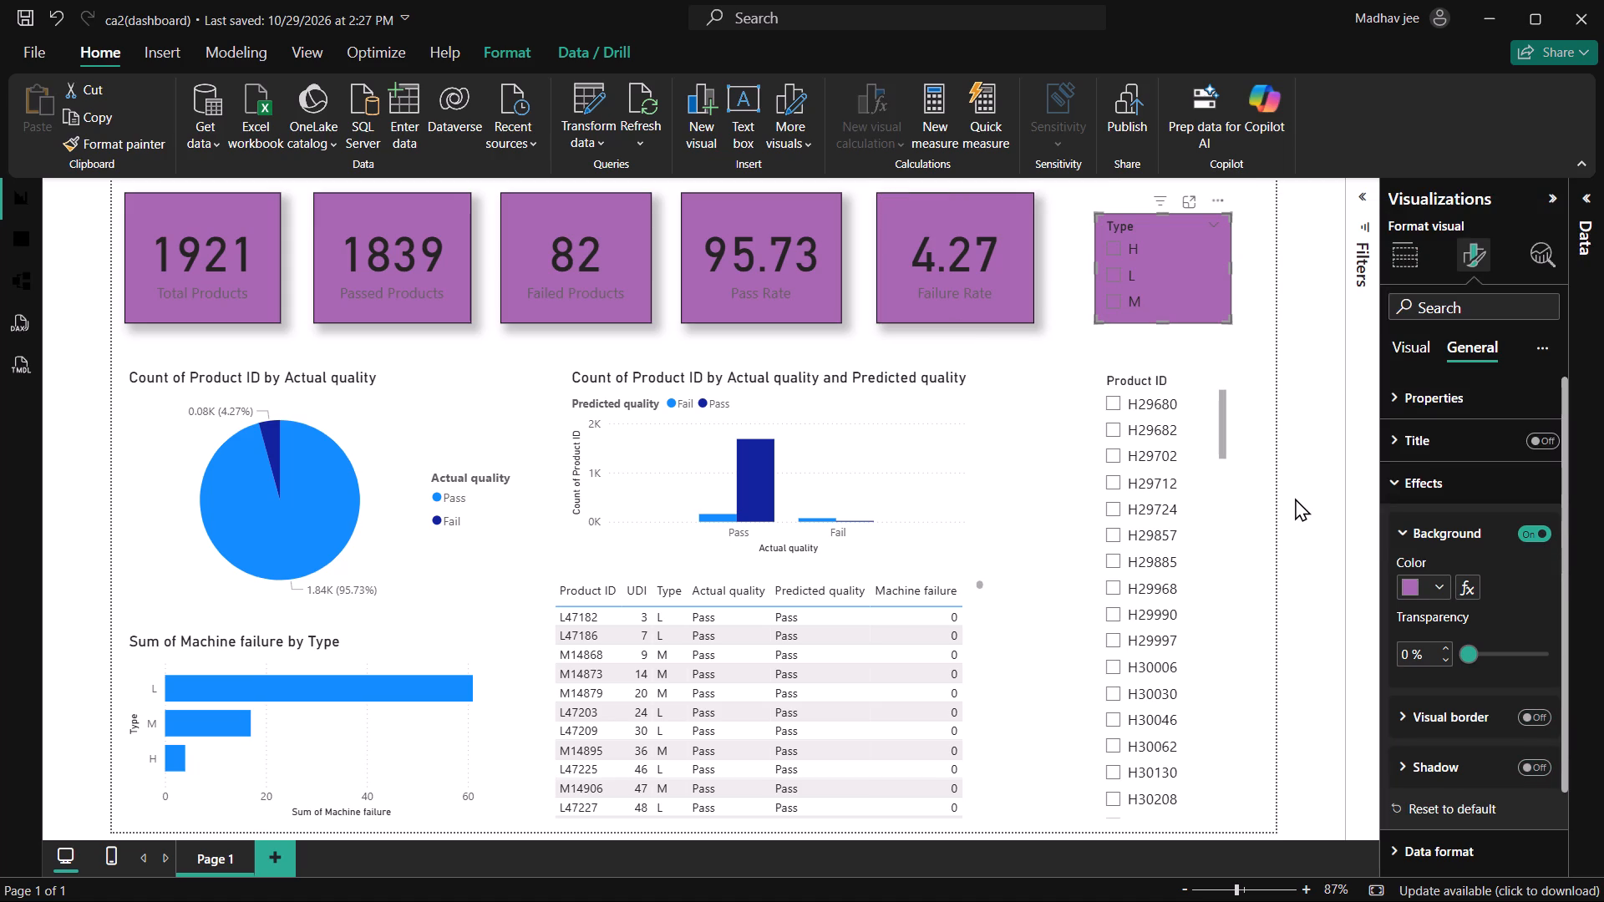
# Set the Type slicer's background to the light red theme shade.
pyautogui.click(1439, 588)
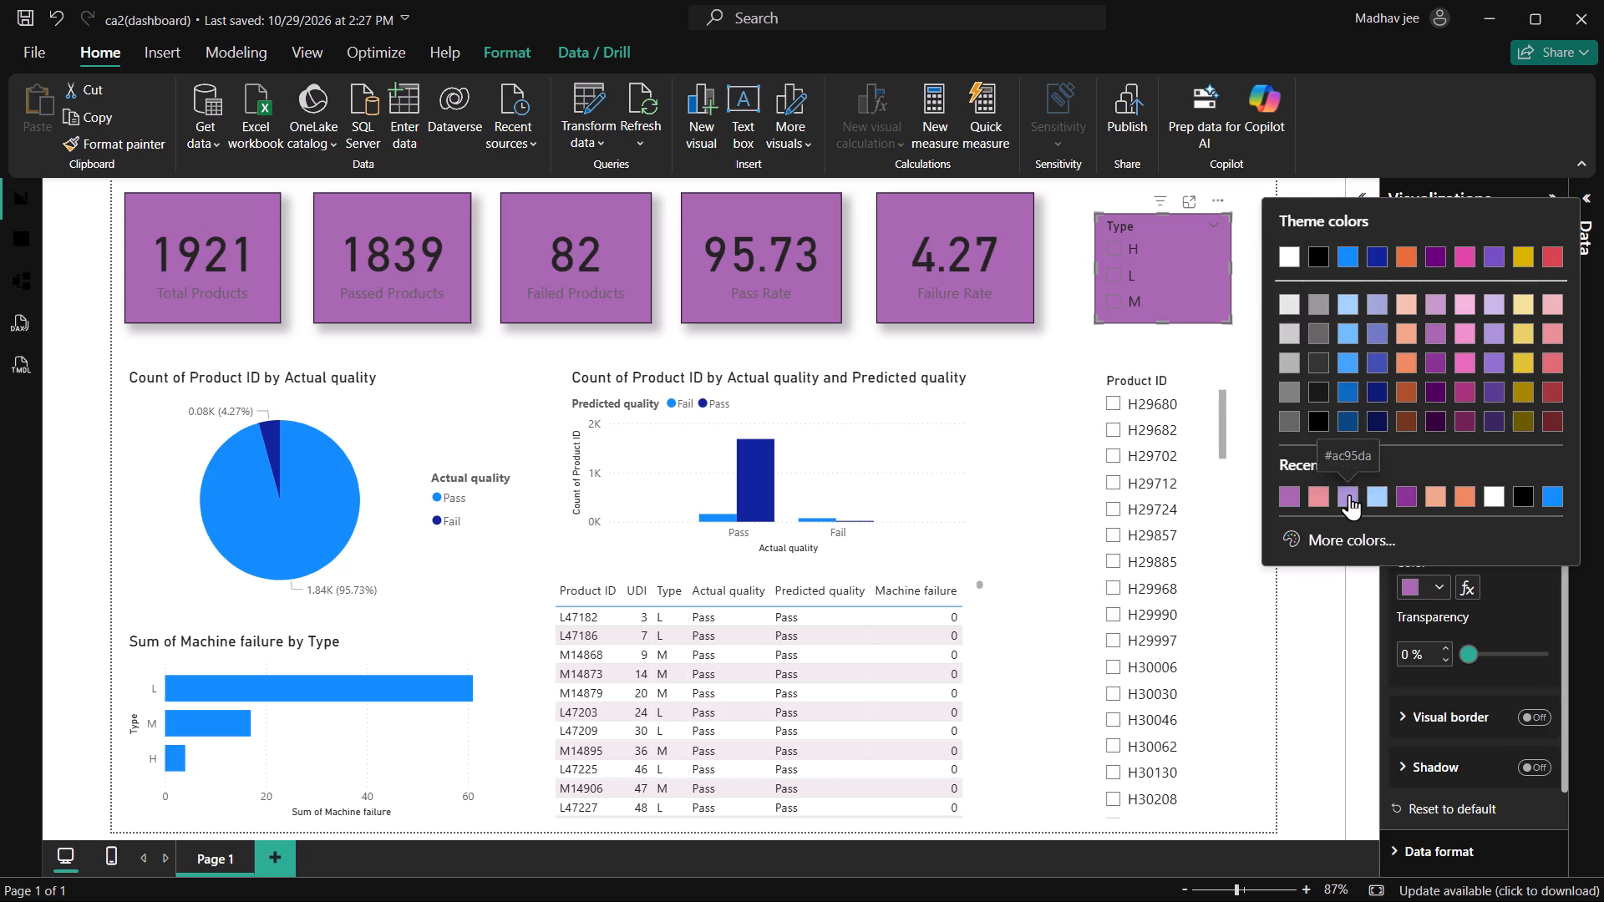
pyautogui.click(1325, 496)
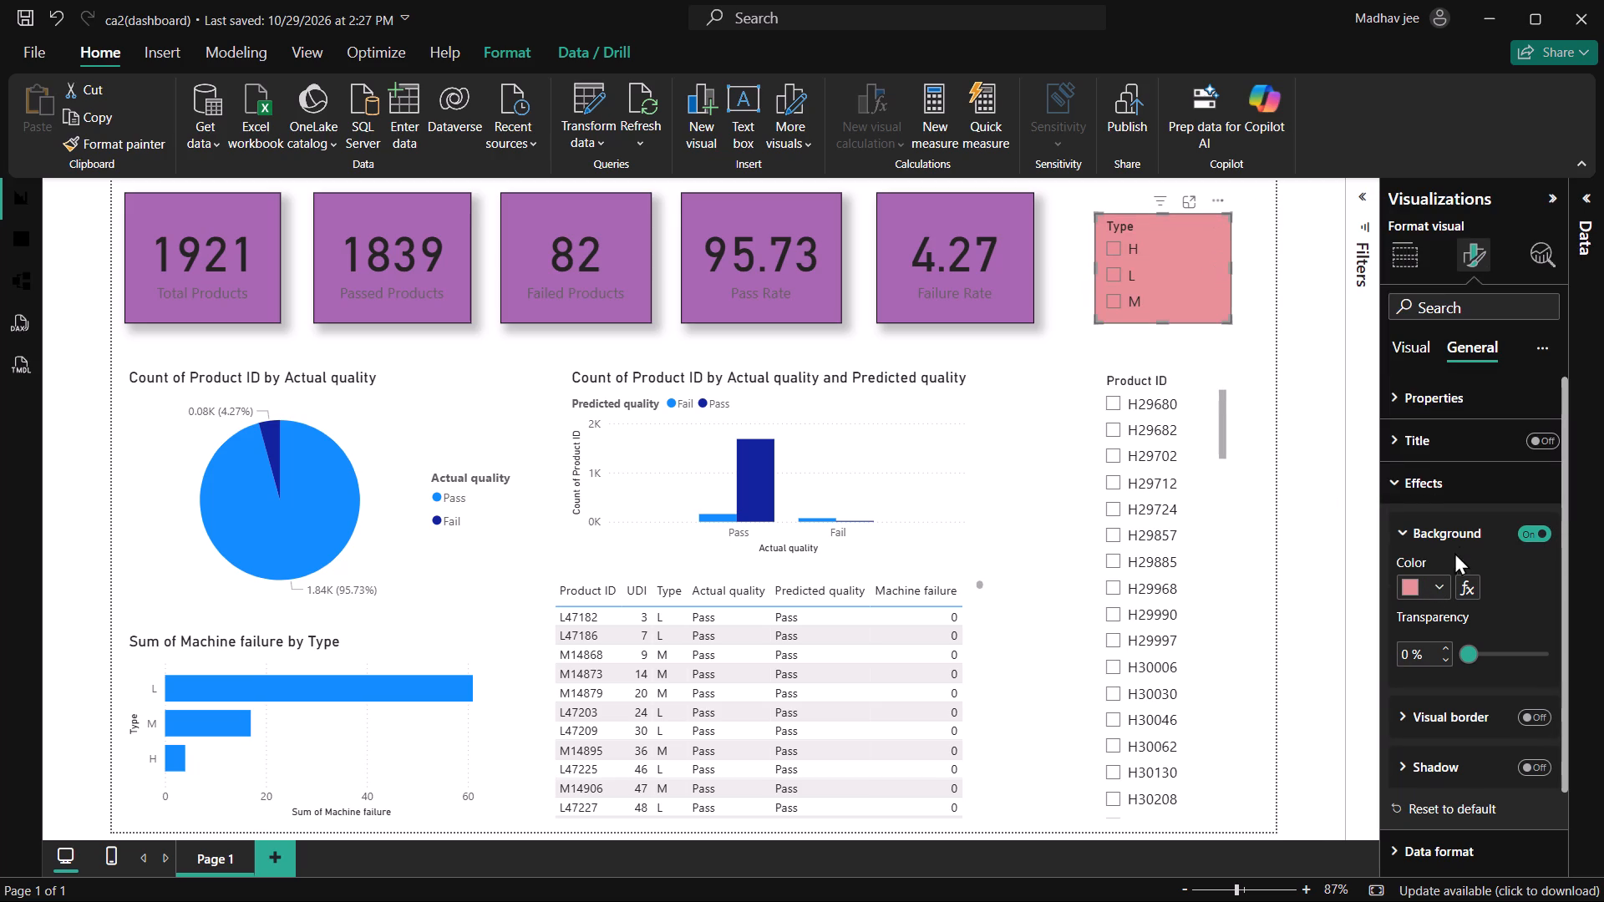
pyautogui.click(1434, 589)
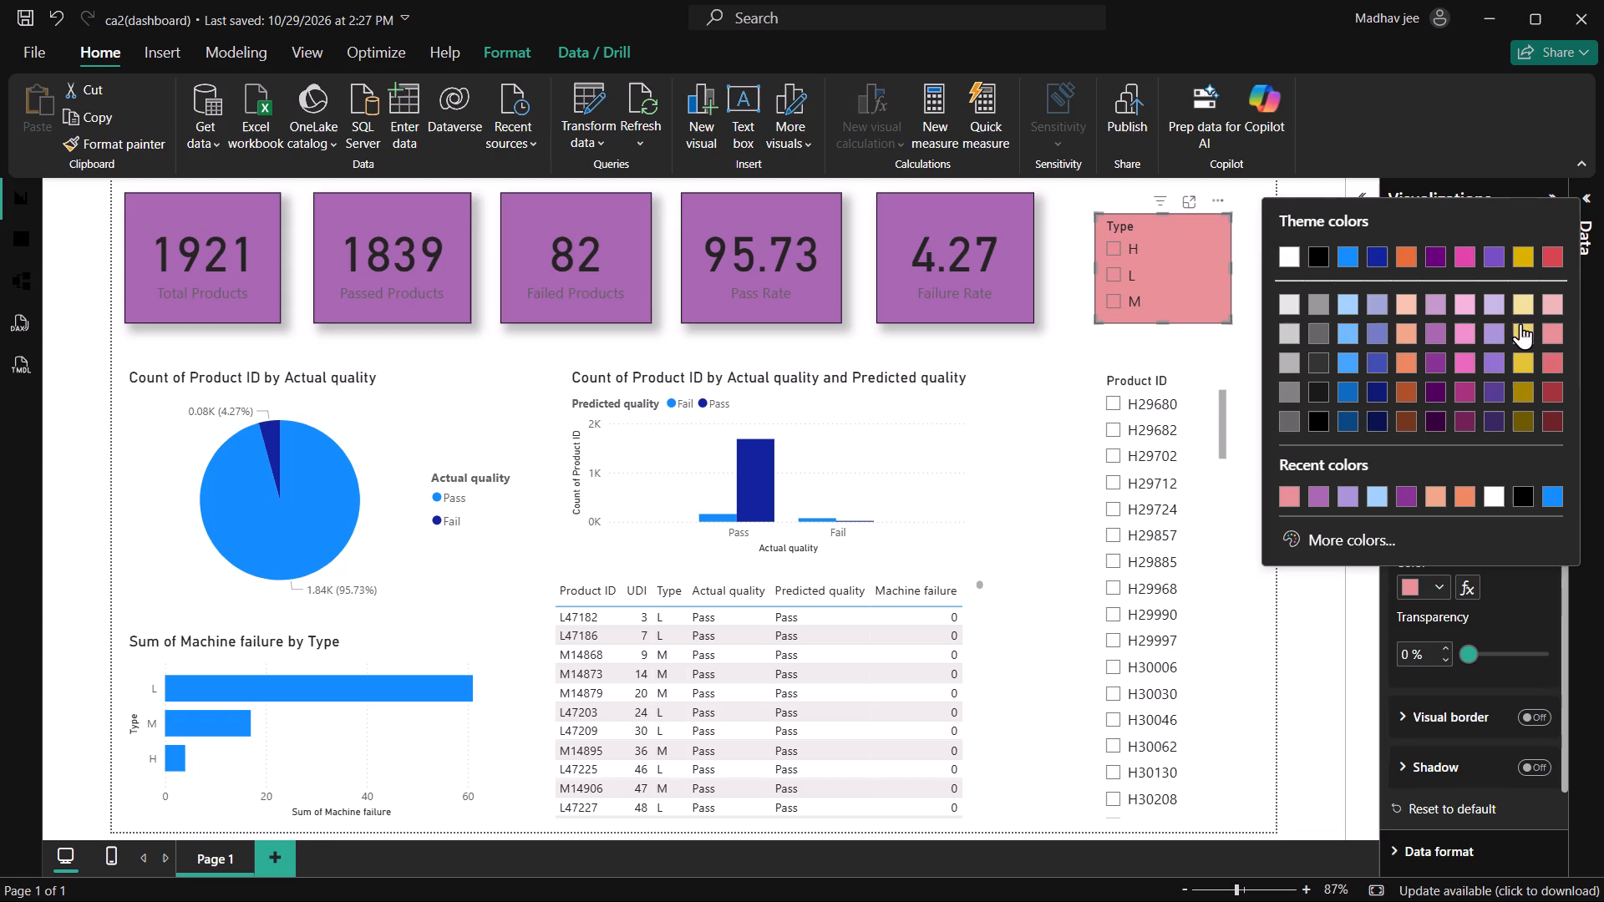
pyautogui.click(1558, 329)
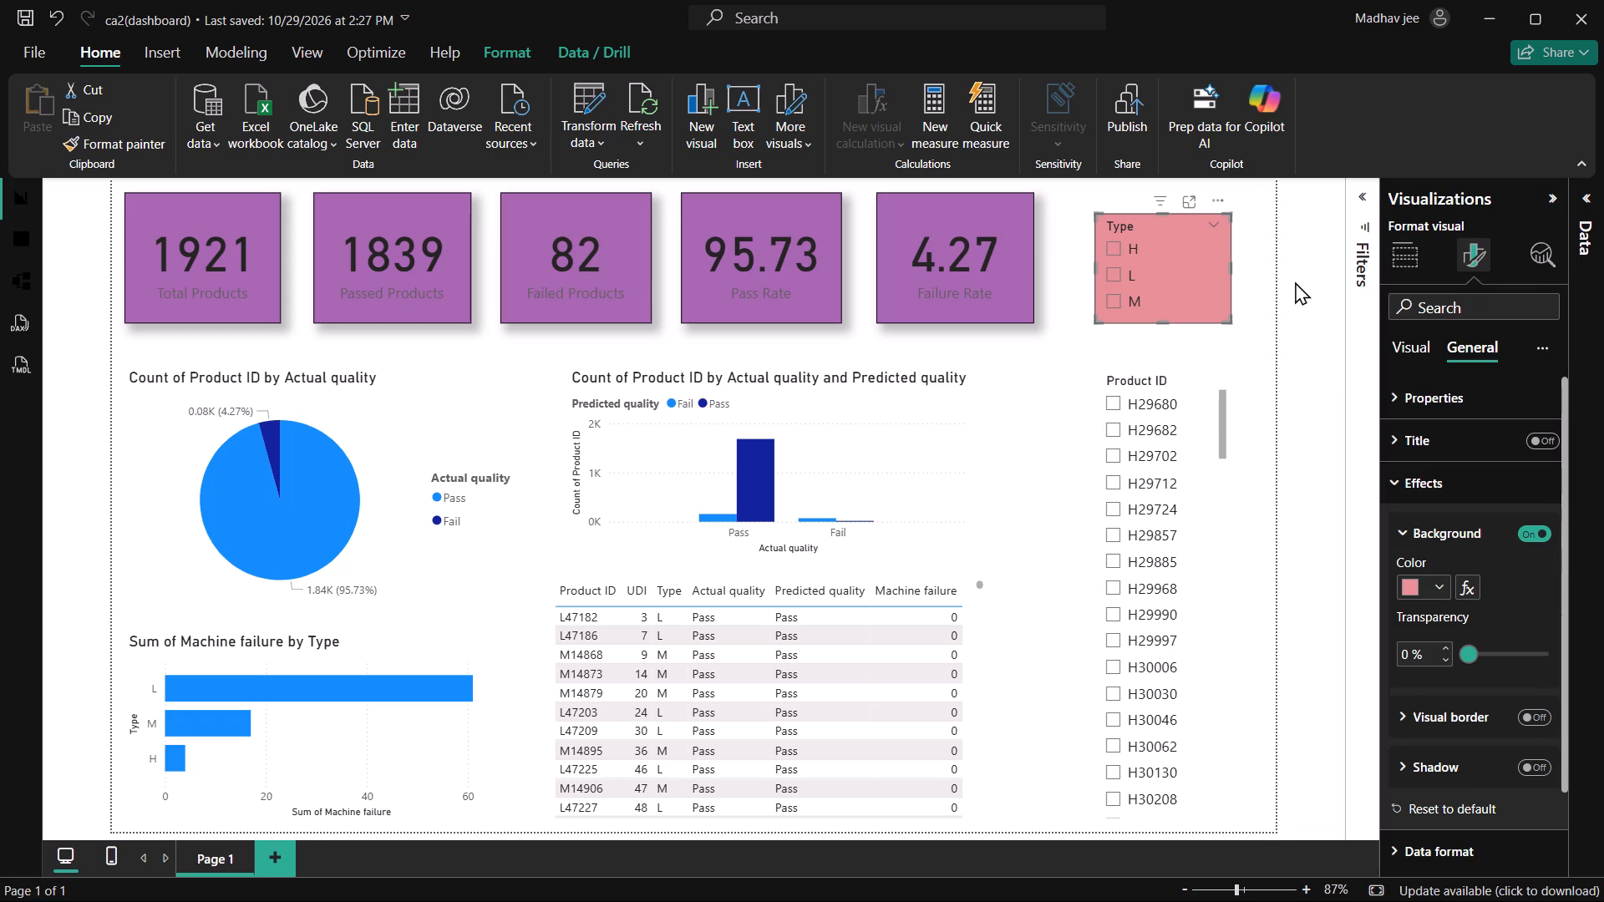
# Apply the same recently used light red background to the Product ID slicer and deselect it.
pyautogui.click(1185, 380)
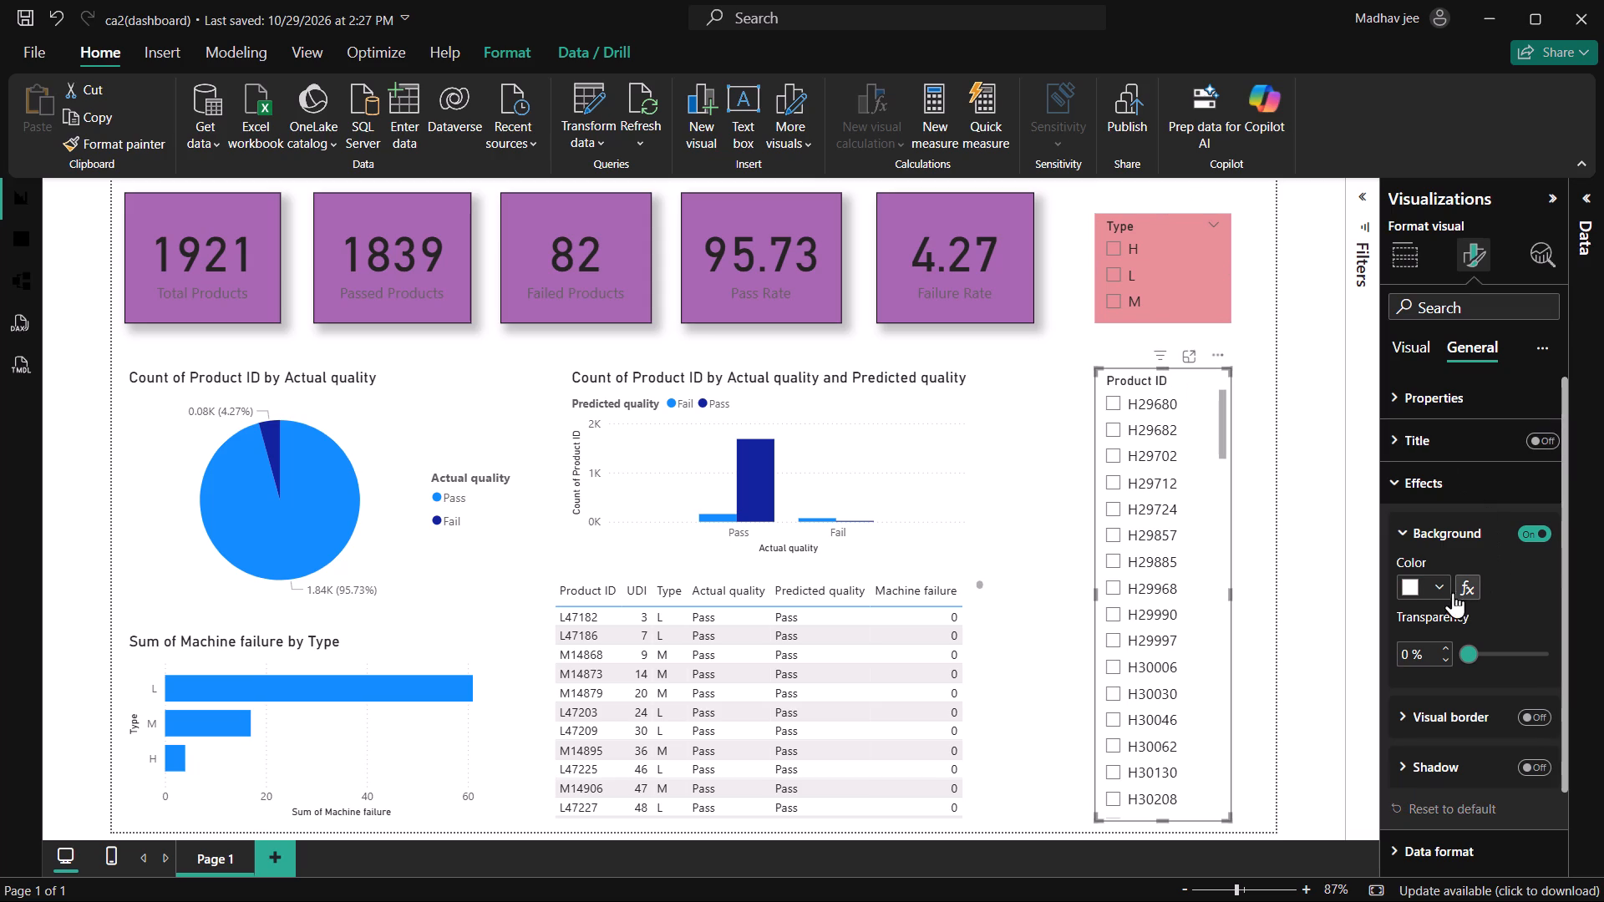
pyautogui.click(1445, 581)
pyautogui.rightClick(1445, 581)
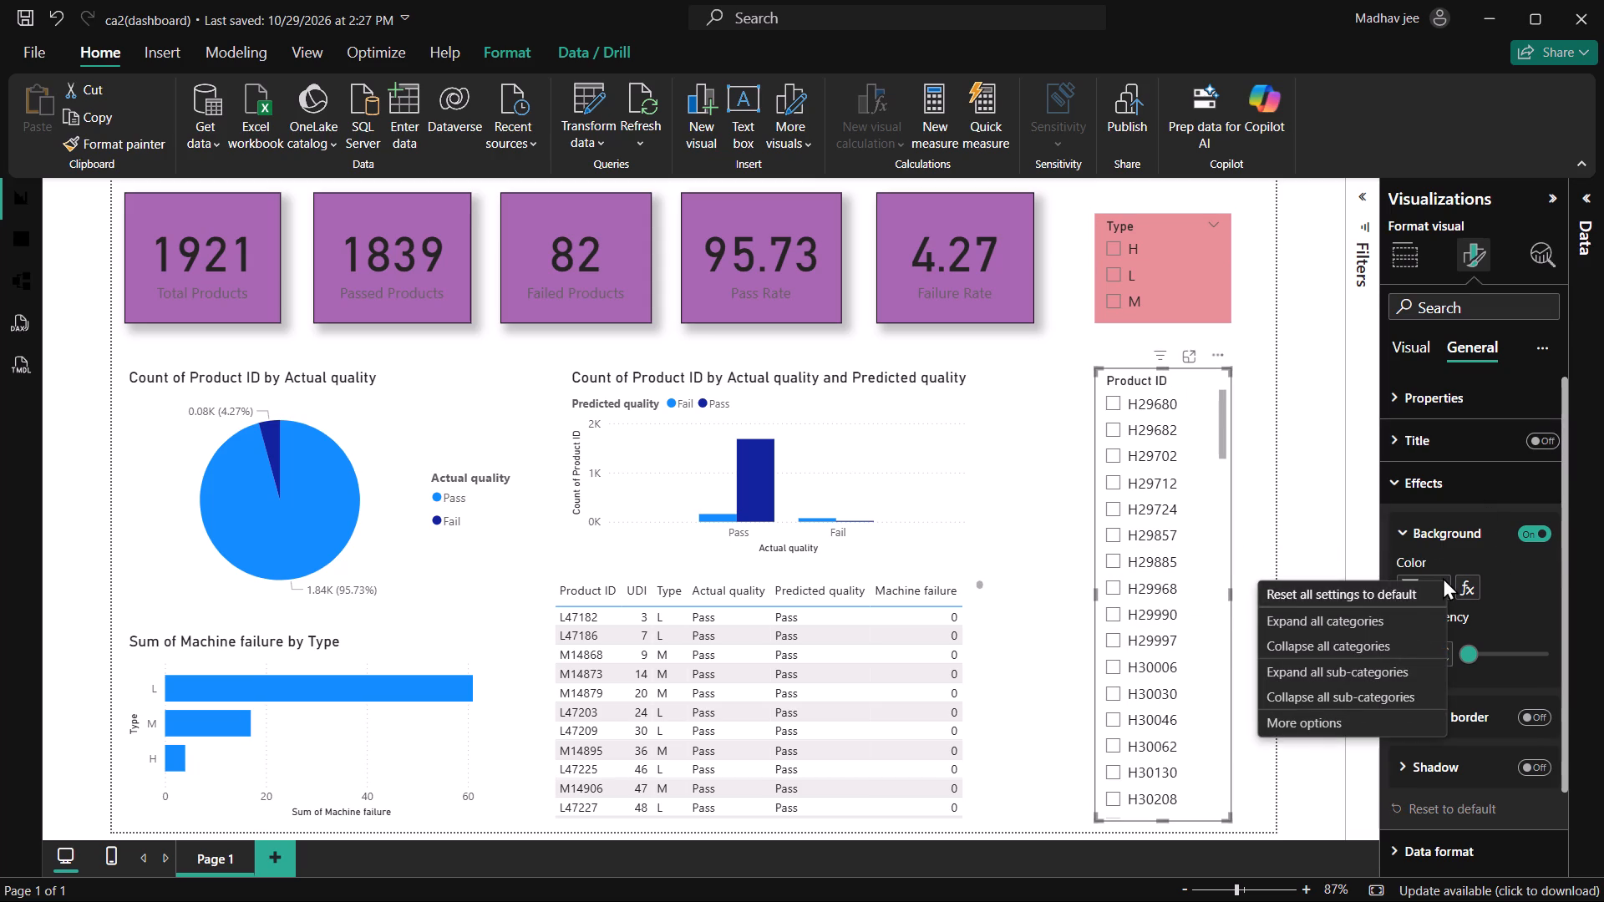
pyautogui.click(1443, 578)
pyautogui.click(1294, 494)
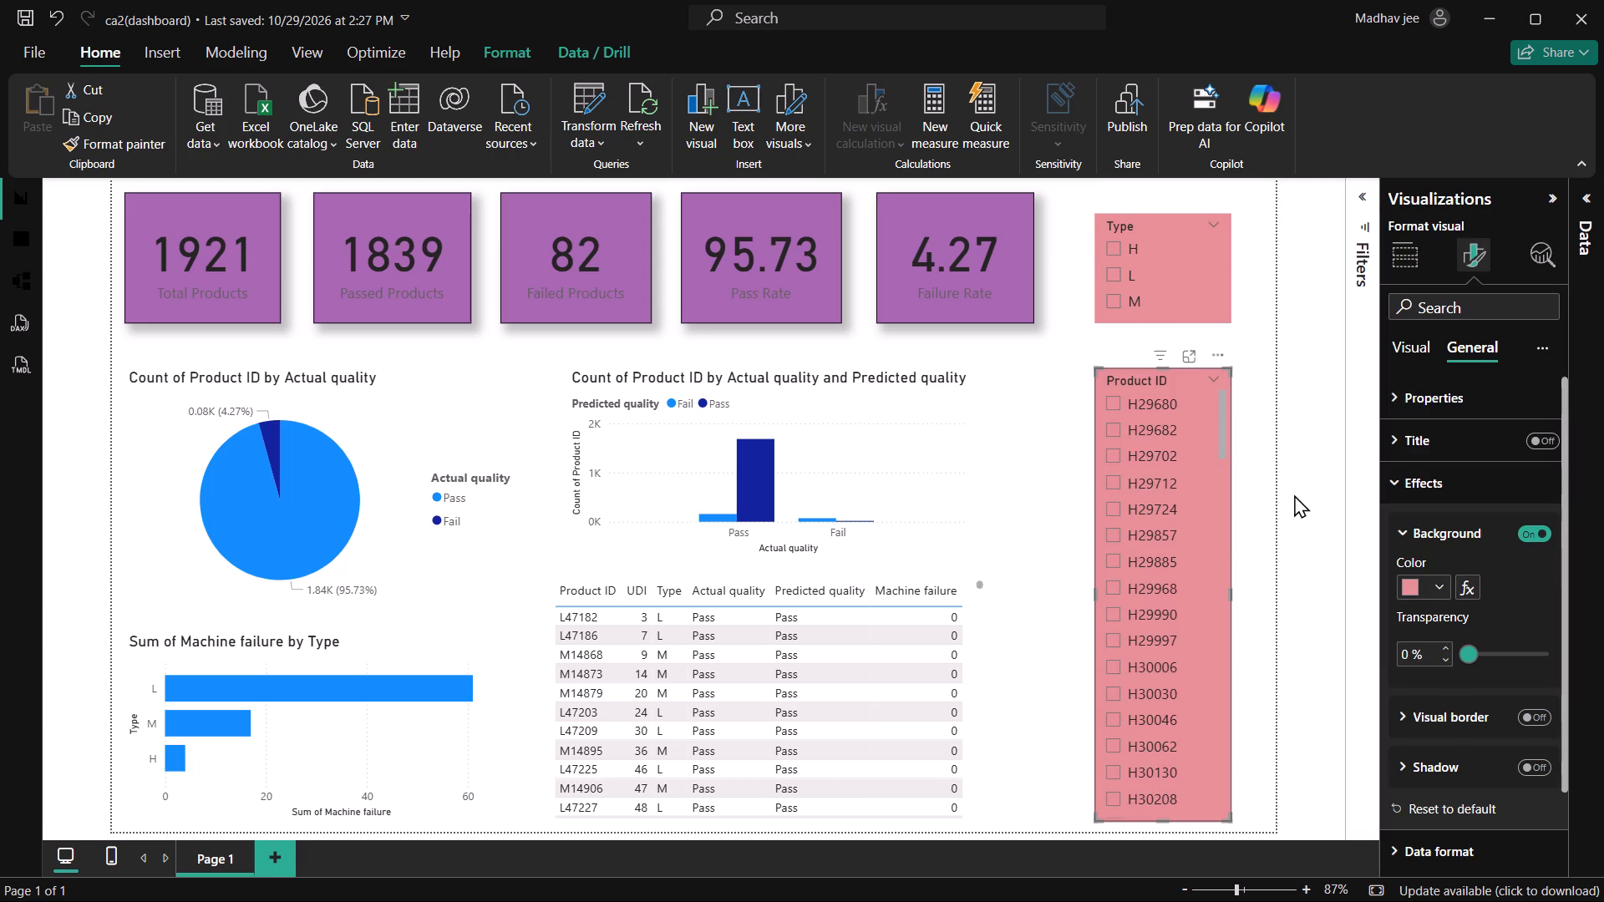
pyautogui.click(1237, 390)
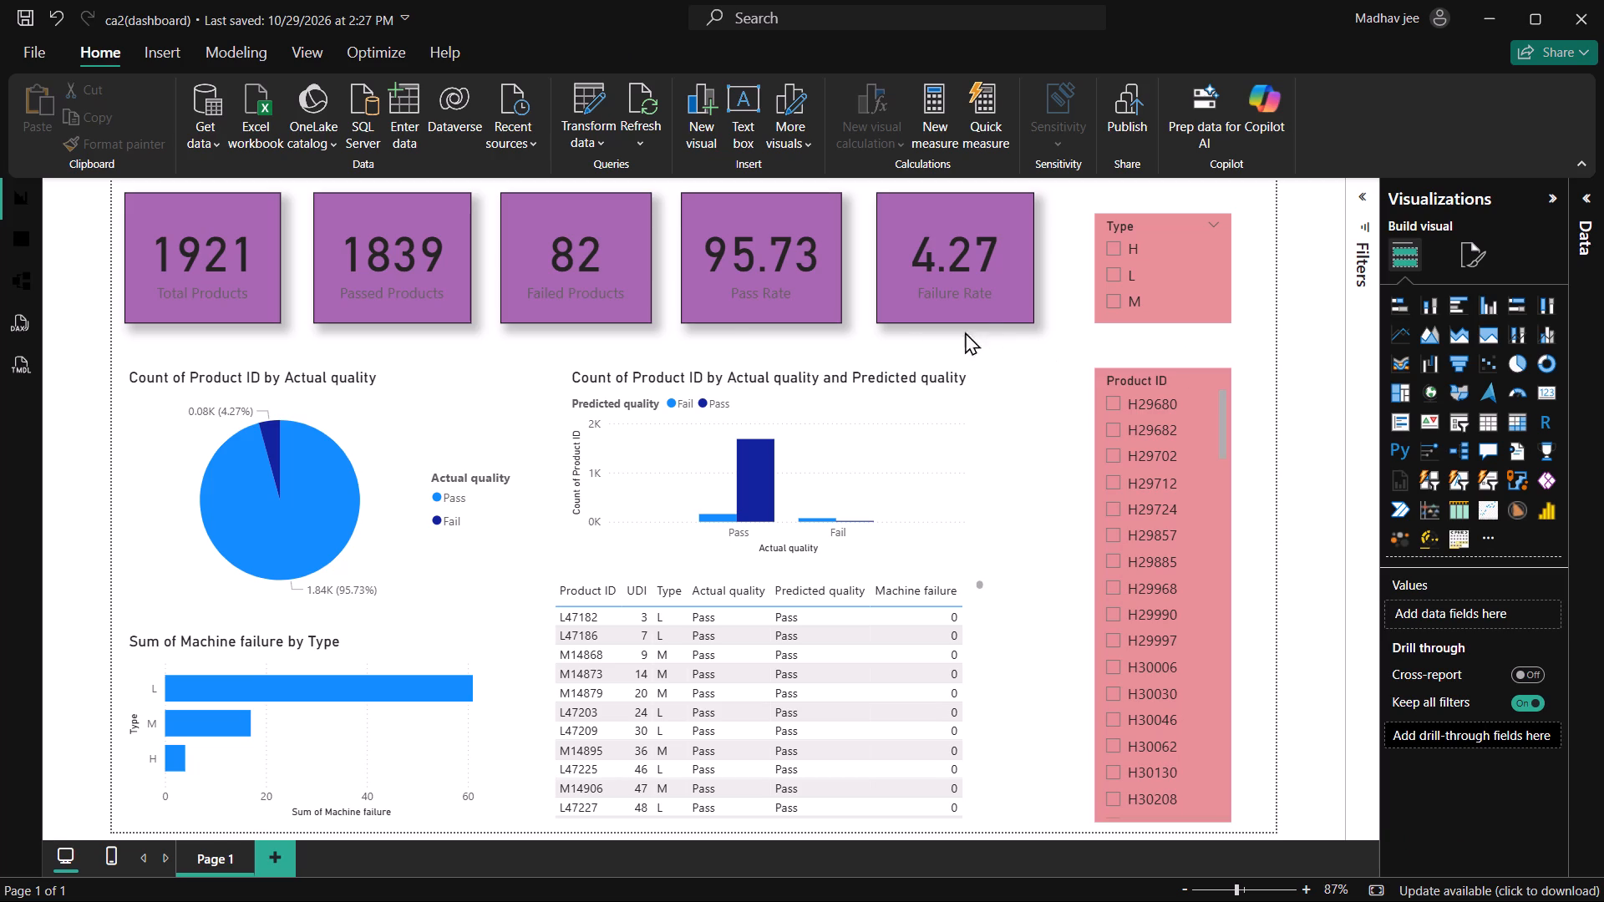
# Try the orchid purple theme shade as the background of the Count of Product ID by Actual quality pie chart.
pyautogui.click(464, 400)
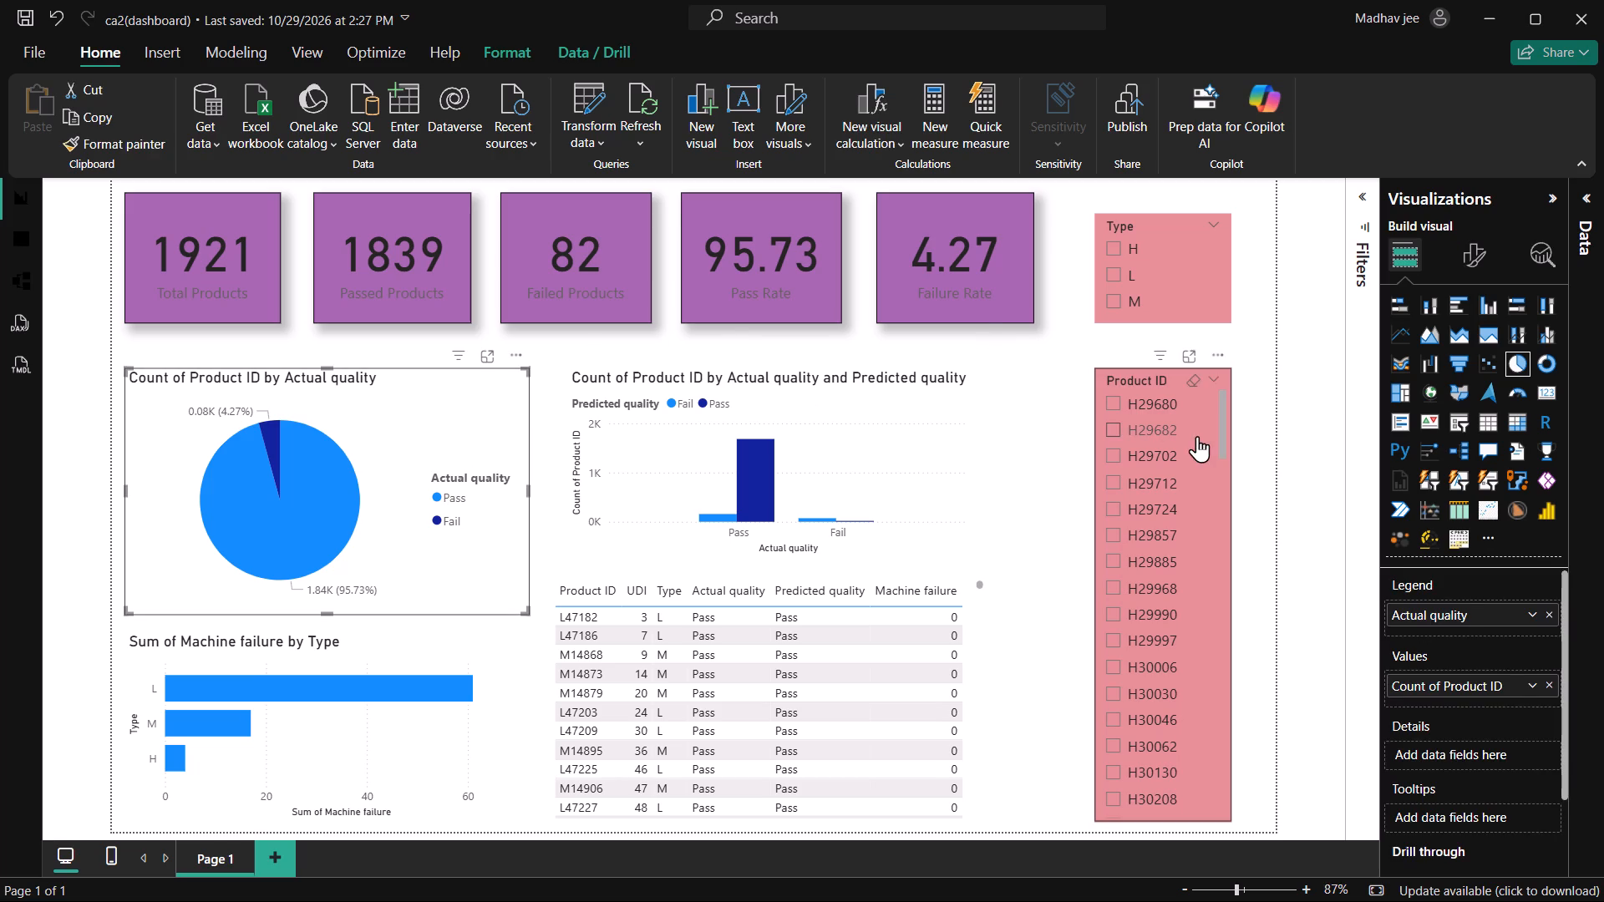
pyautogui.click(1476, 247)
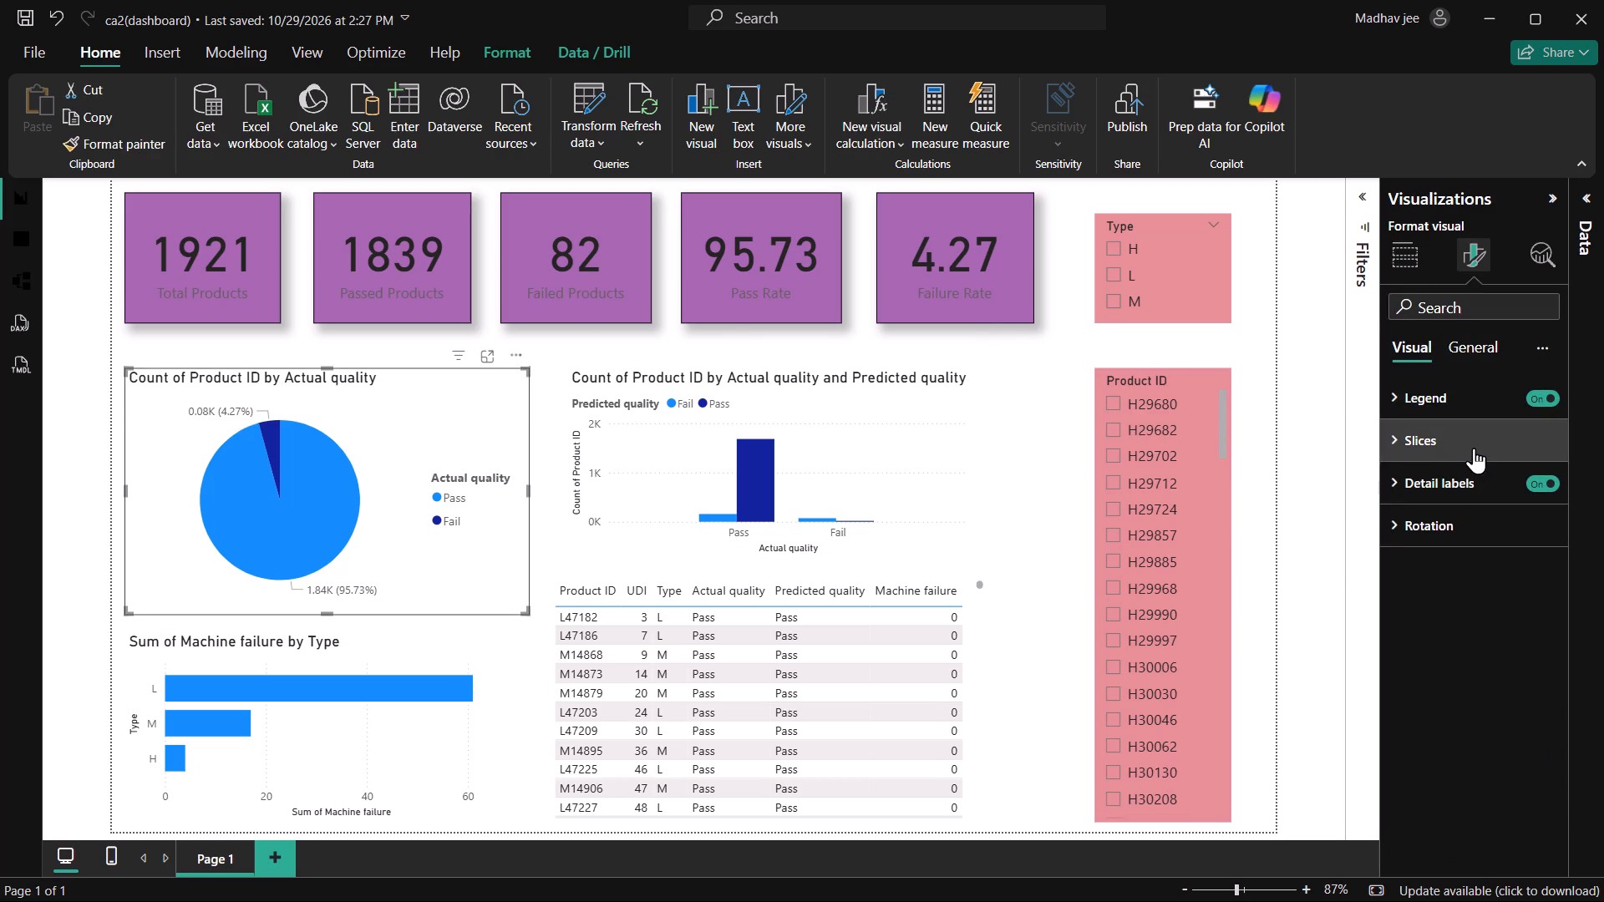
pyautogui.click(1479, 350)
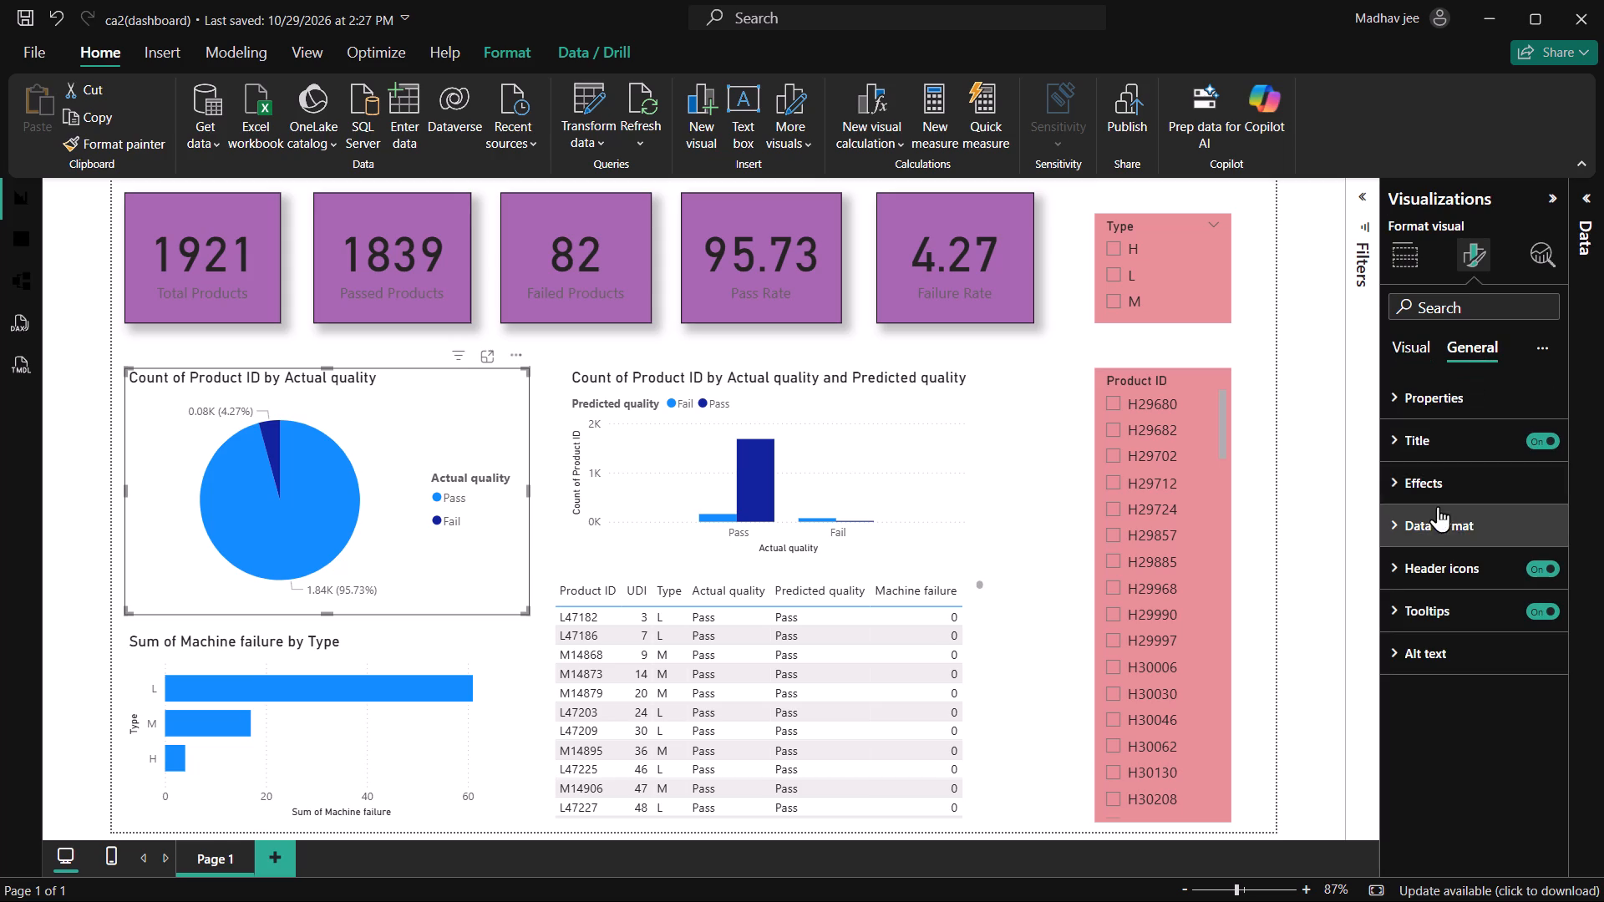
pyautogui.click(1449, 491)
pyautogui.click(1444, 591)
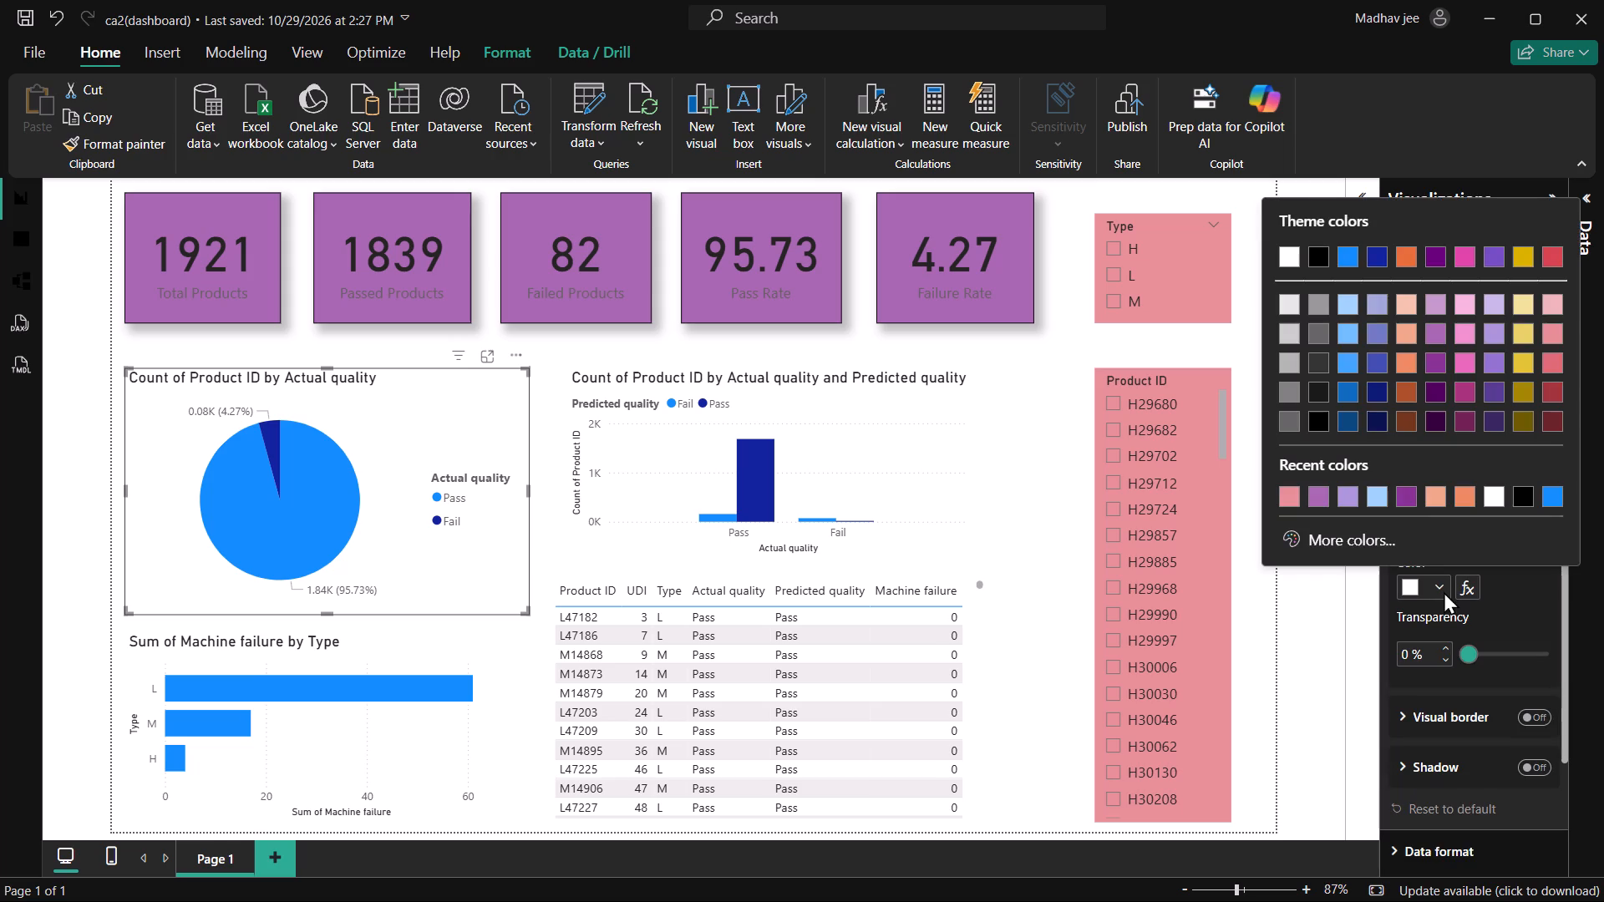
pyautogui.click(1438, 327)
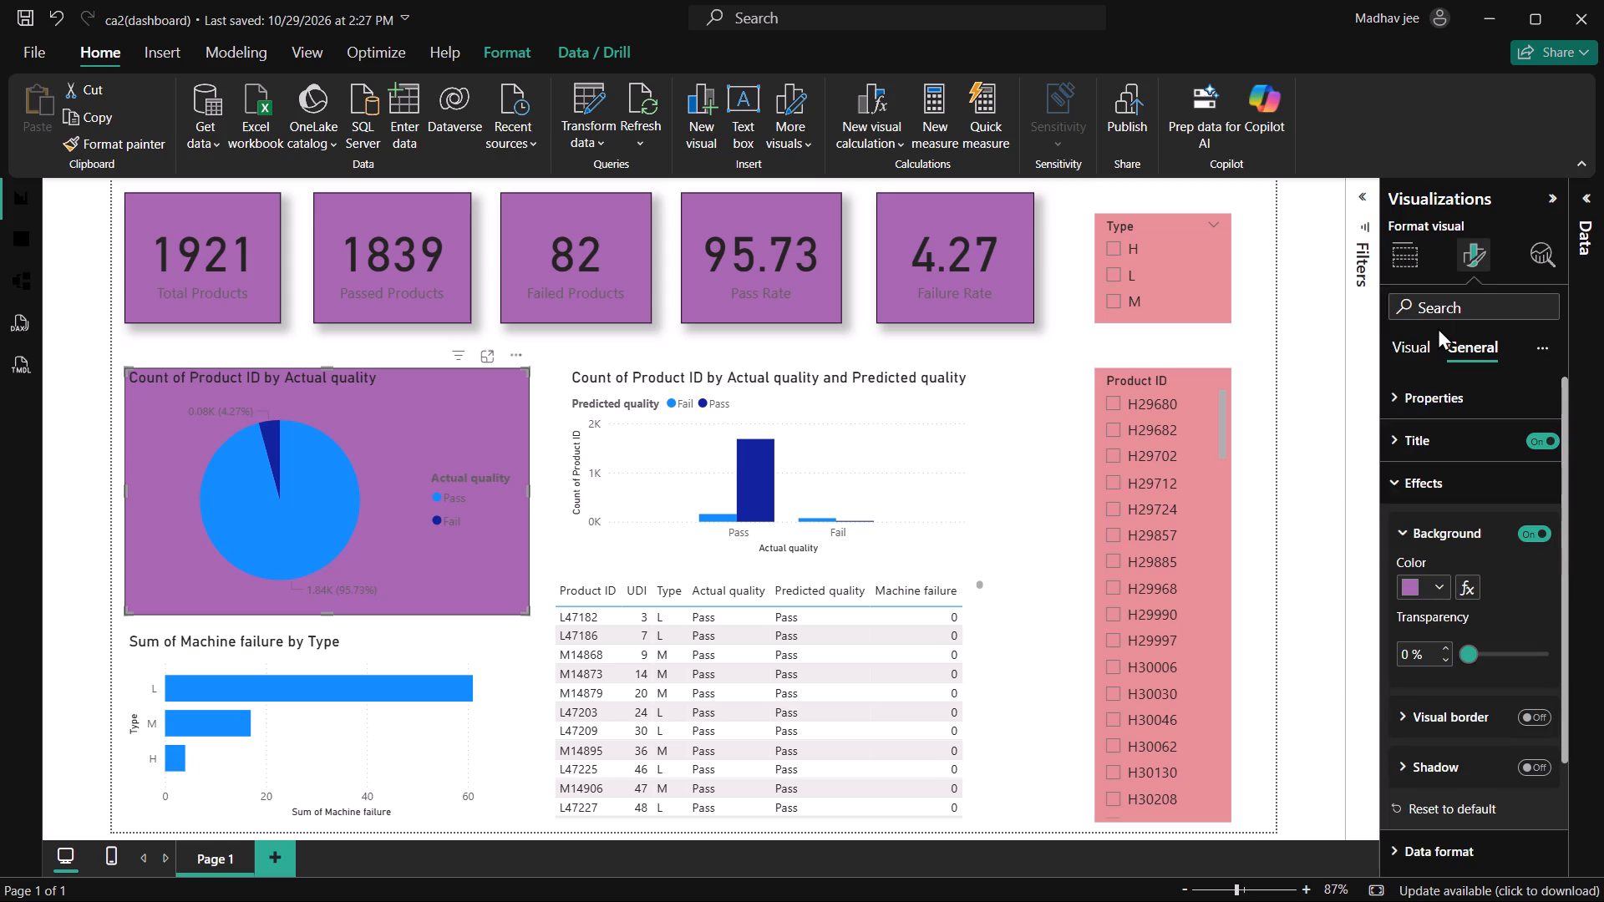
# Set the pie chart's background to the light yellow theme shade.
pyautogui.click(1443, 581)
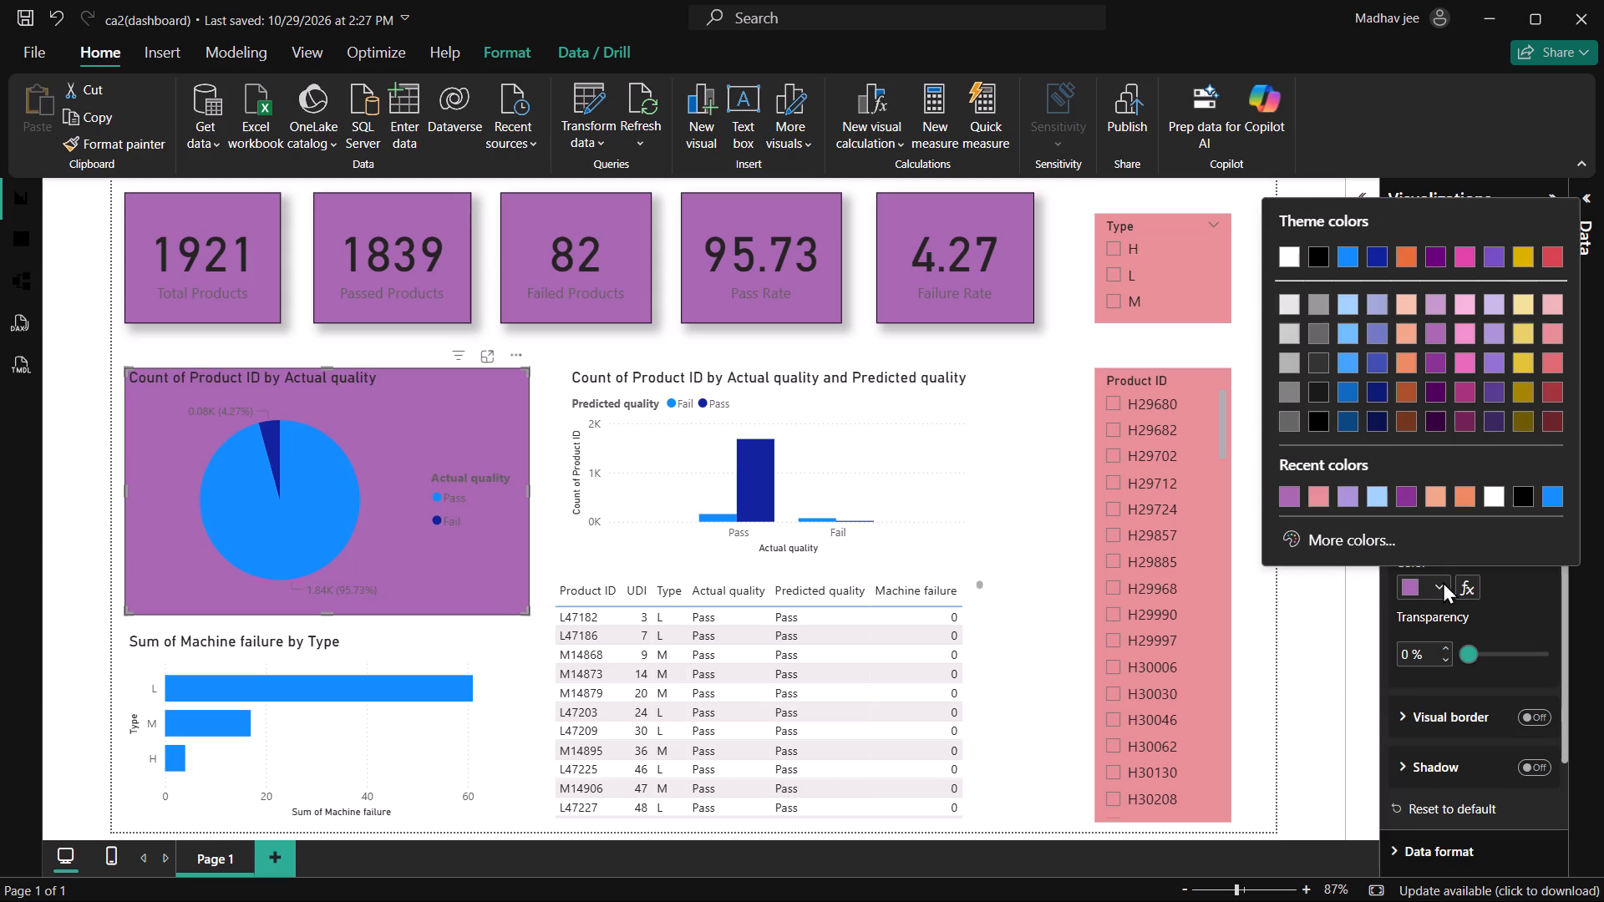
pyautogui.click(1528, 310)
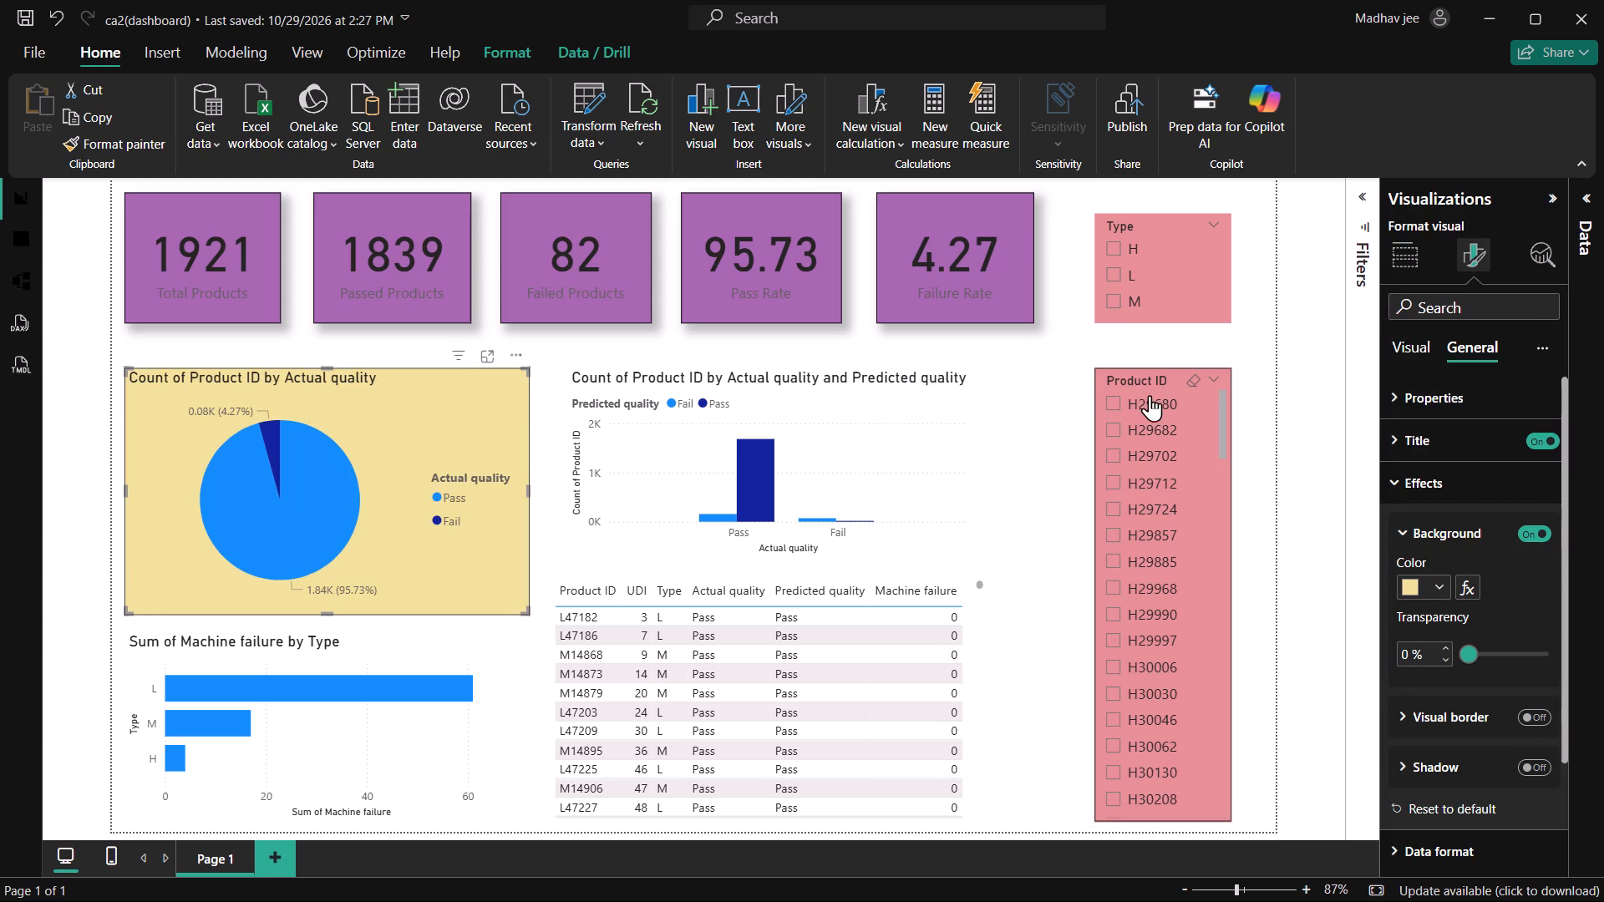
# Apply the recently used light yellow background to the Actual and Predicted quality column chart, the product table and the Machine failure bar chart.
pyautogui.click(957, 402)
pyautogui.click(1442, 595)
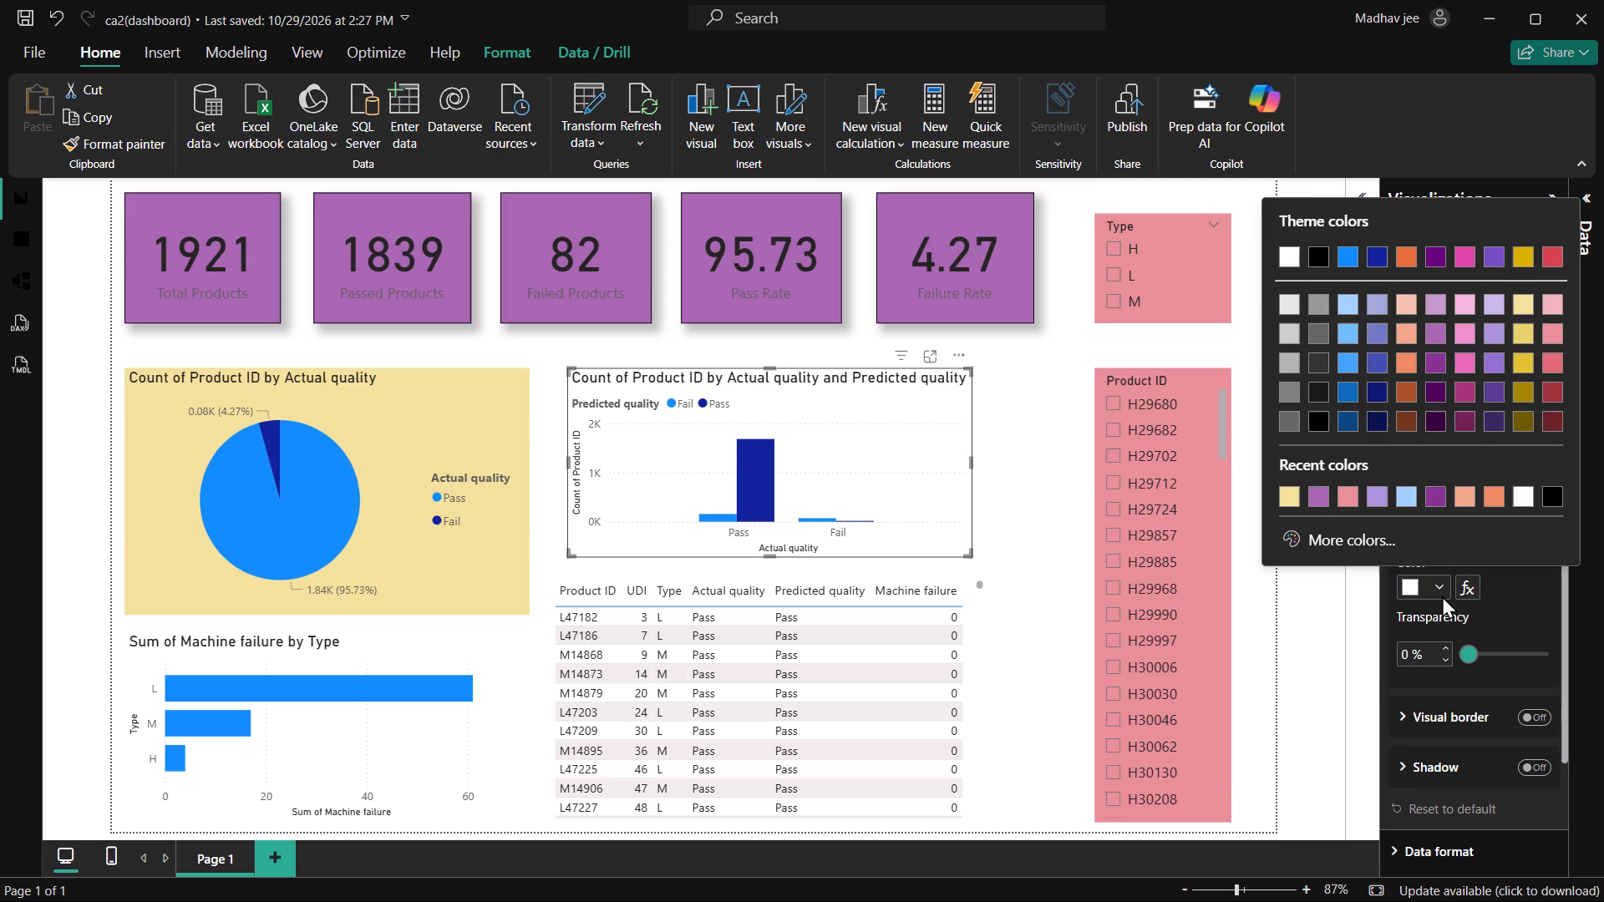
pyautogui.click(1287, 493)
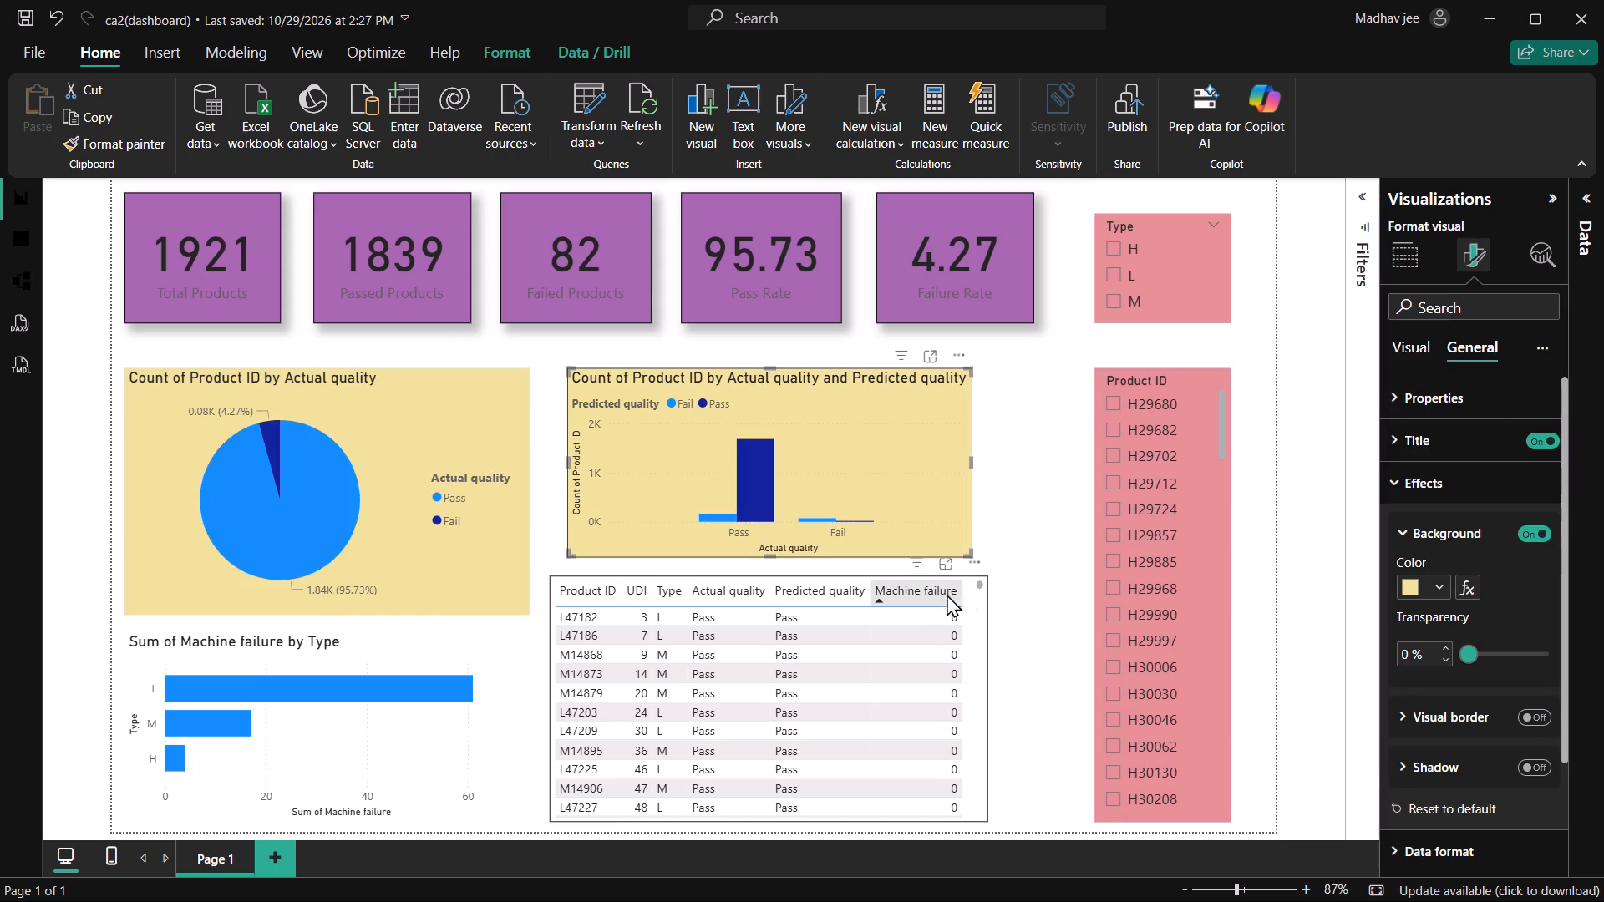
pyautogui.click(977, 600)
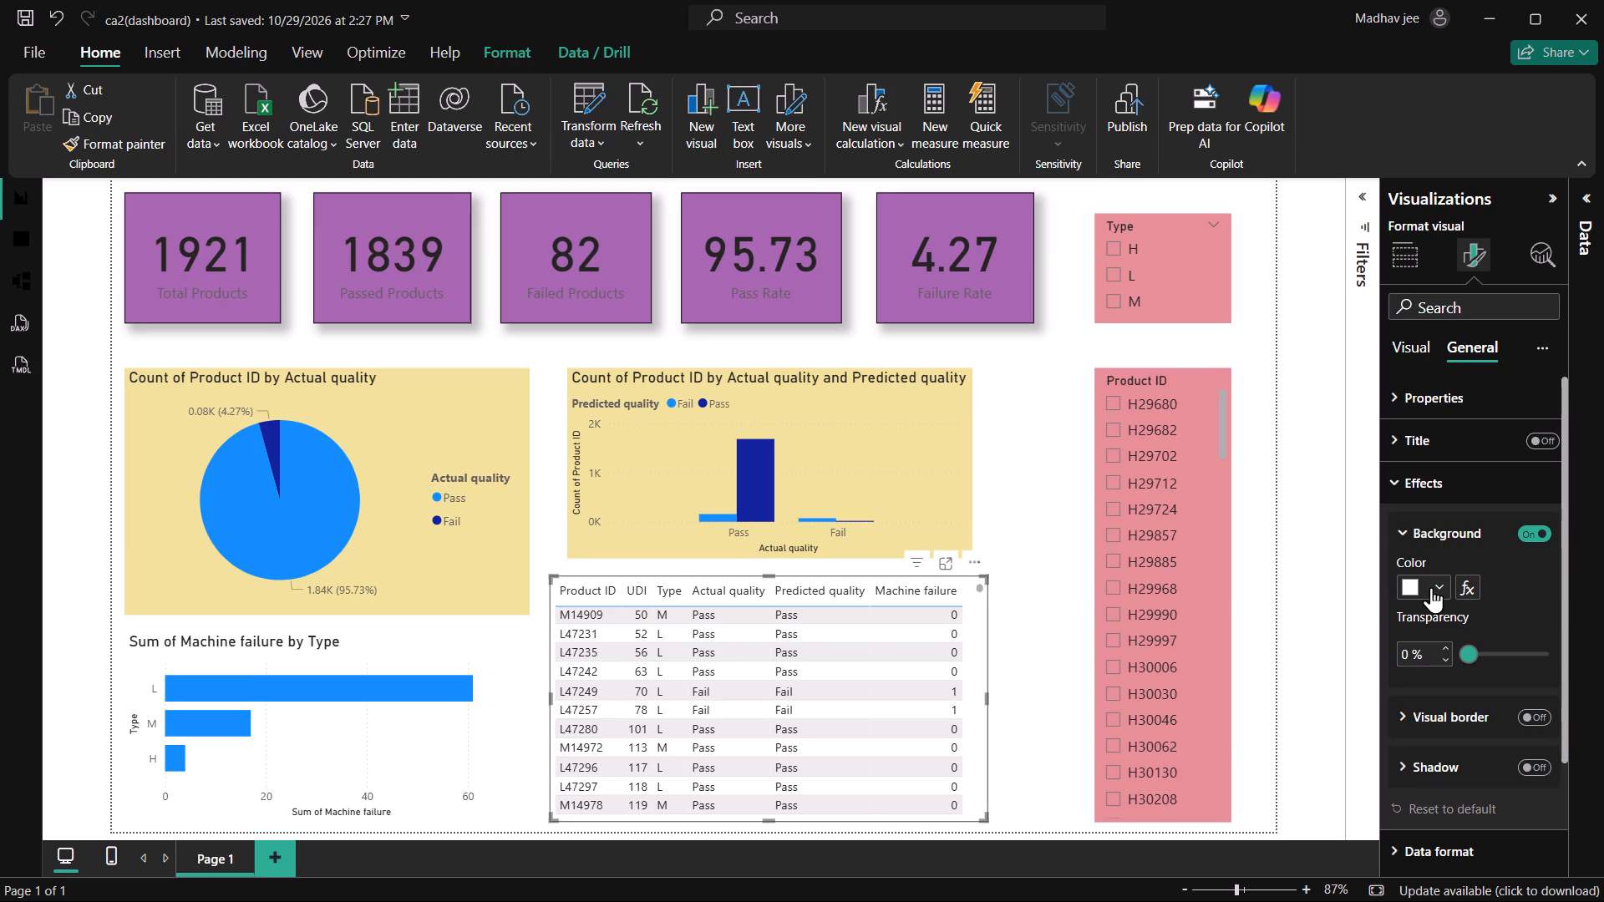
pyautogui.rightClick(1431, 587)
pyautogui.click(1440, 581)
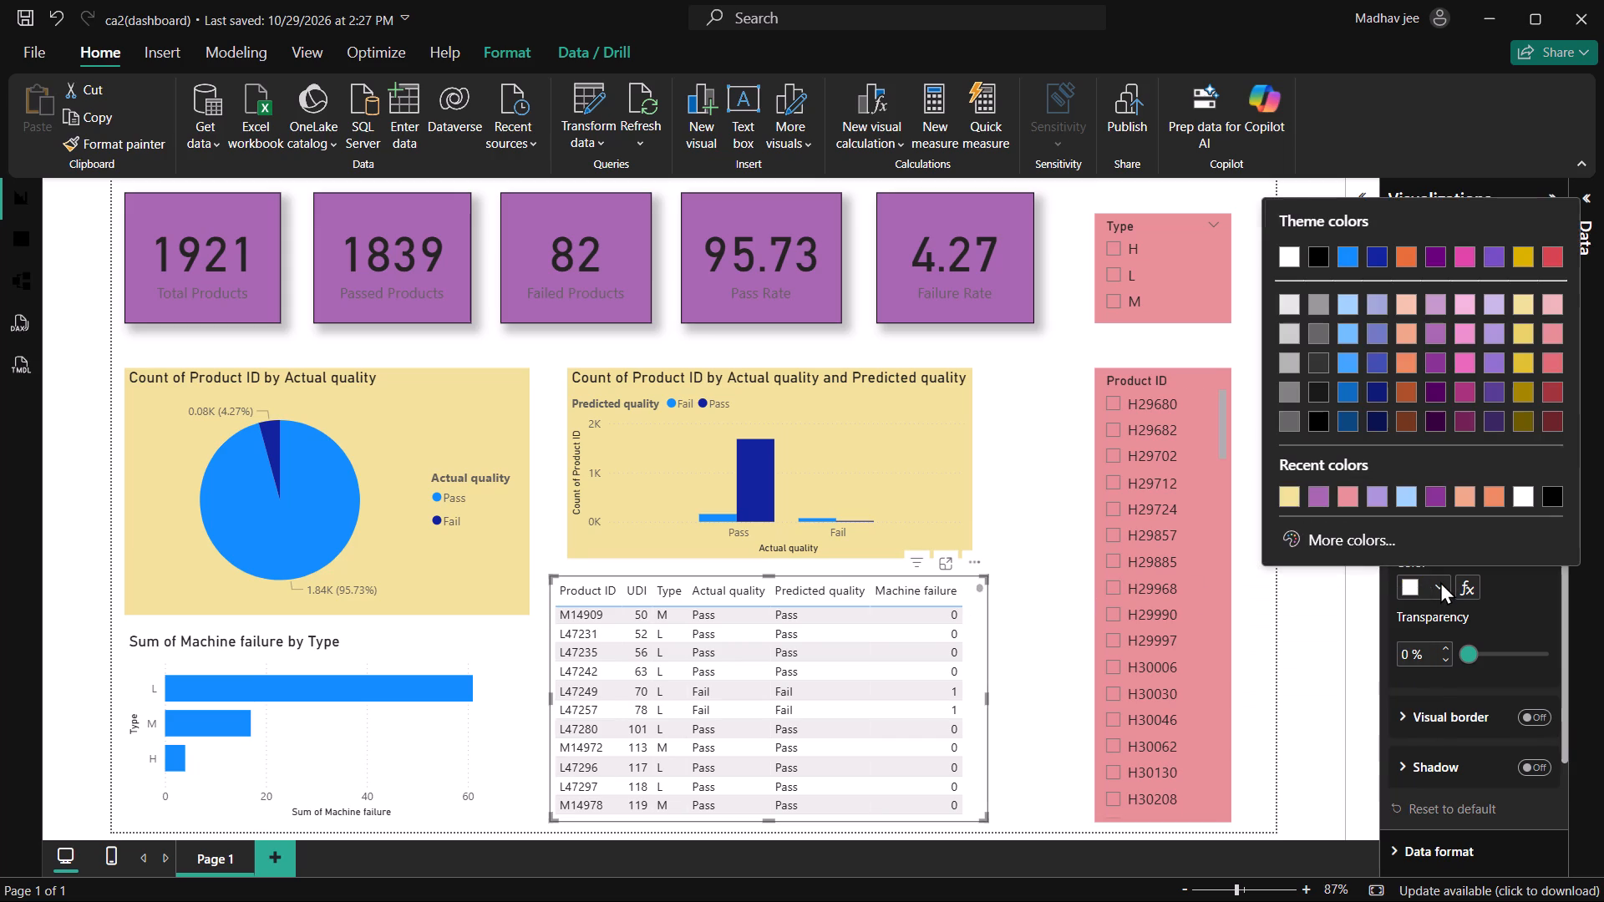
pyautogui.click(1295, 504)
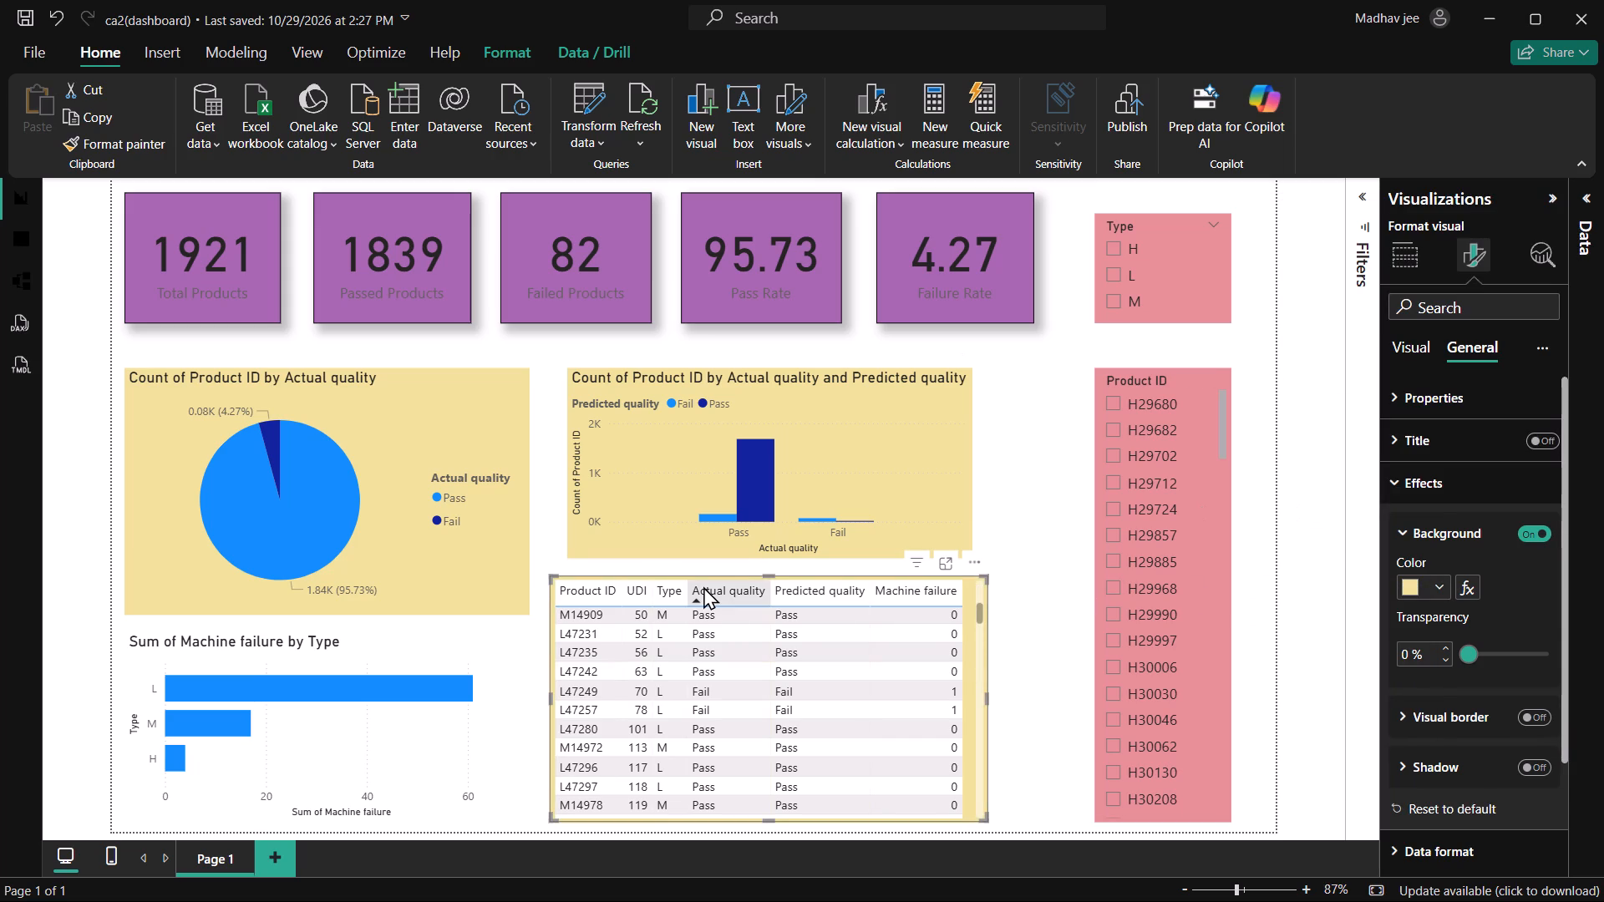
pyautogui.click(503, 646)
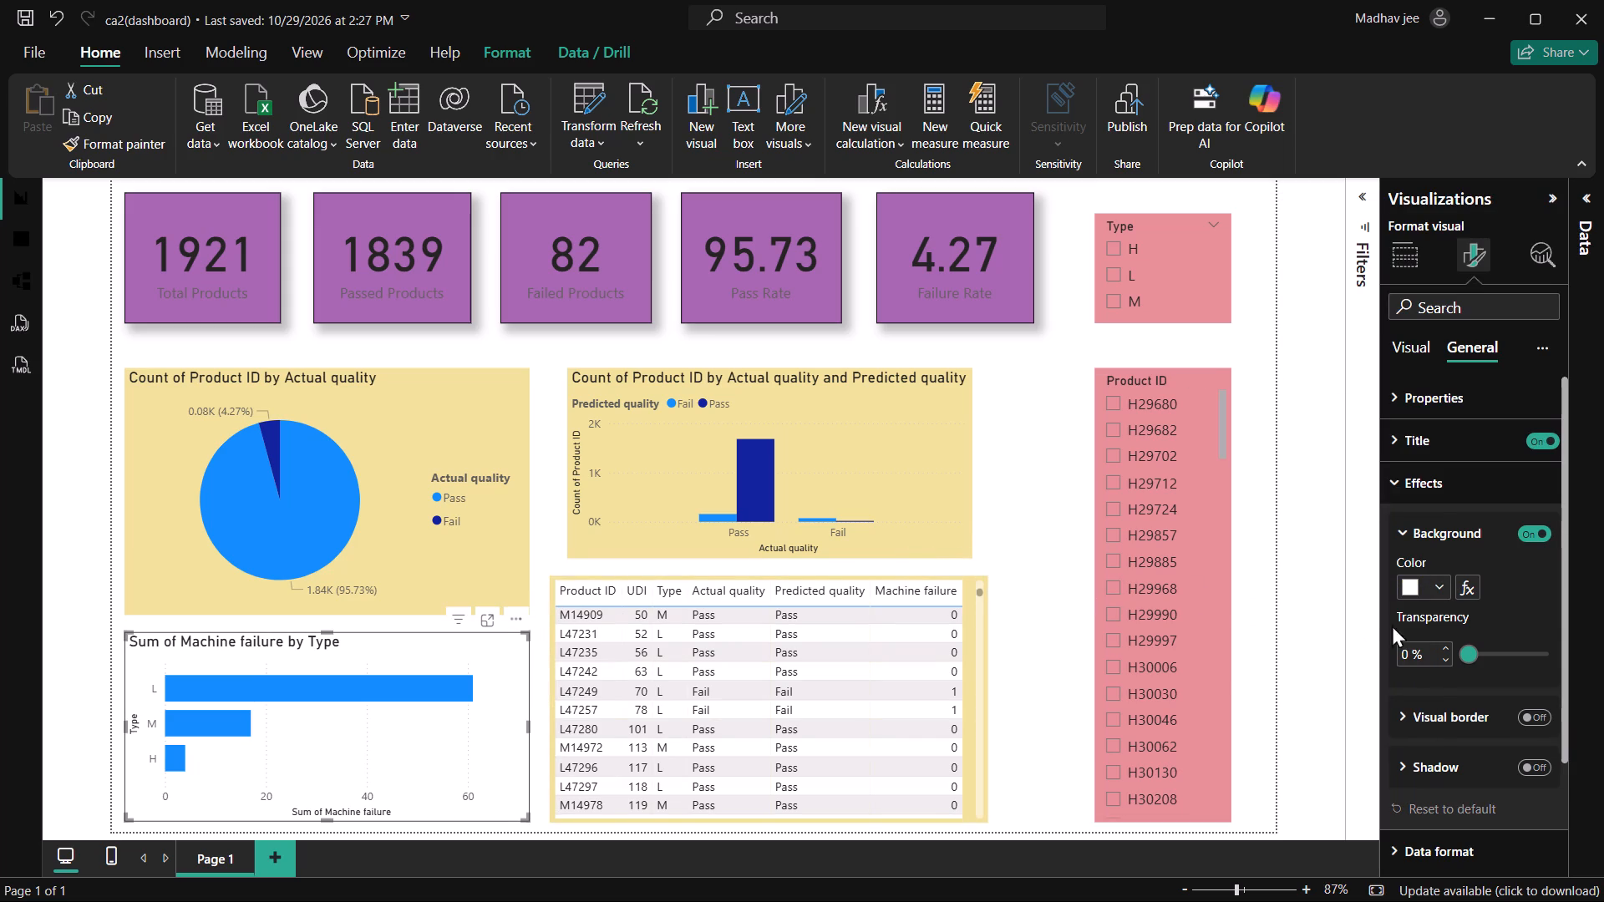
pyautogui.click(1433, 599)
pyautogui.click(1287, 495)
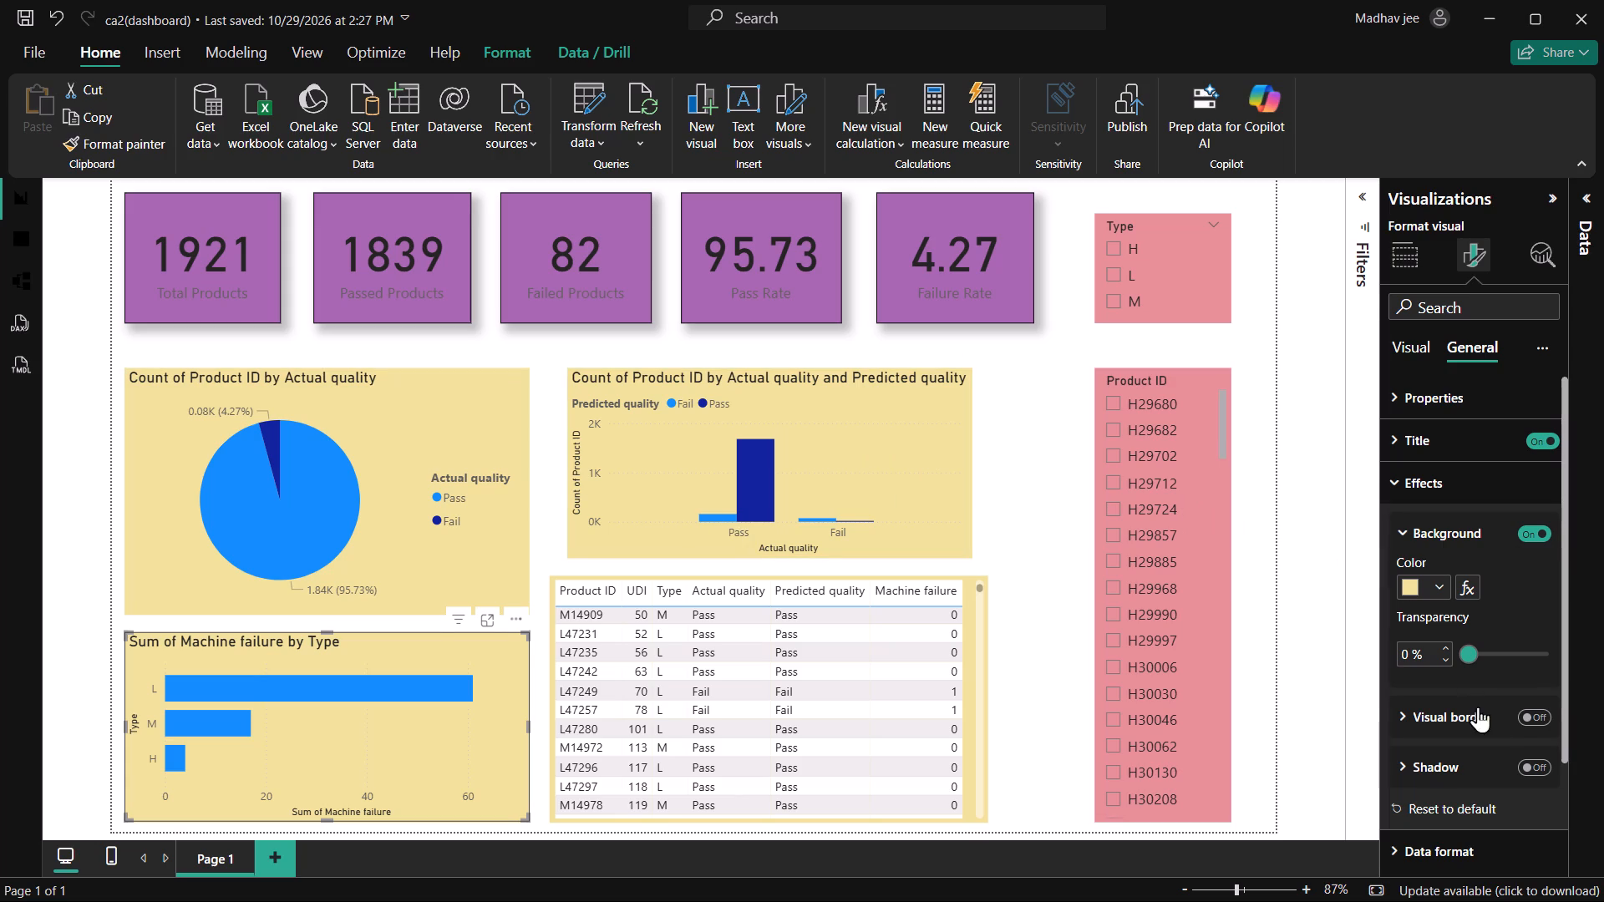
# Turn on the visual border and shadow for the pie chart, the column chart, the Machine failure bar chart and the product table.
pyautogui.click(514, 386)
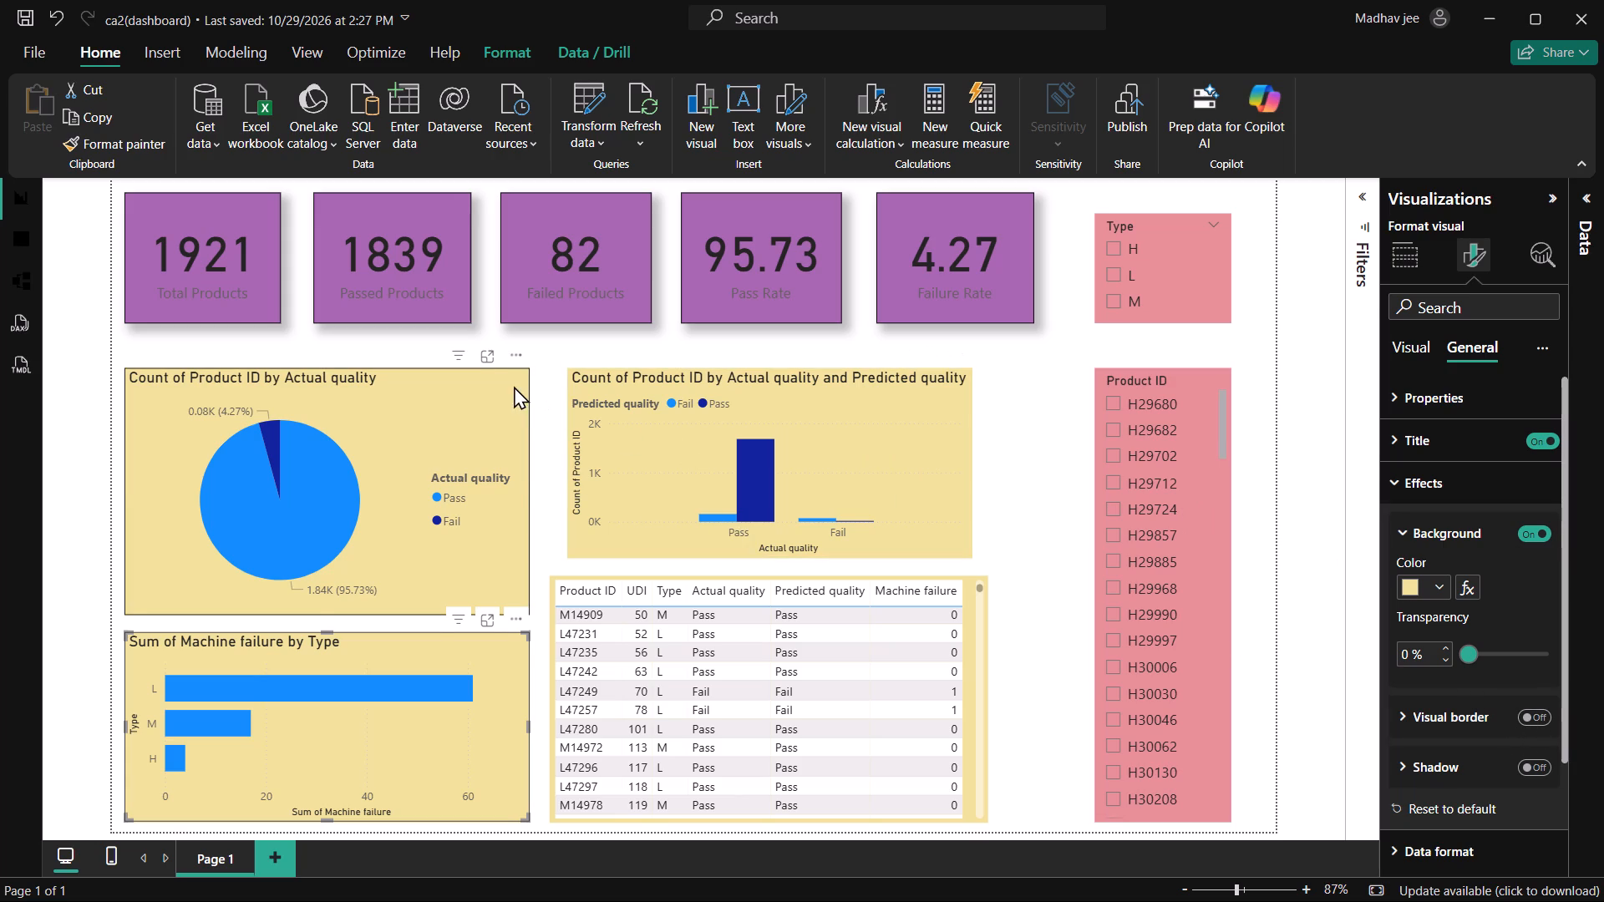
pyautogui.click(1530, 722)
pyautogui.click(1535, 767)
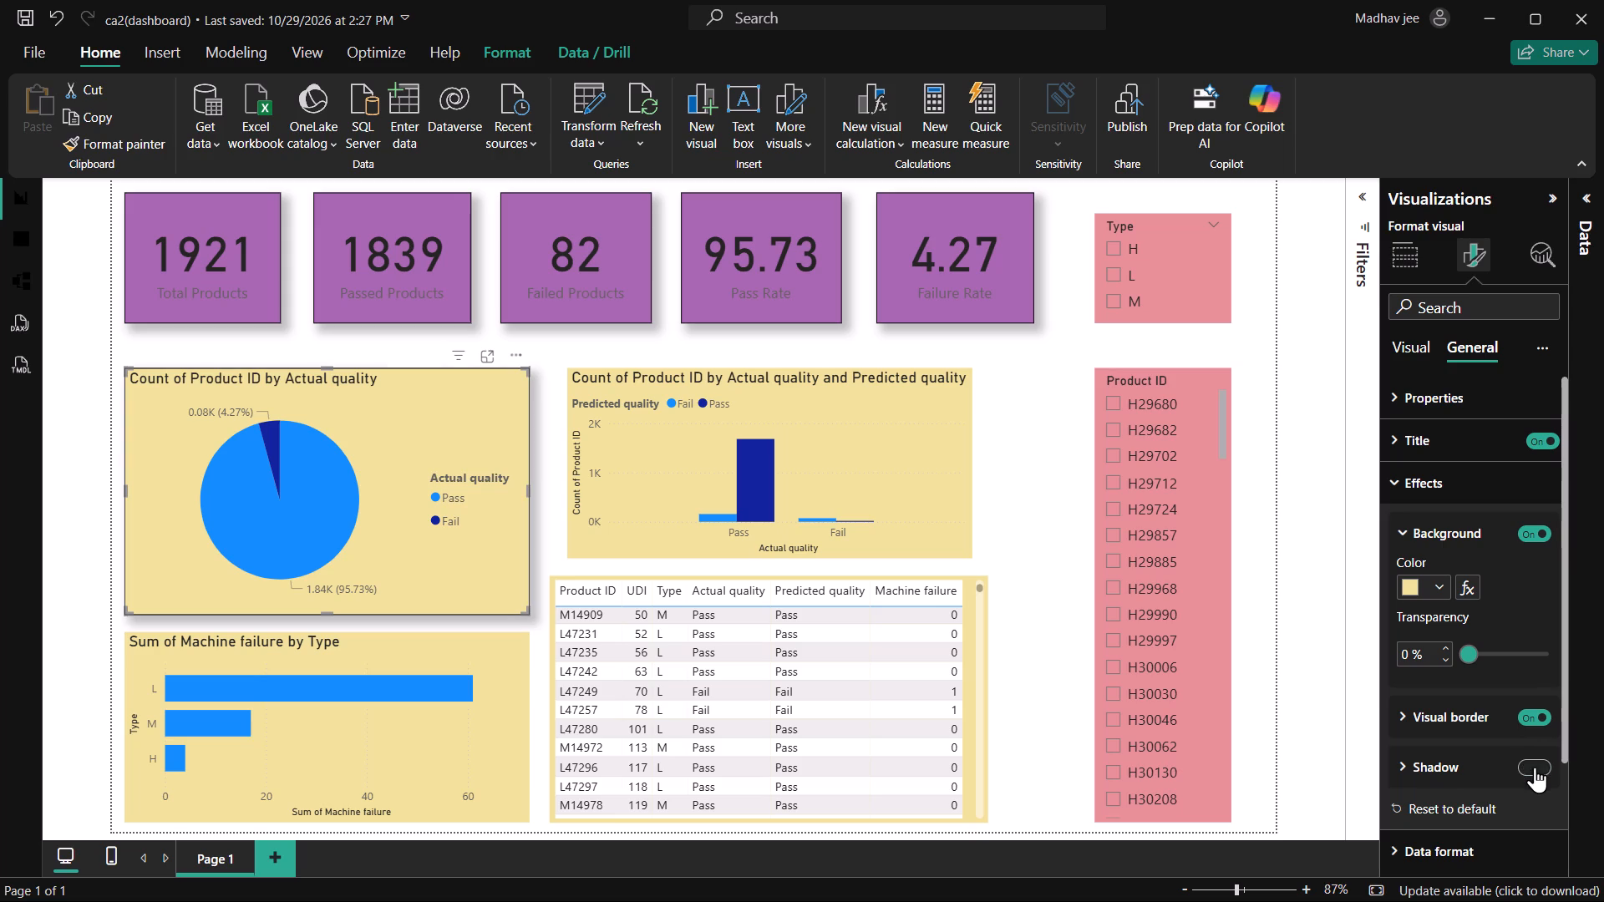
pyautogui.click(964, 479)
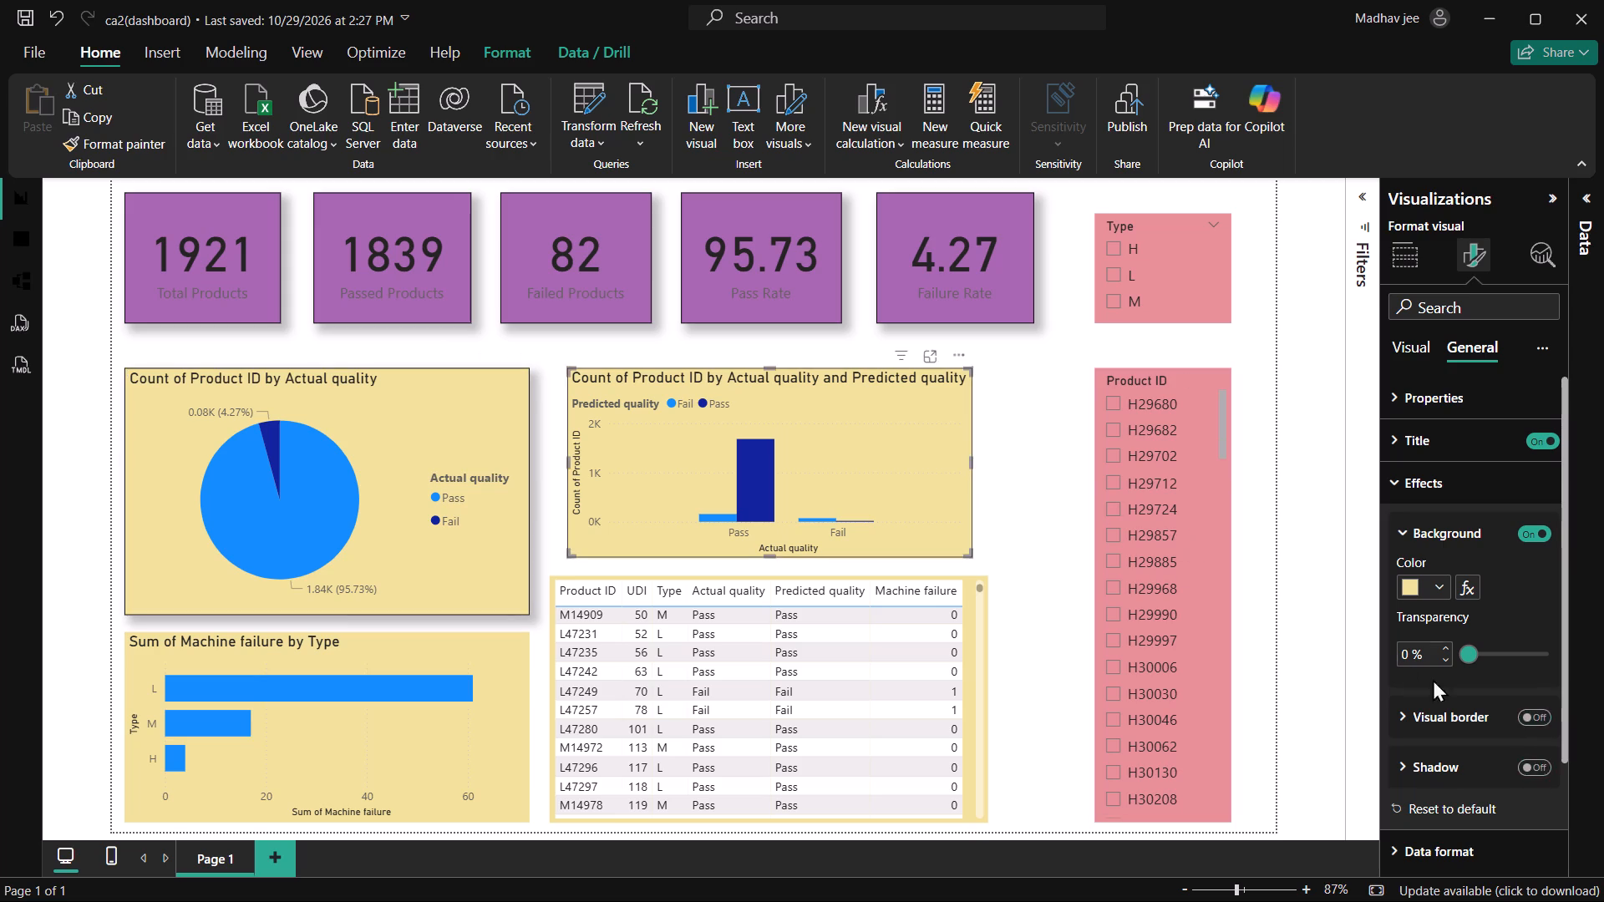
pyautogui.click(1524, 716)
pyautogui.click(1529, 768)
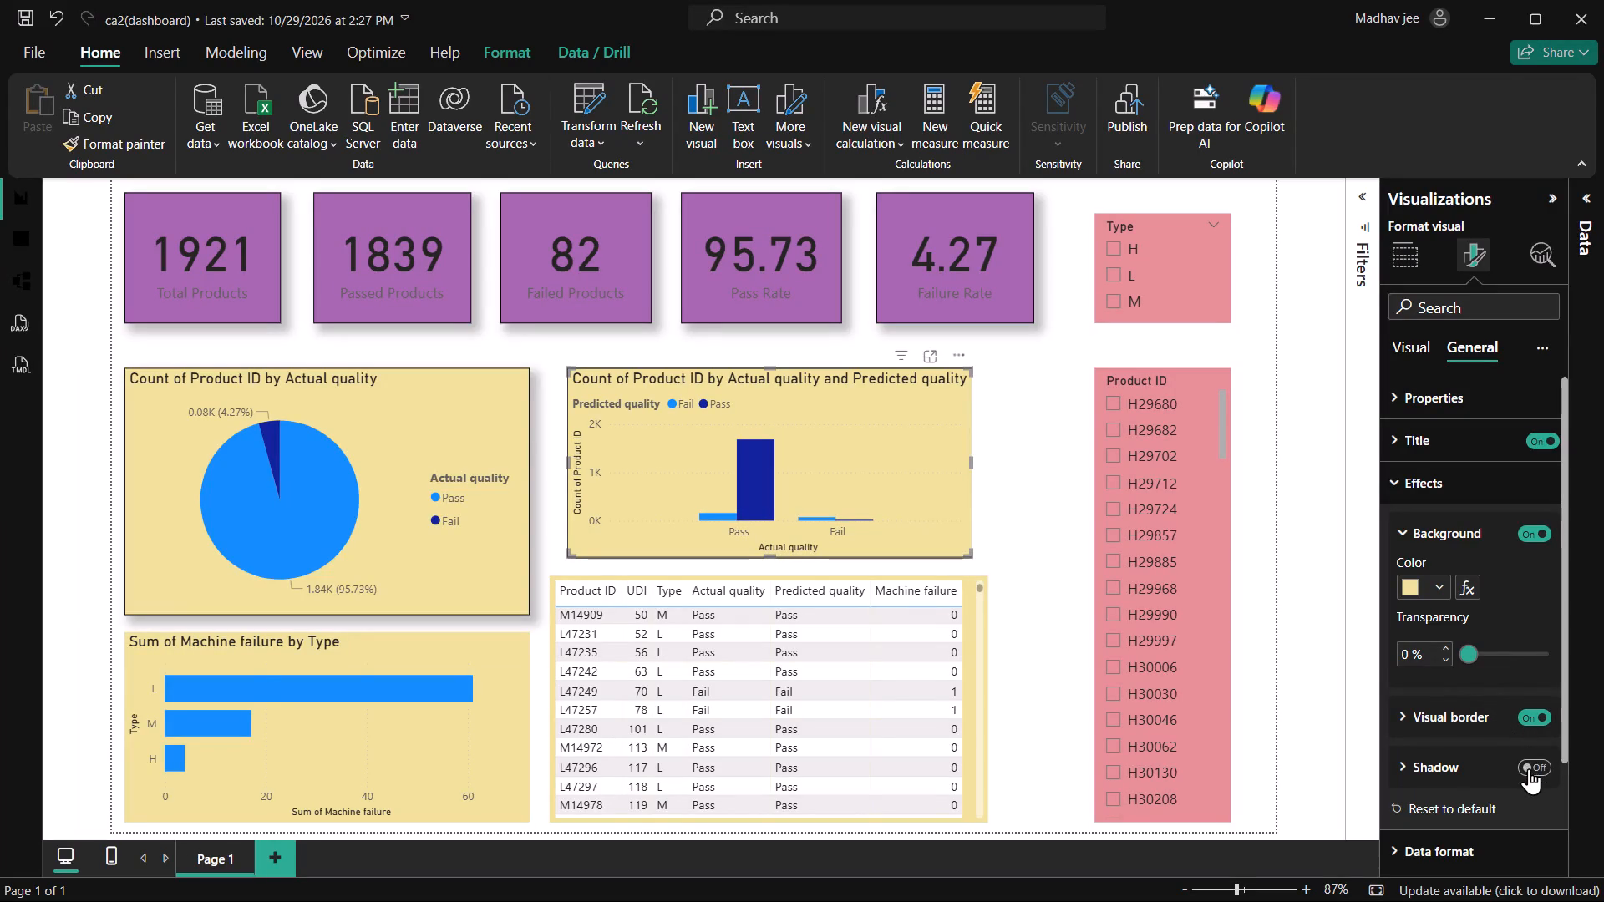
pyautogui.click(495, 646)
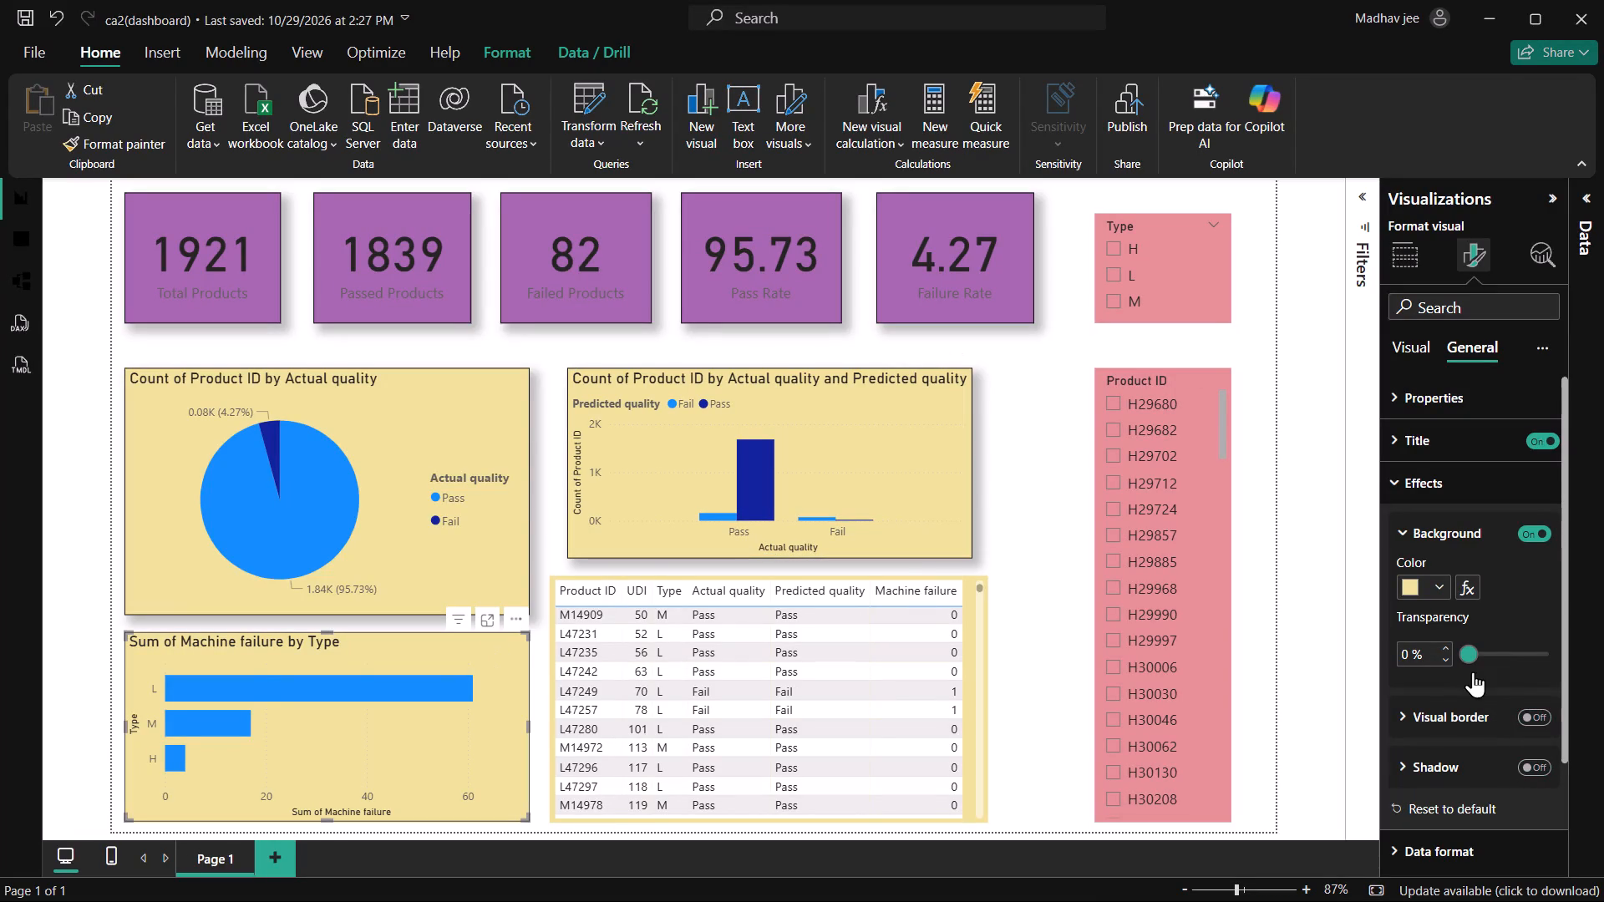
pyautogui.click(1519, 715)
pyautogui.click(1529, 762)
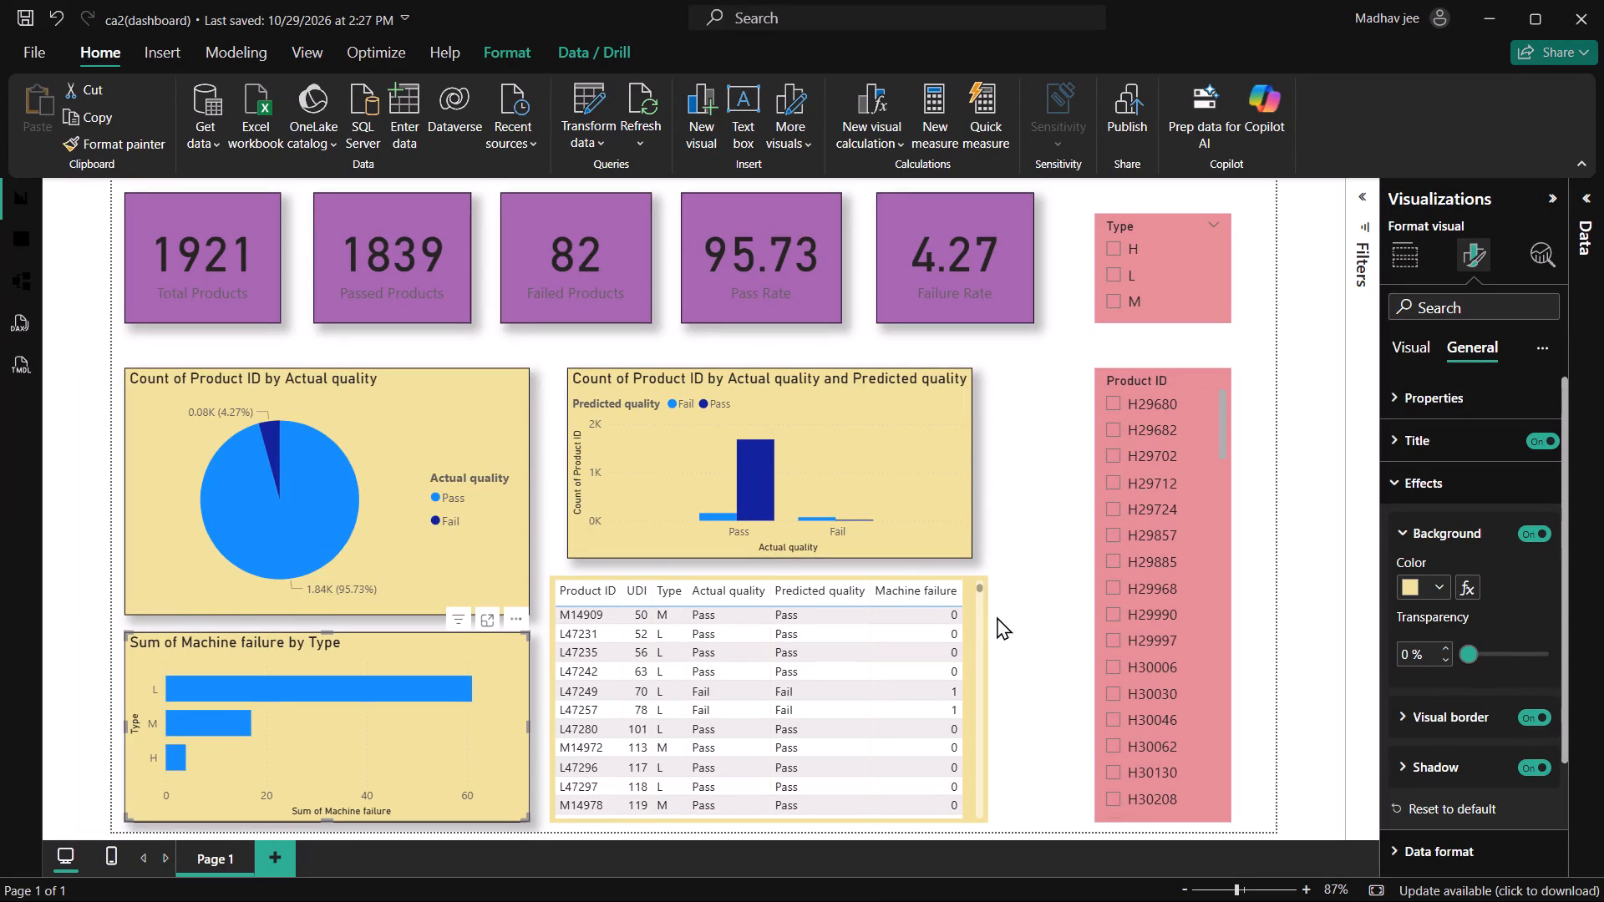
pyautogui.click(974, 607)
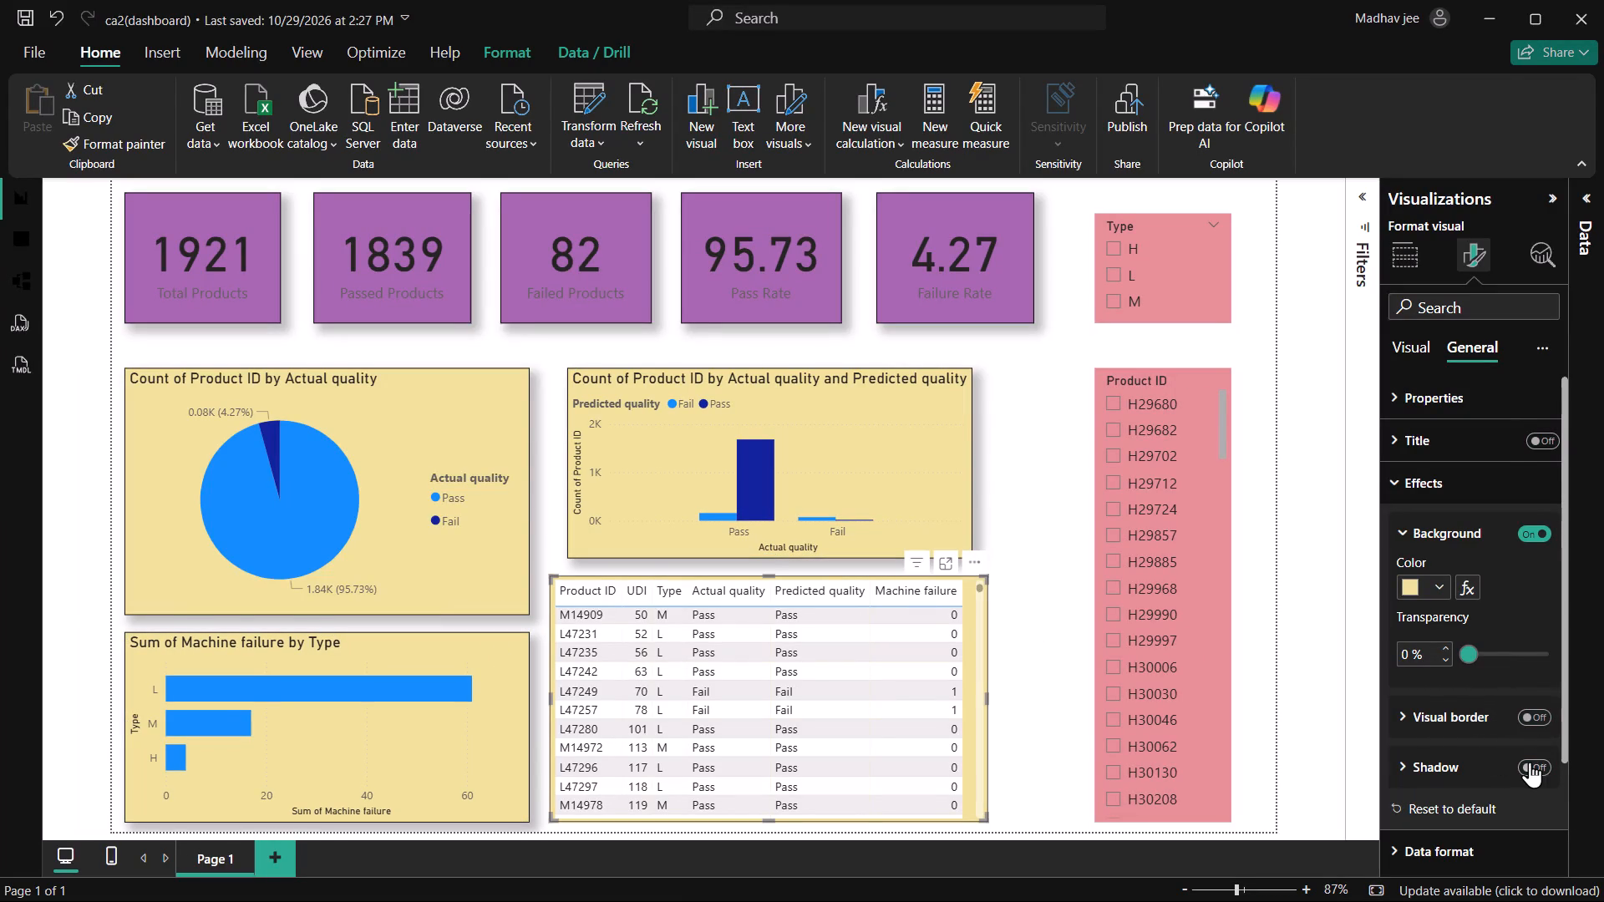
pyautogui.click(1529, 763)
pyautogui.click(1530, 716)
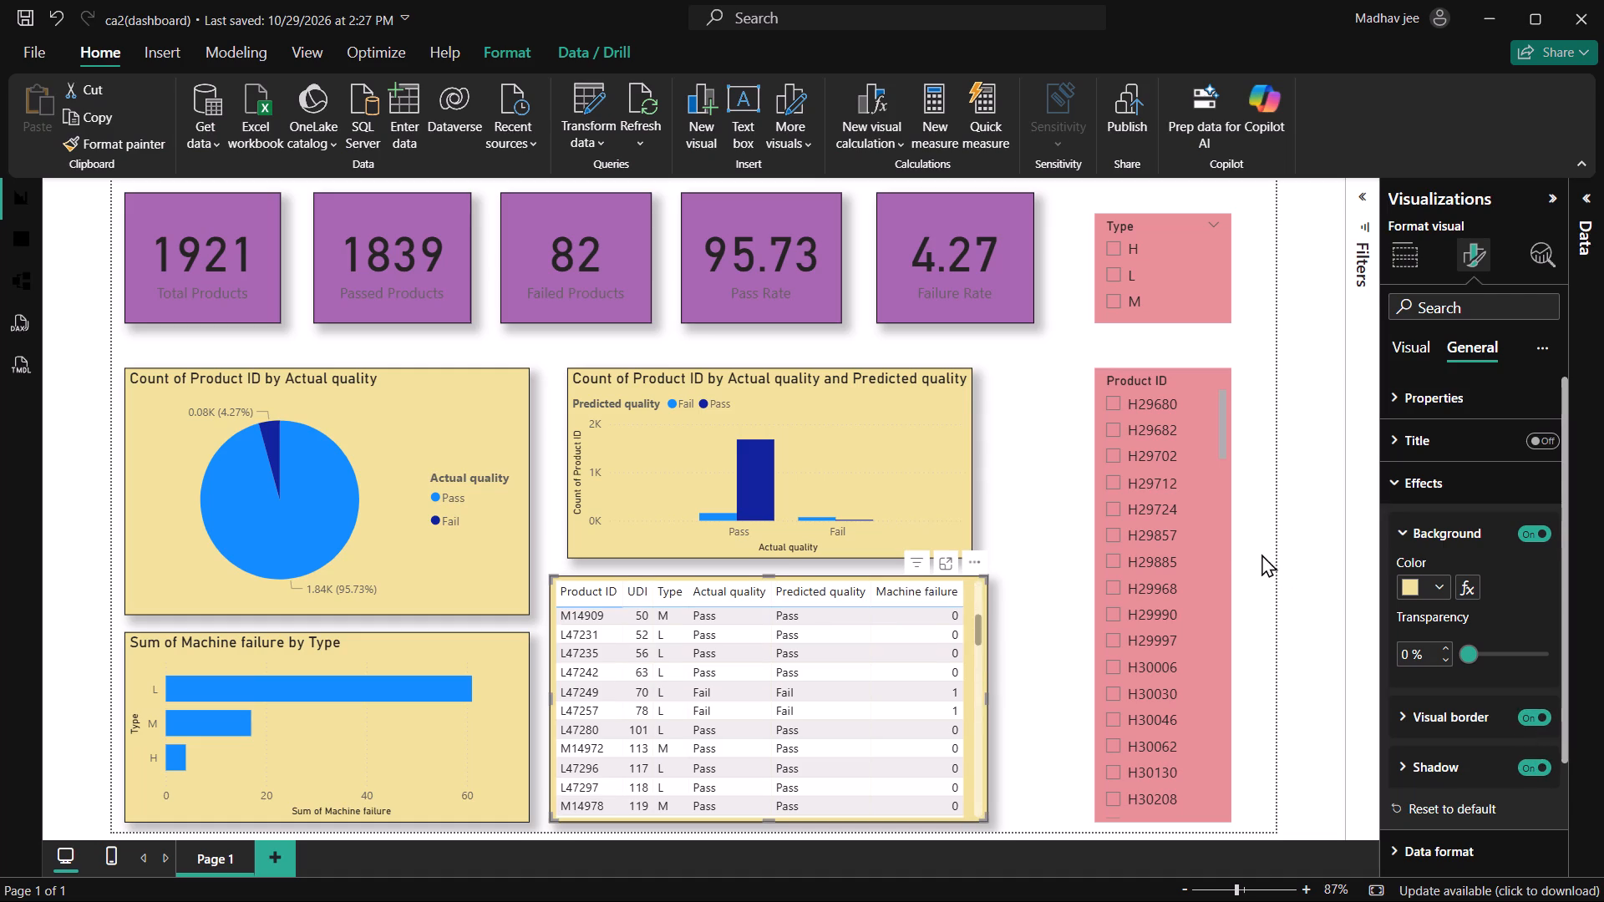
# Turn on the visual border and shadow for the Product ID and Type slicers, leaving product H29857 unselected.
pyautogui.click(1216, 528)
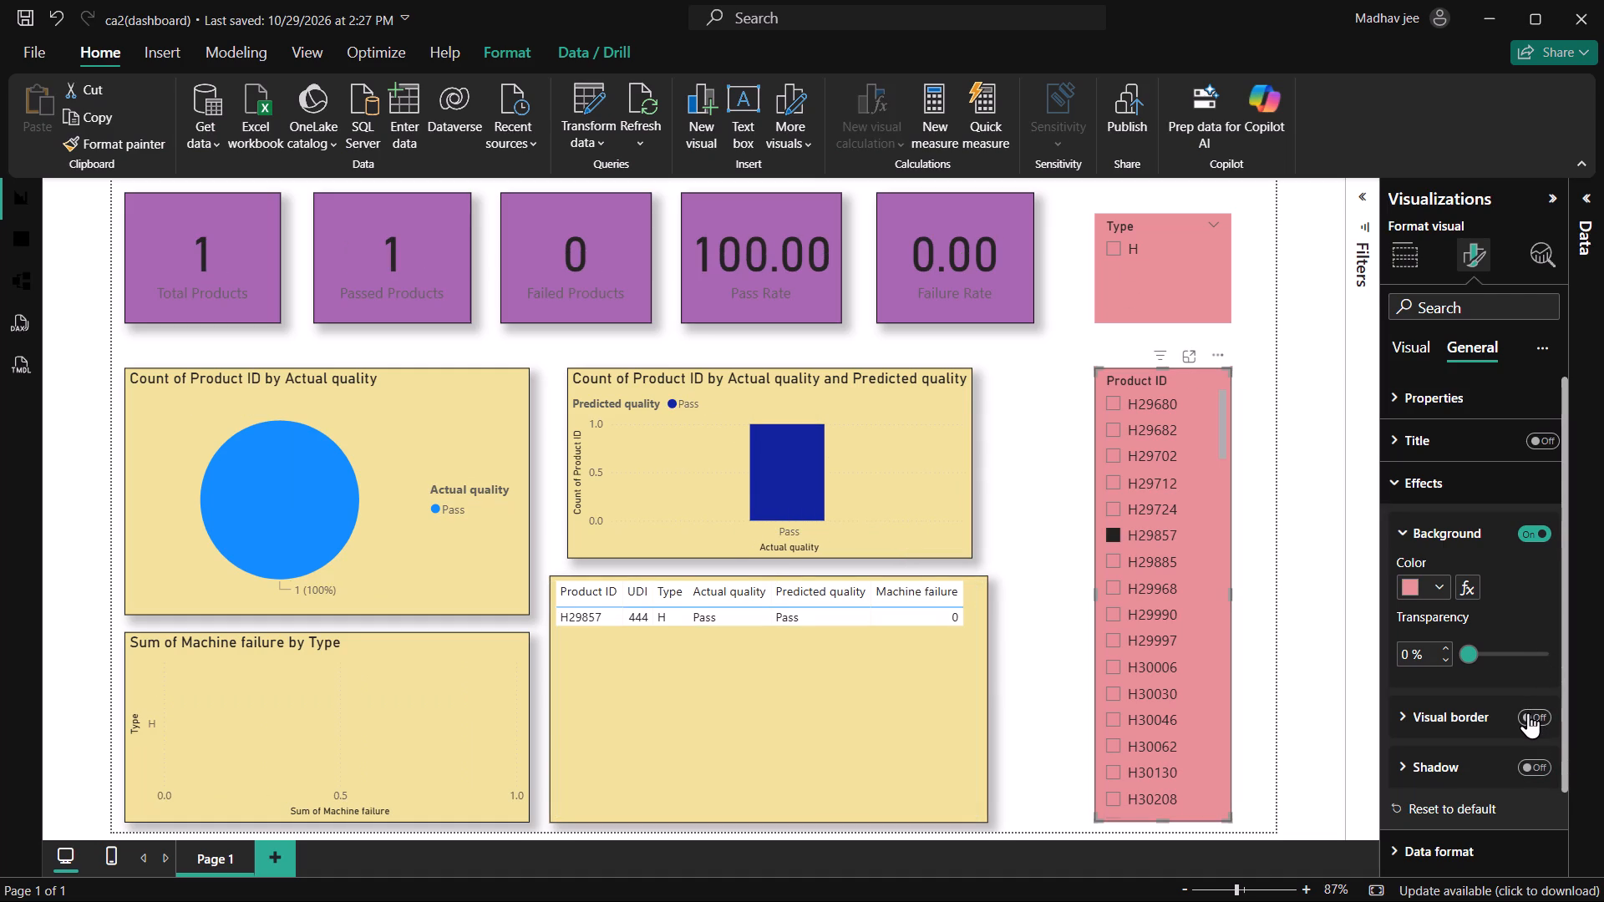
pyautogui.click(1529, 714)
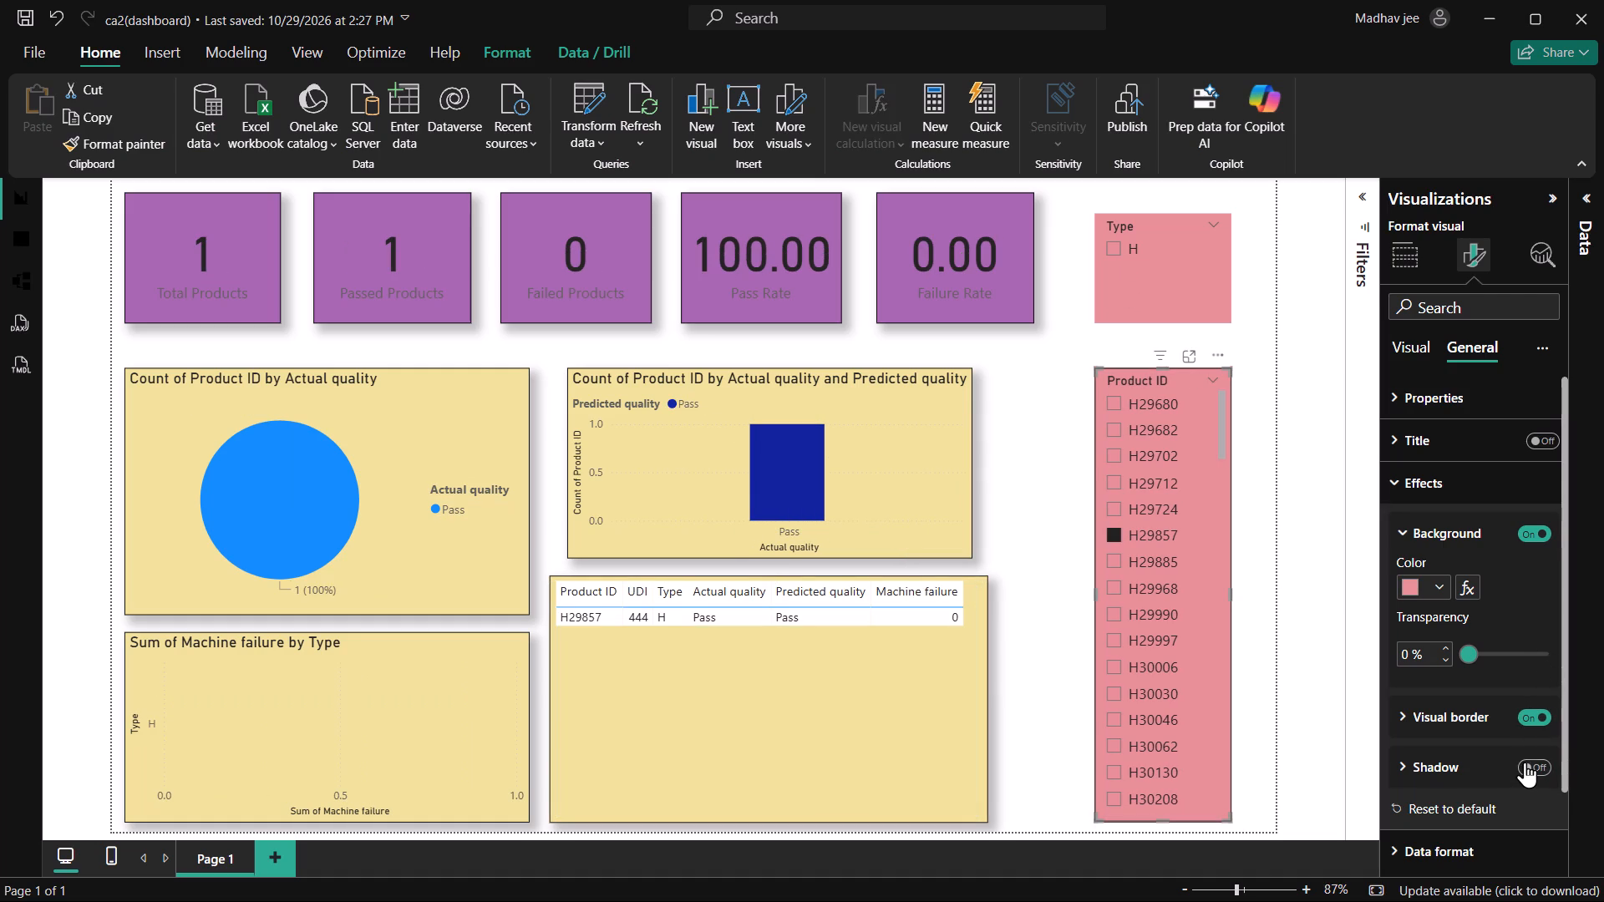
pyautogui.click(1525, 762)
pyautogui.click(1199, 291)
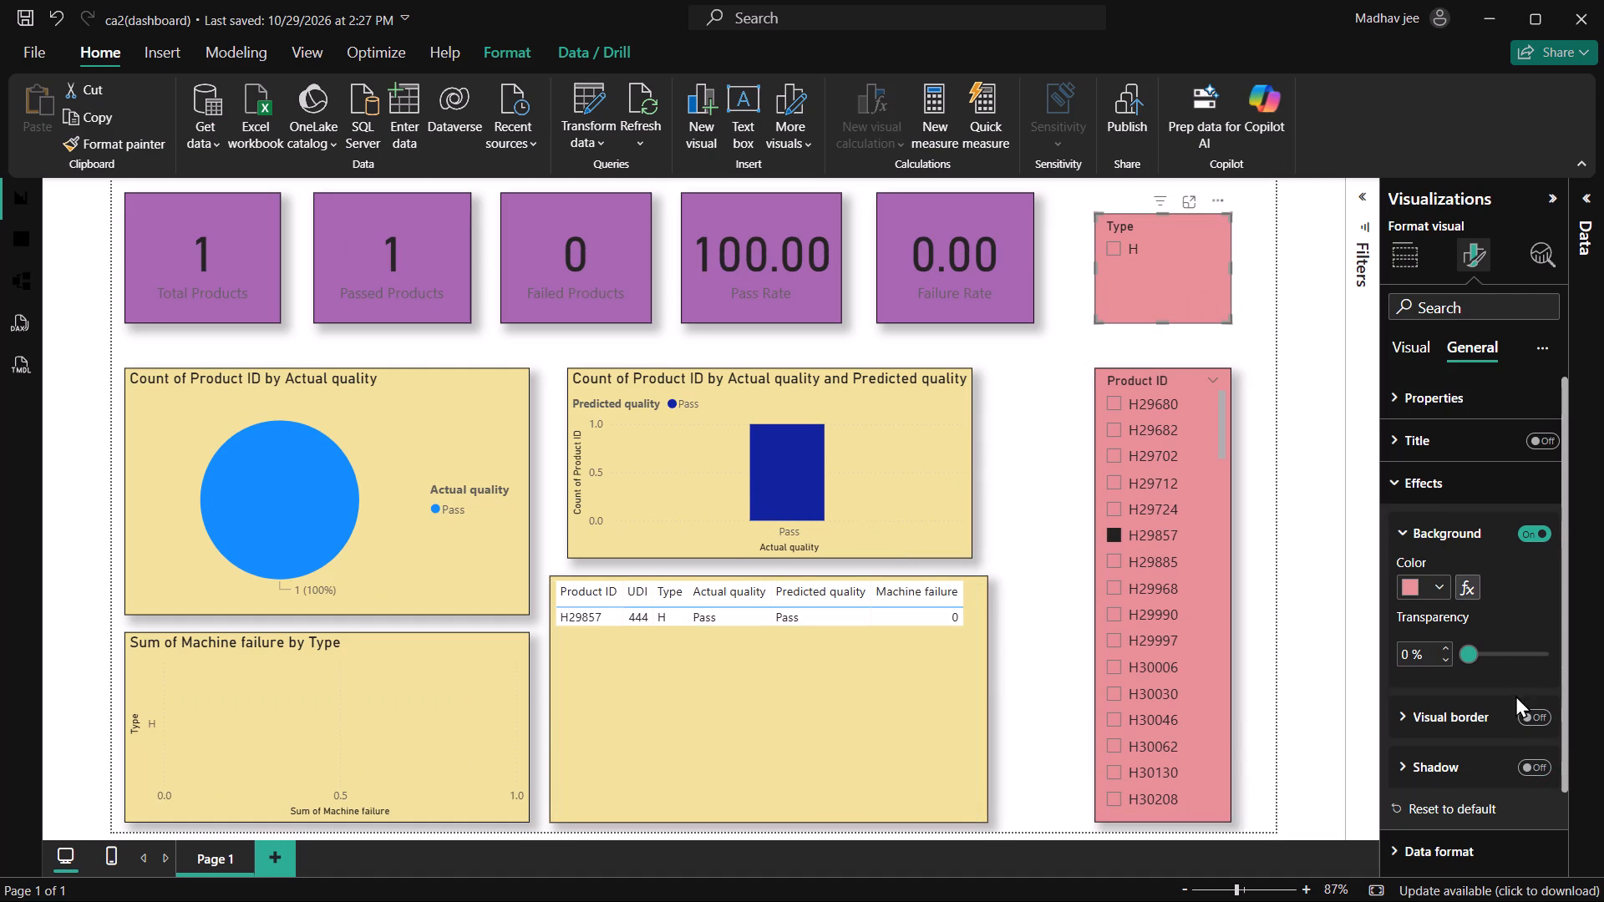
pyautogui.click(1529, 713)
pyautogui.click(1542, 759)
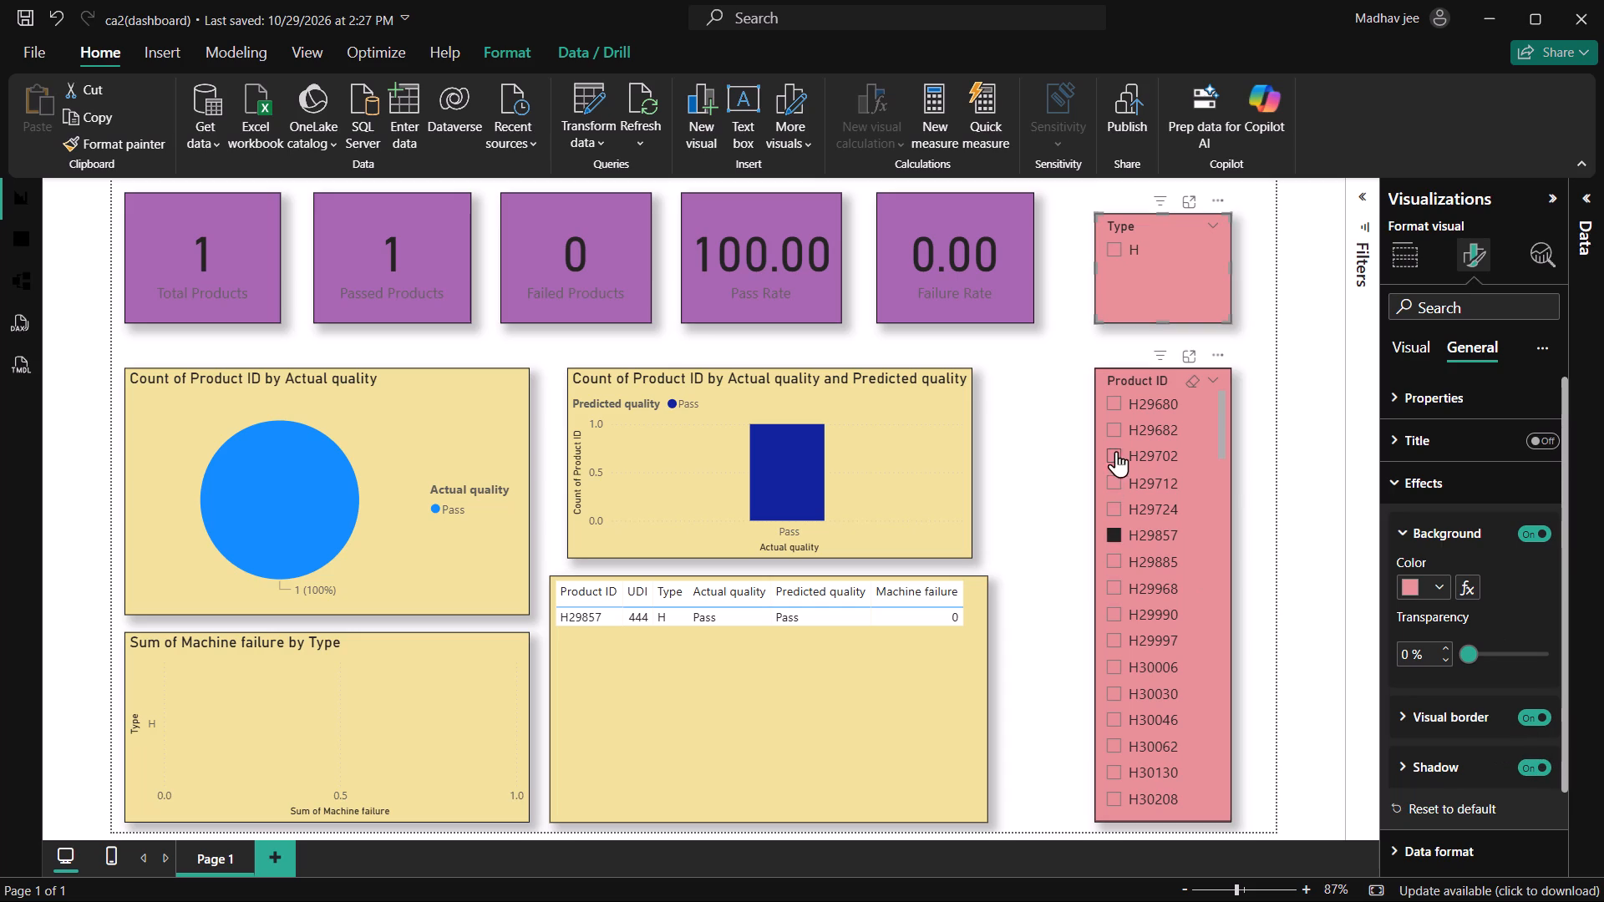
pyautogui.click(1111, 535)
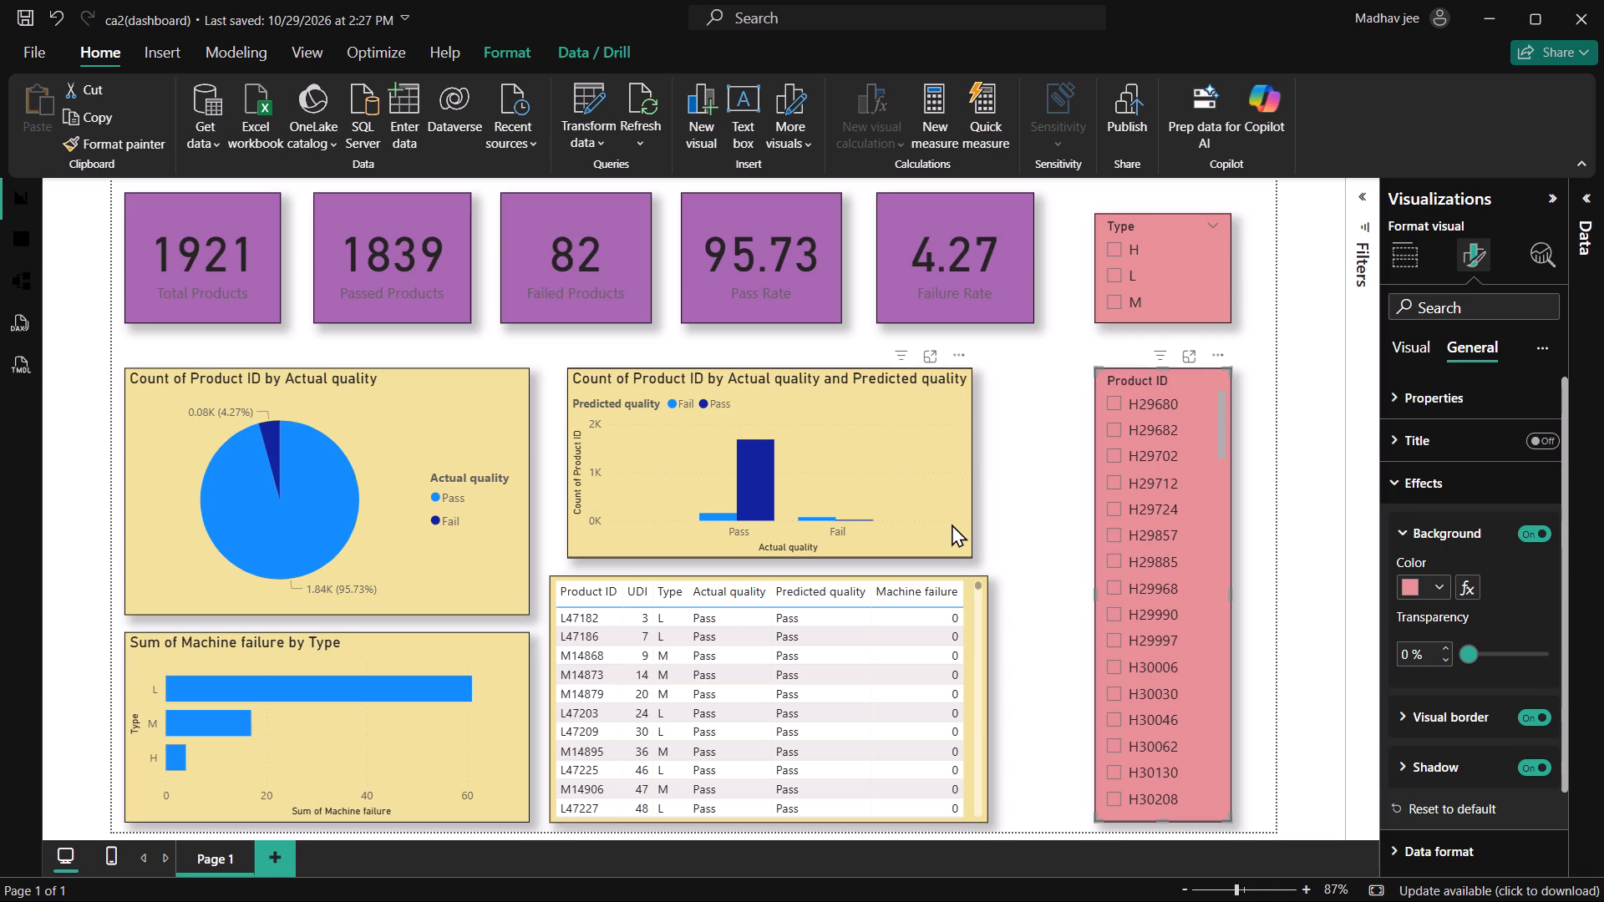
# Save the report.
pyautogui.hotkey('ctrl', 's')
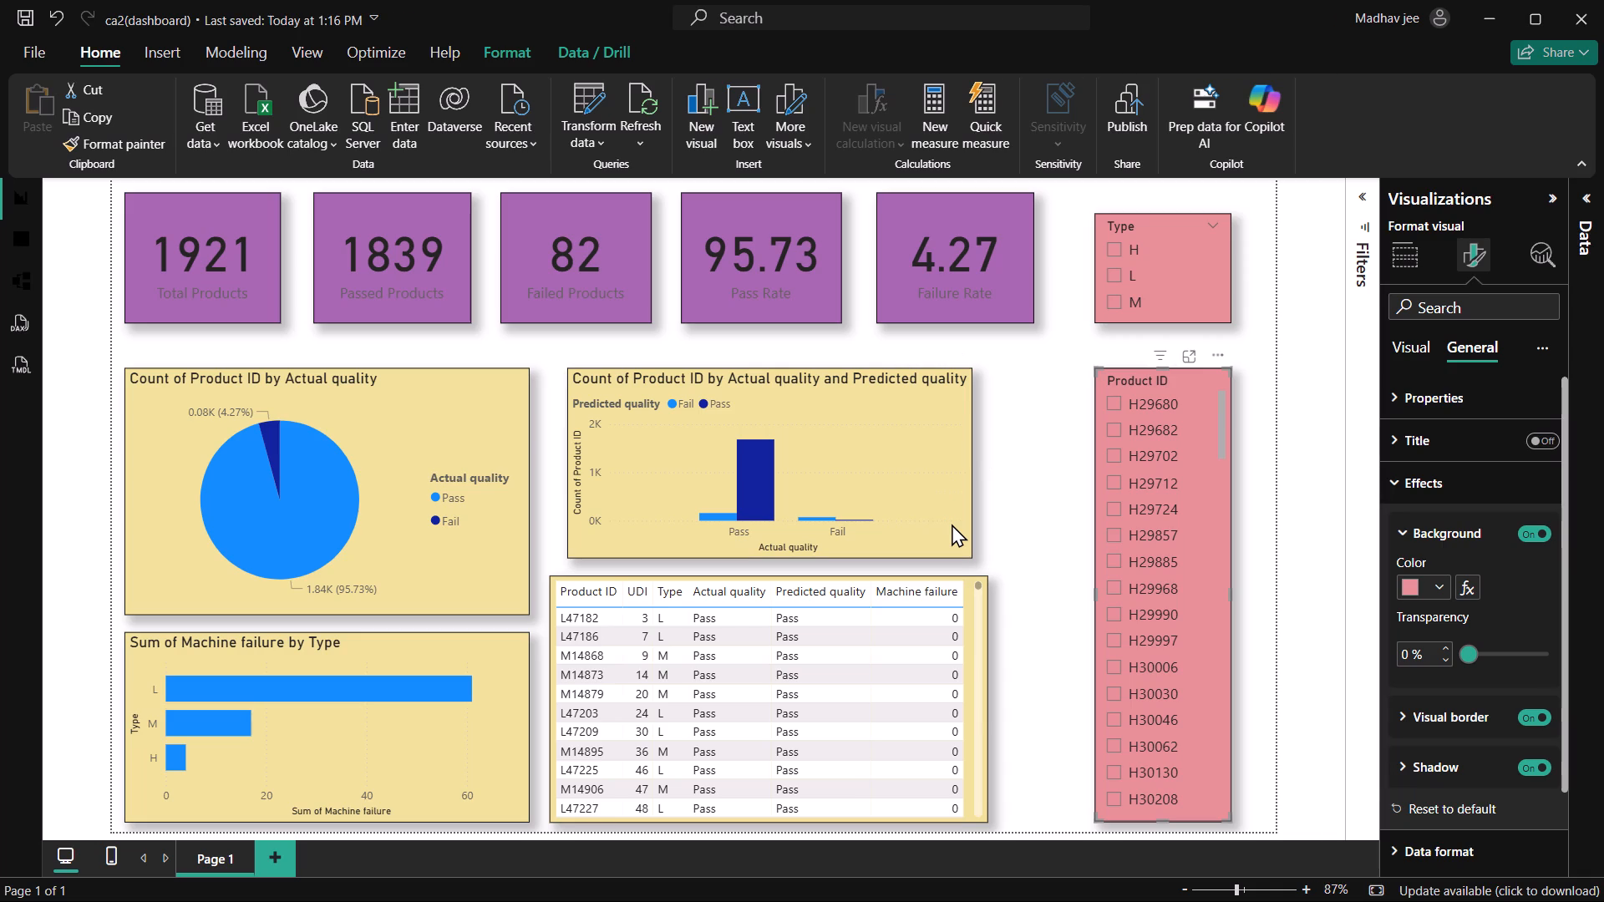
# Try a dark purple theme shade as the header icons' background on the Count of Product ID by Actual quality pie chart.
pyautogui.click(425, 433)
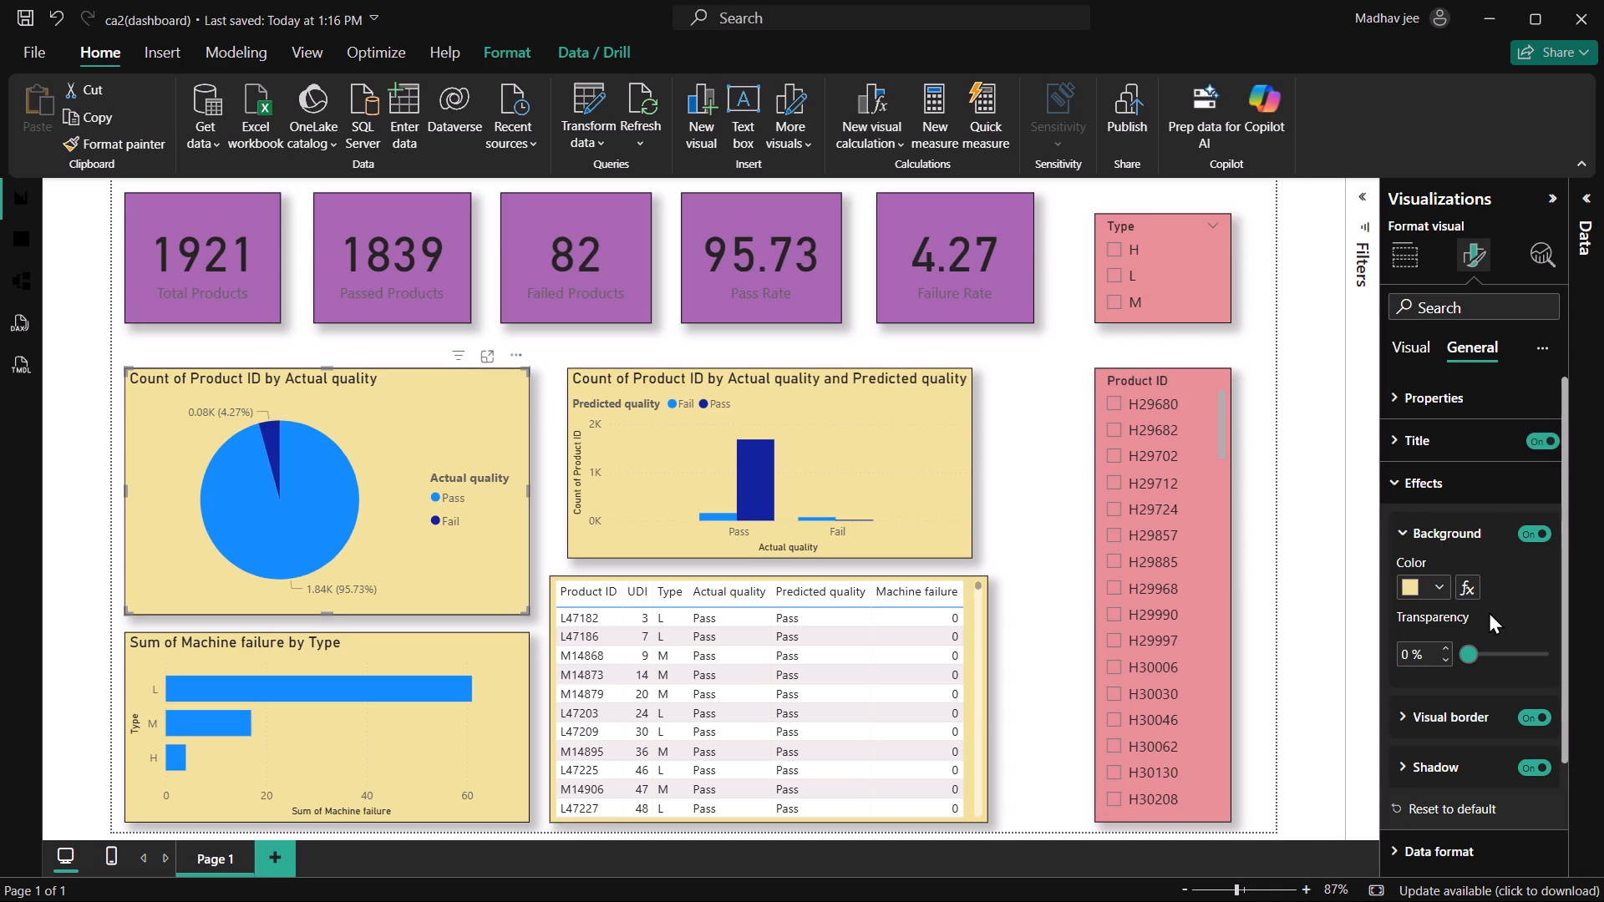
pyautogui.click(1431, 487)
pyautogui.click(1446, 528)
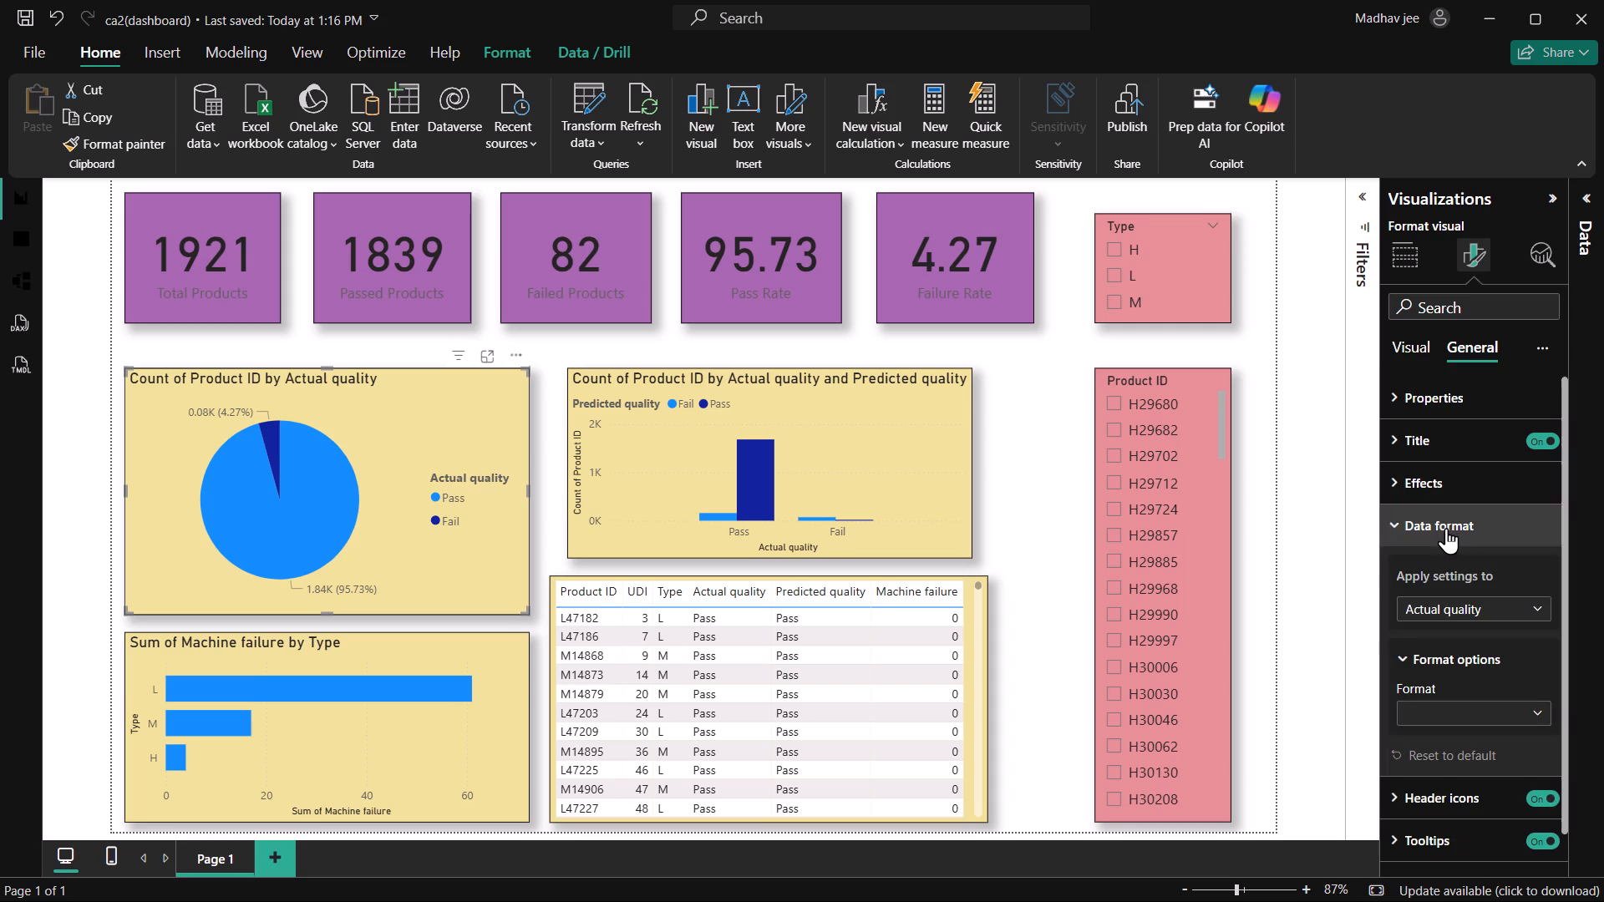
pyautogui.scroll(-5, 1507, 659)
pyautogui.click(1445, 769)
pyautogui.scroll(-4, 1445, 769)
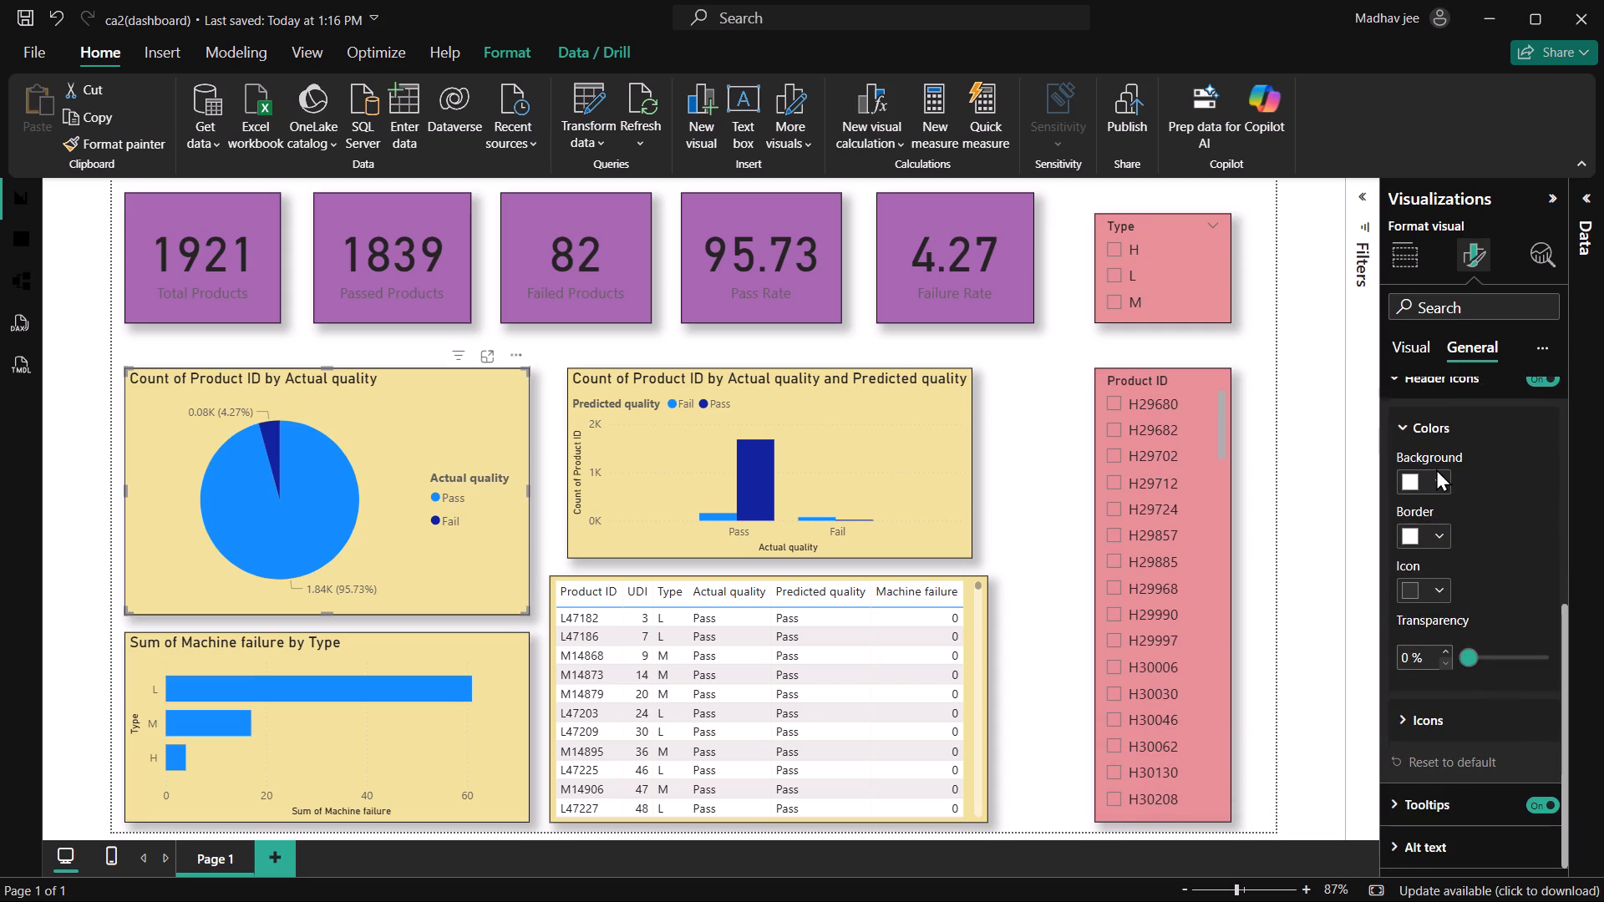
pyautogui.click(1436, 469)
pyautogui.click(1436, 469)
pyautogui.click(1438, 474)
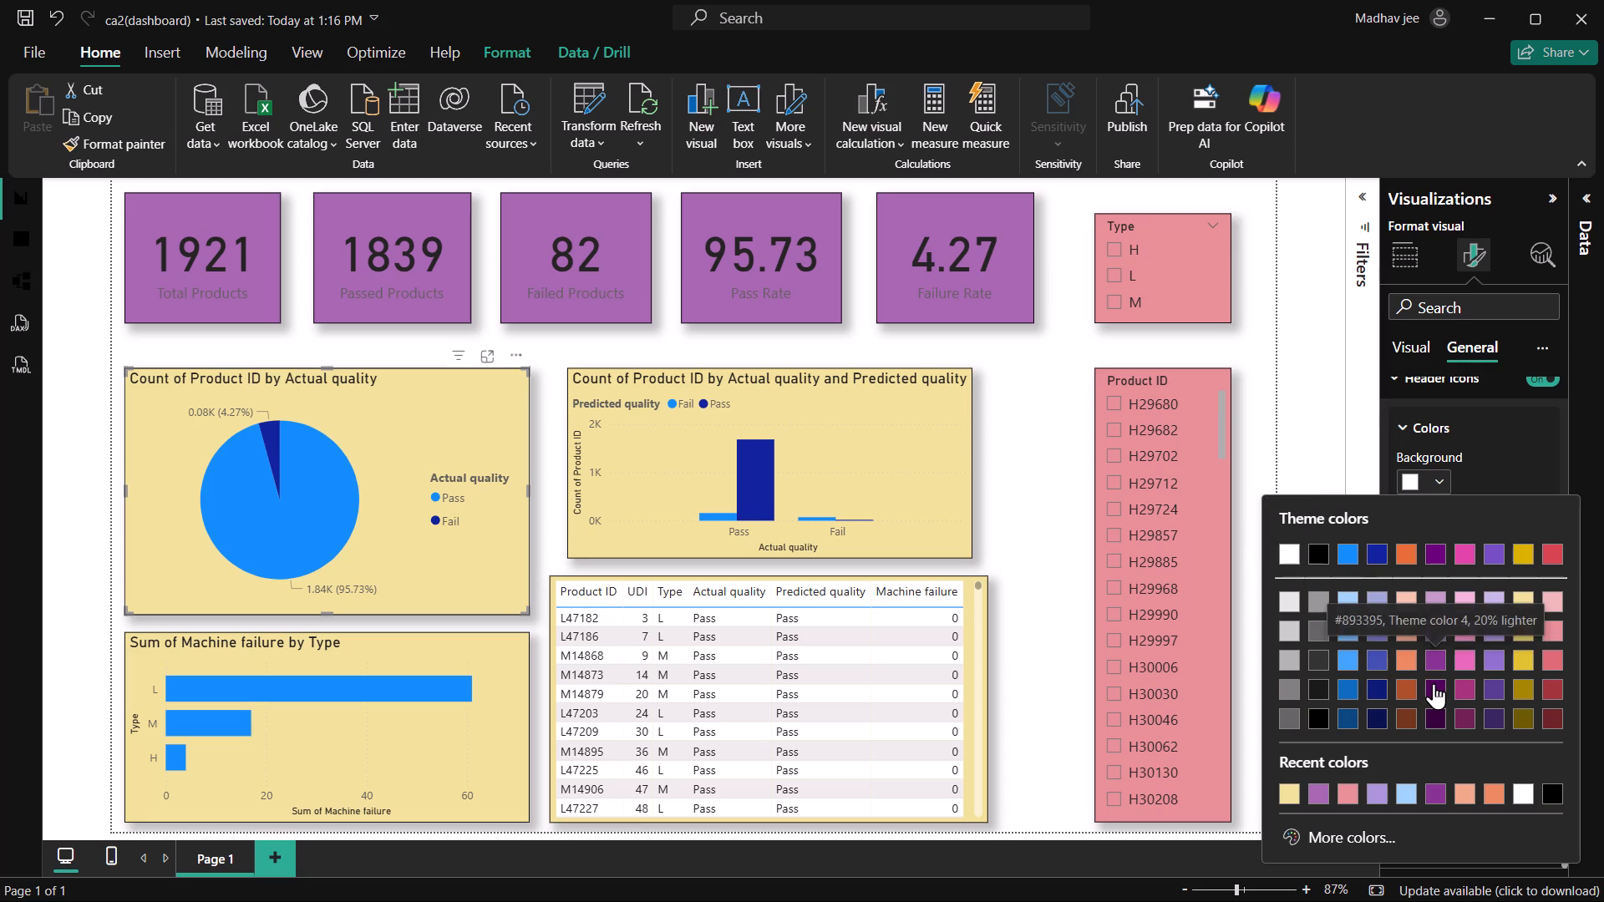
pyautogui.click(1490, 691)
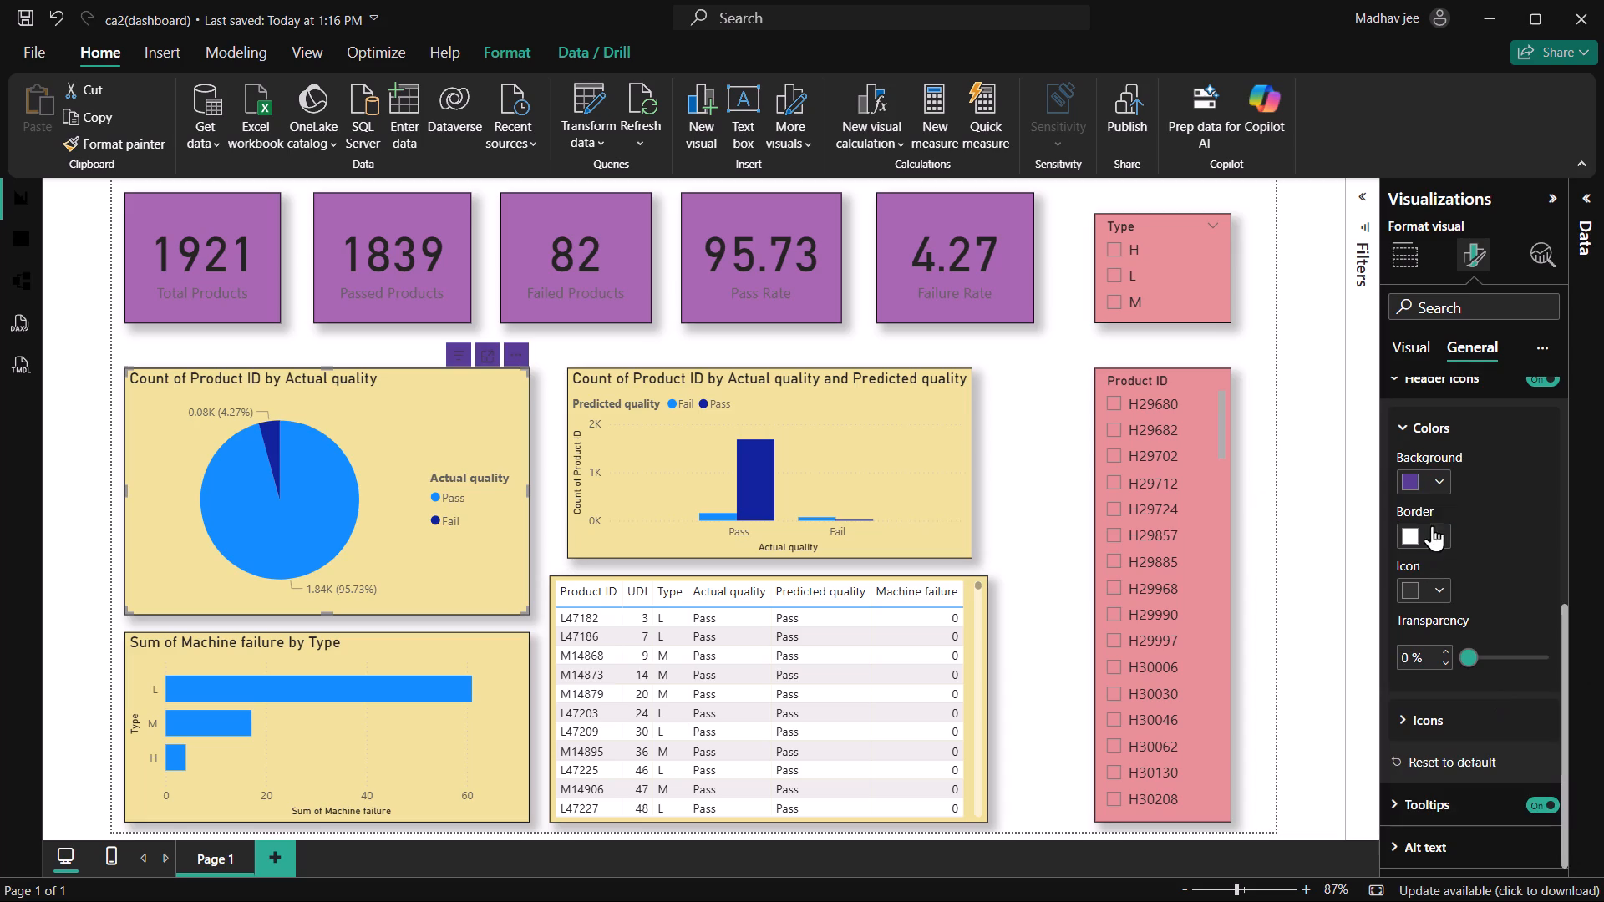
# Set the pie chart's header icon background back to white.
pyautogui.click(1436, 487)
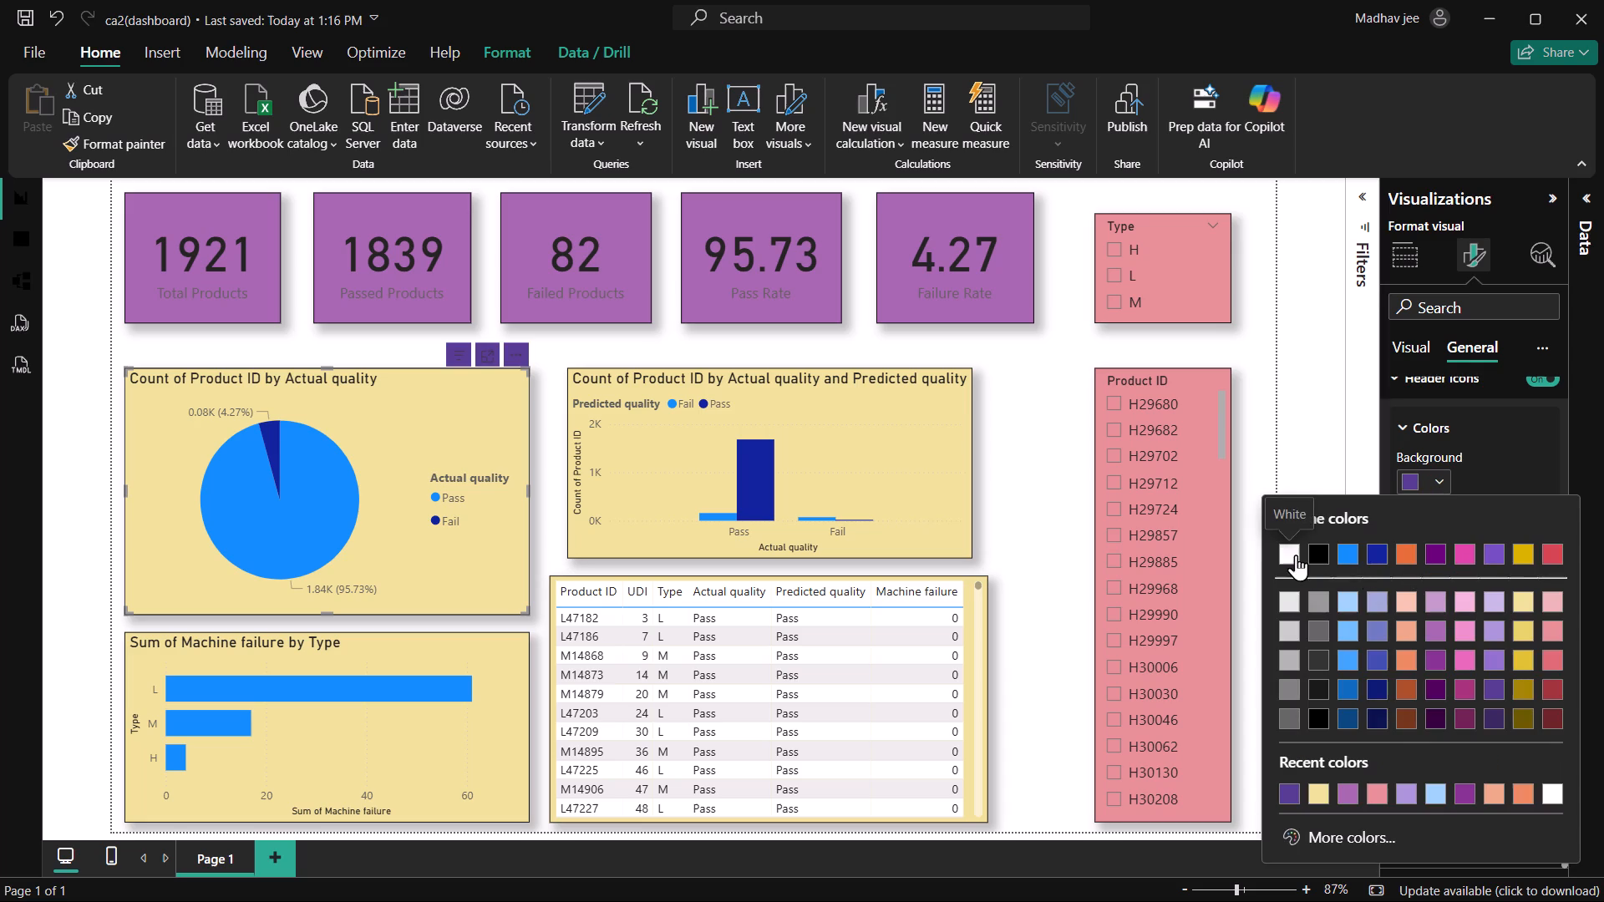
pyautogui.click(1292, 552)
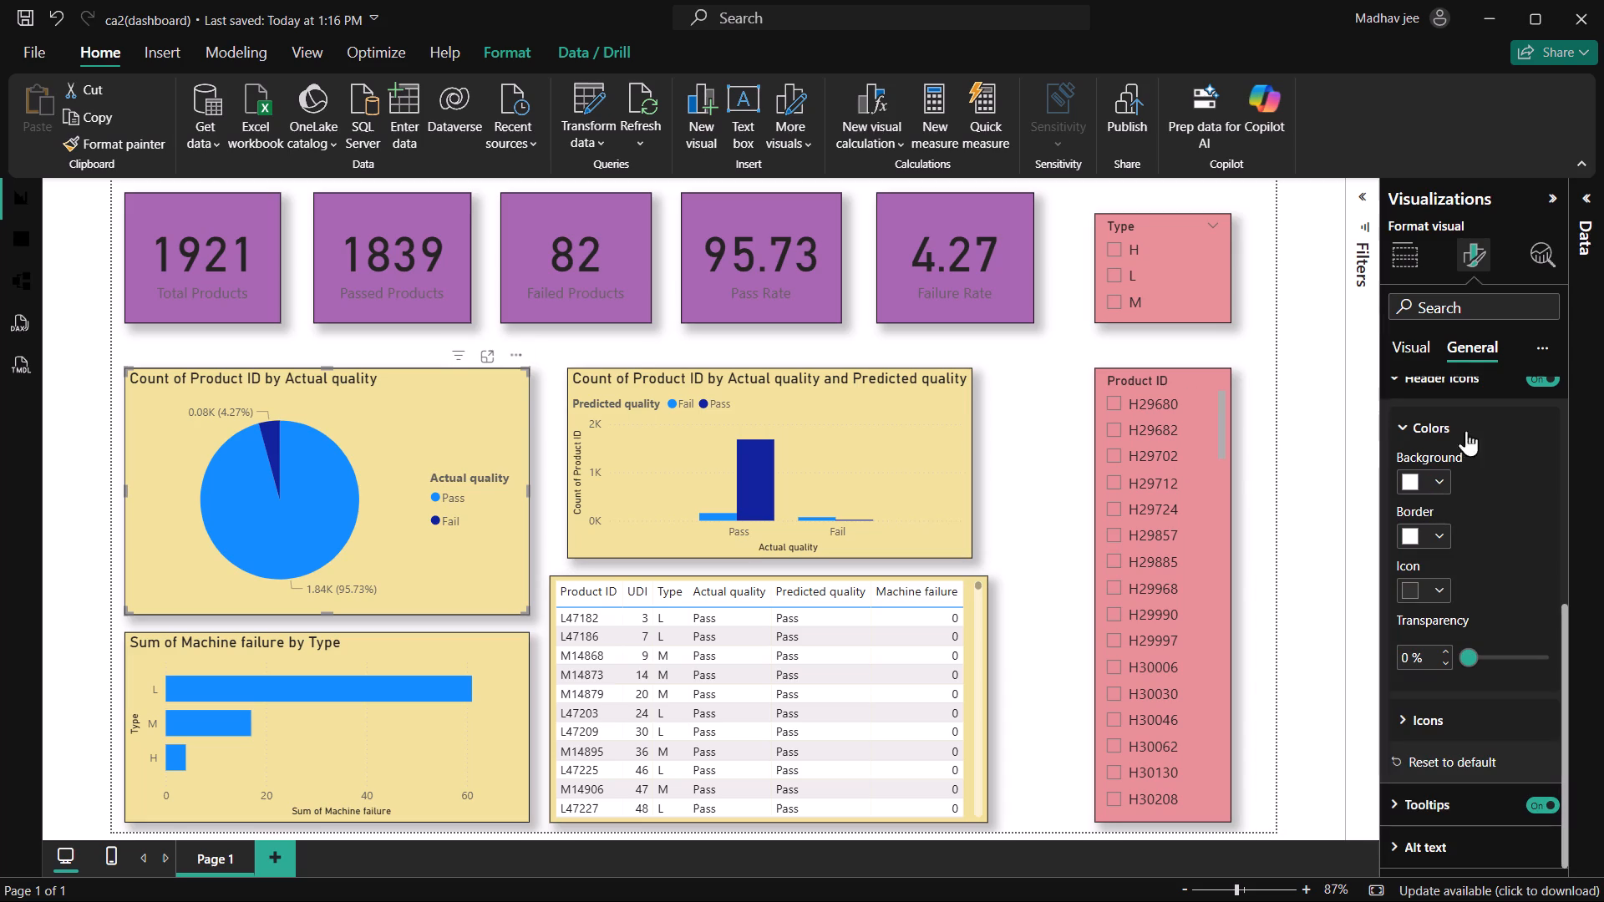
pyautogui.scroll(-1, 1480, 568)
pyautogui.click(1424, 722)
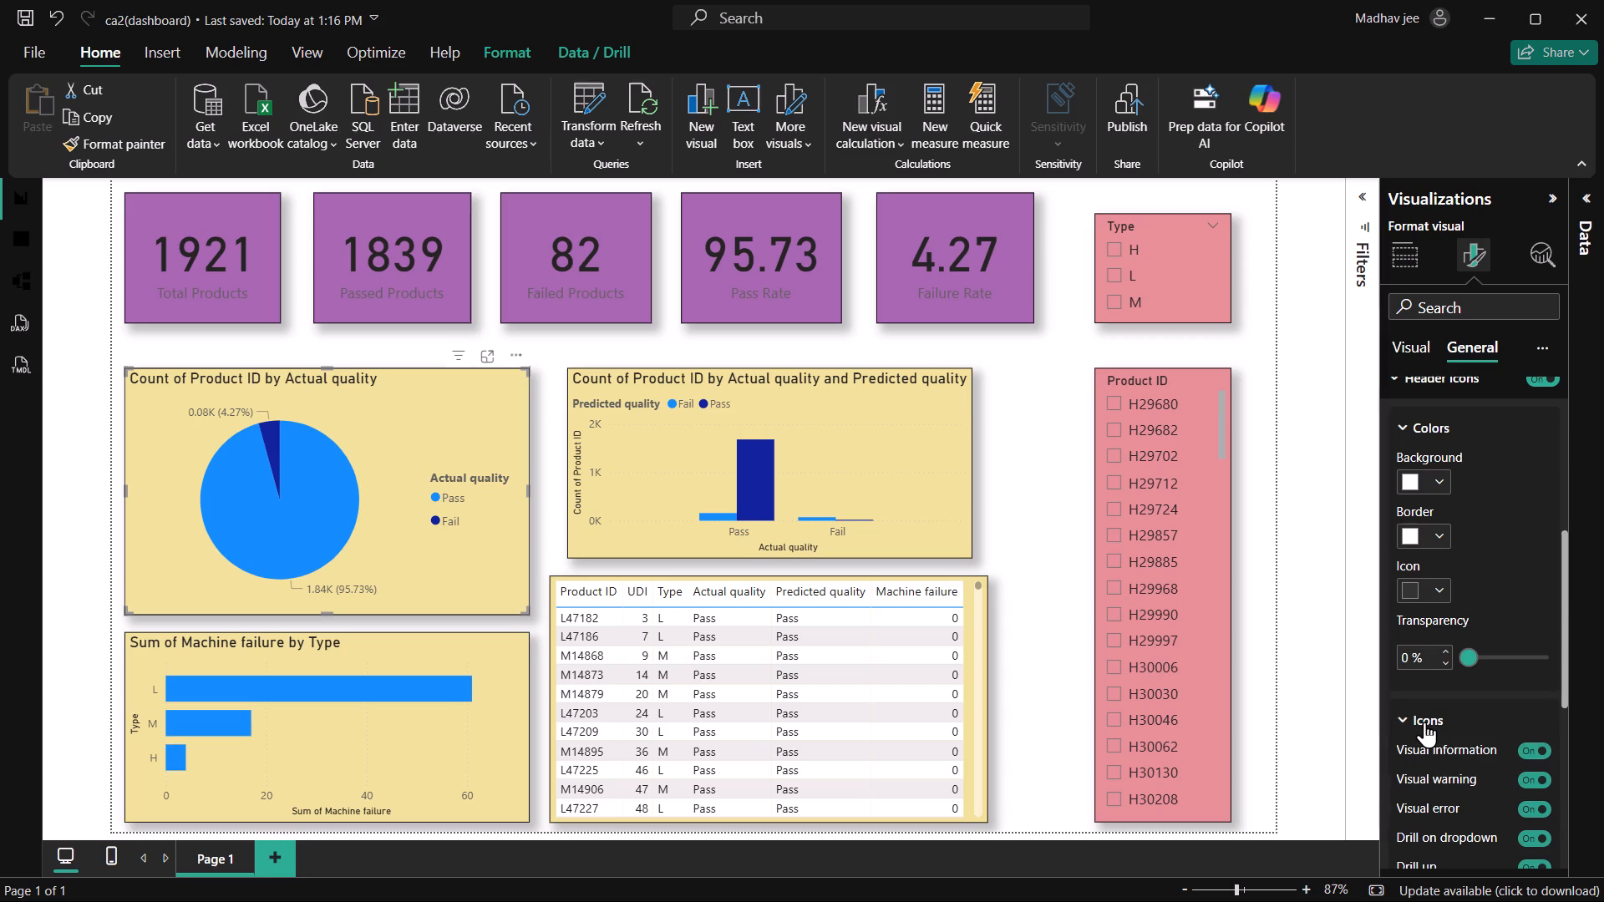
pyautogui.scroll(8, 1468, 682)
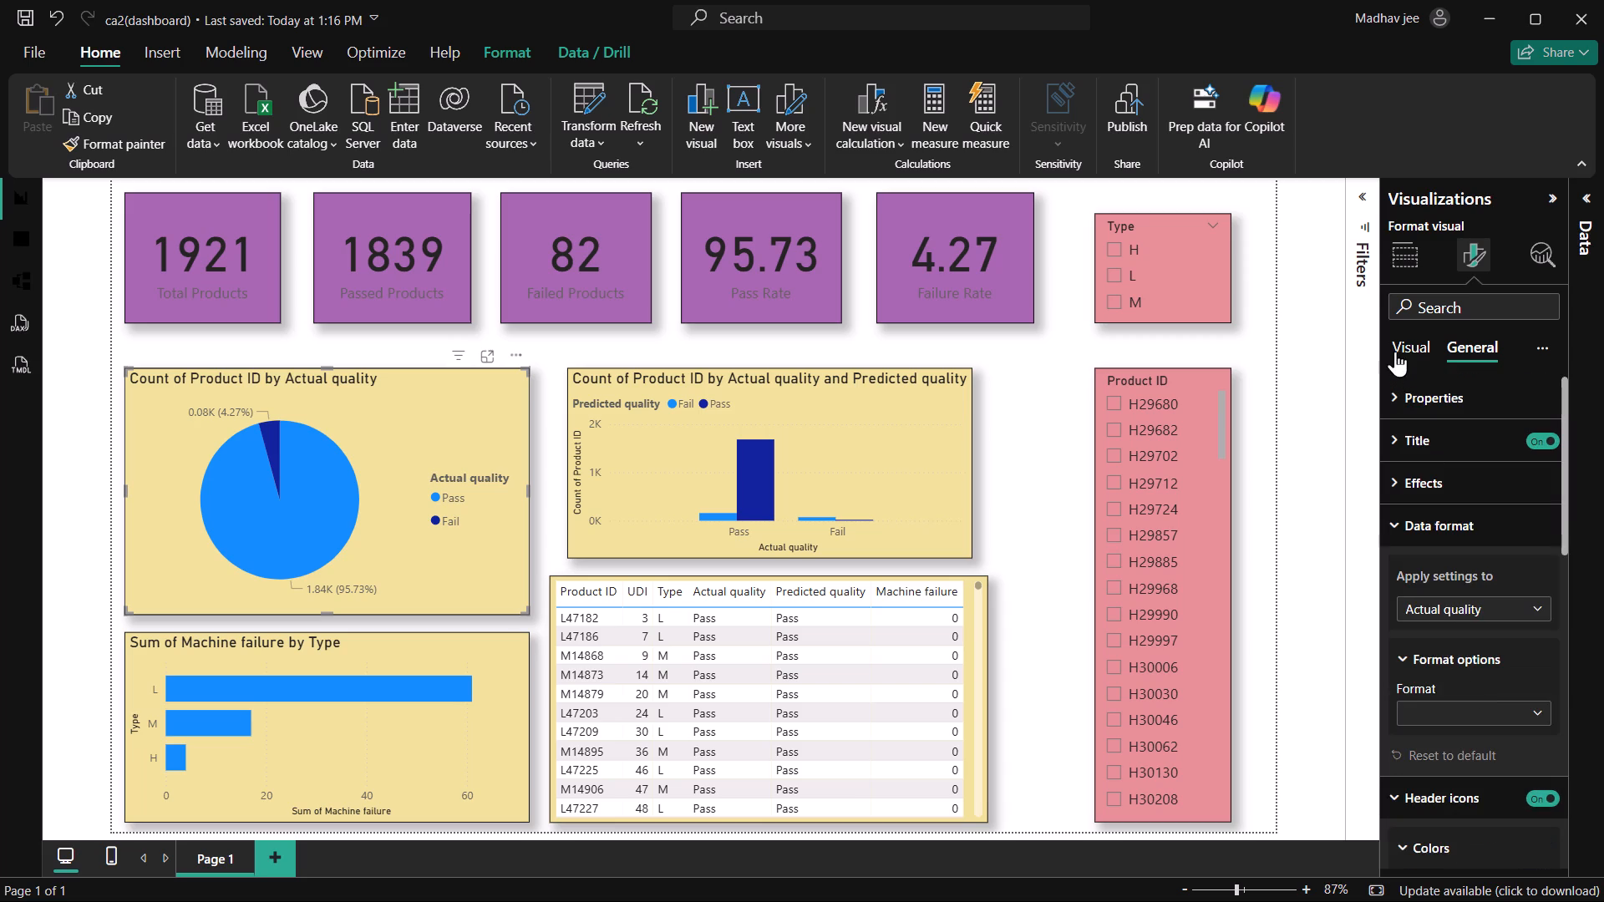
# Turn on the slice border for all series of the Count of Product ID by Actual quality pie chart.
pyautogui.click(1394, 342)
pyautogui.click(1442, 437)
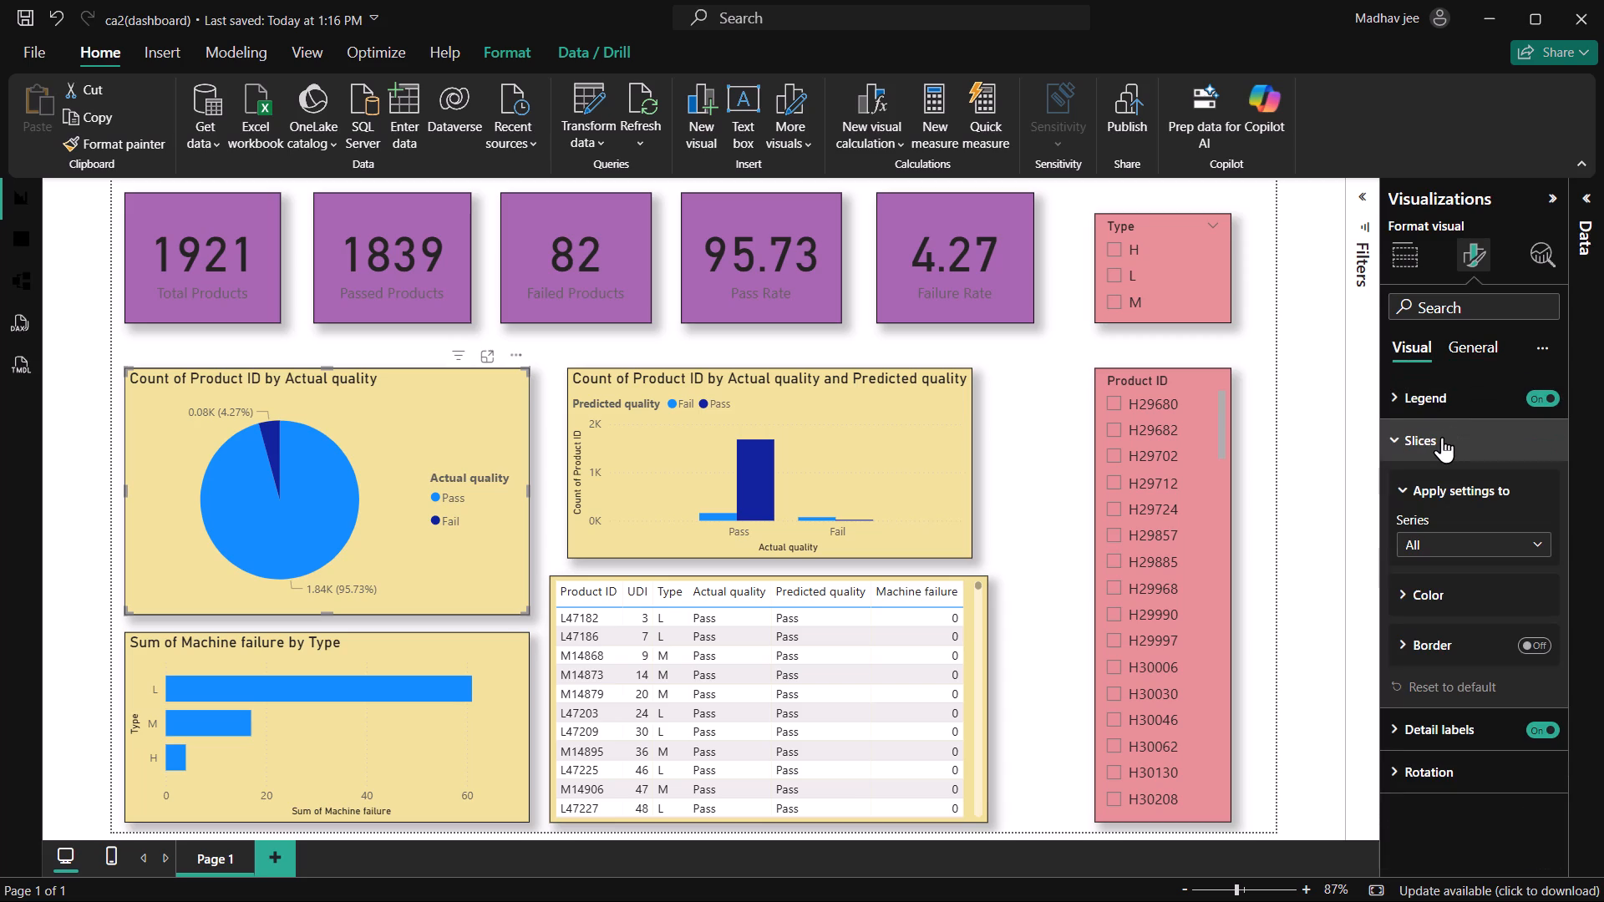
pyautogui.click(1464, 586)
pyautogui.scroll(-2, 1464, 586)
pyautogui.click(1440, 582)
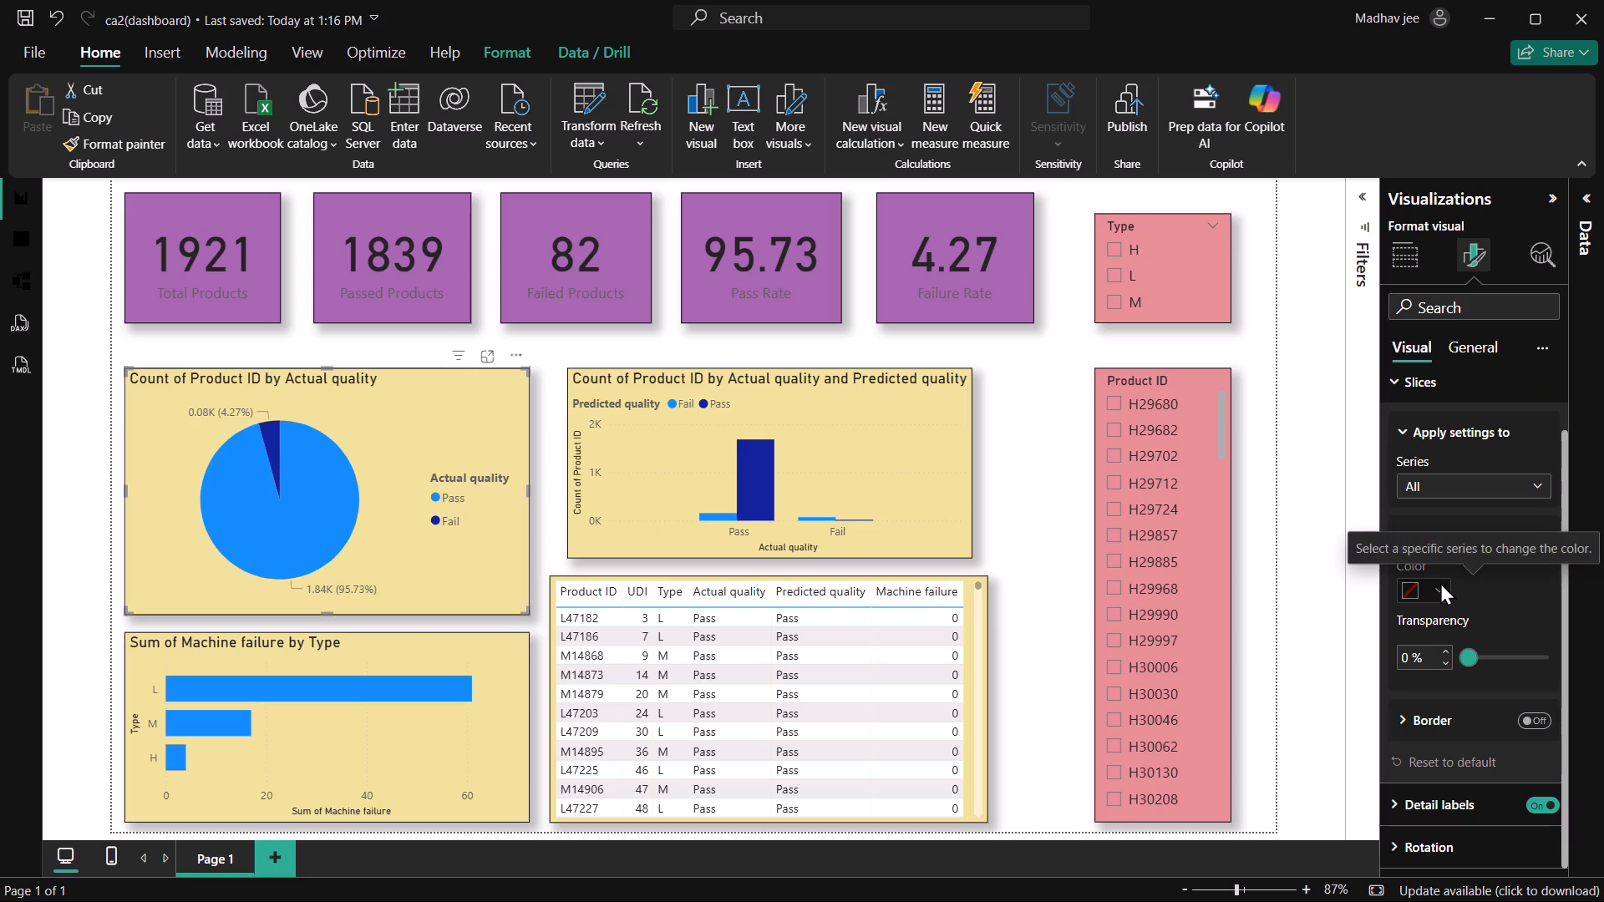
pyautogui.click(1440, 588)
pyautogui.scroll(-1, 1482, 723)
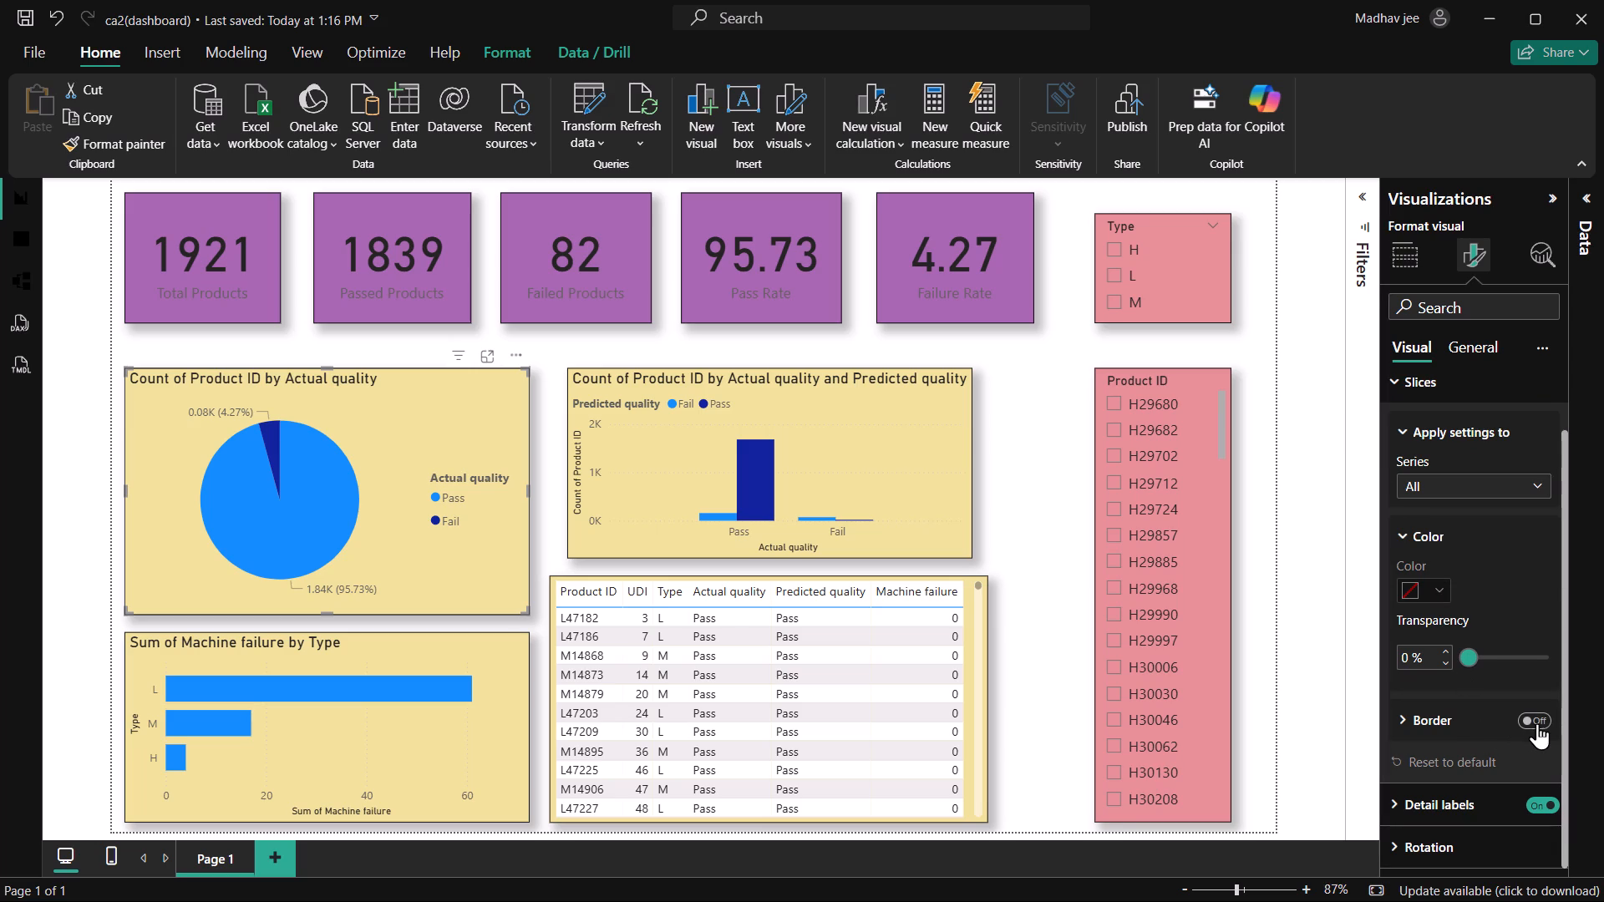
pyautogui.click(1541, 722)
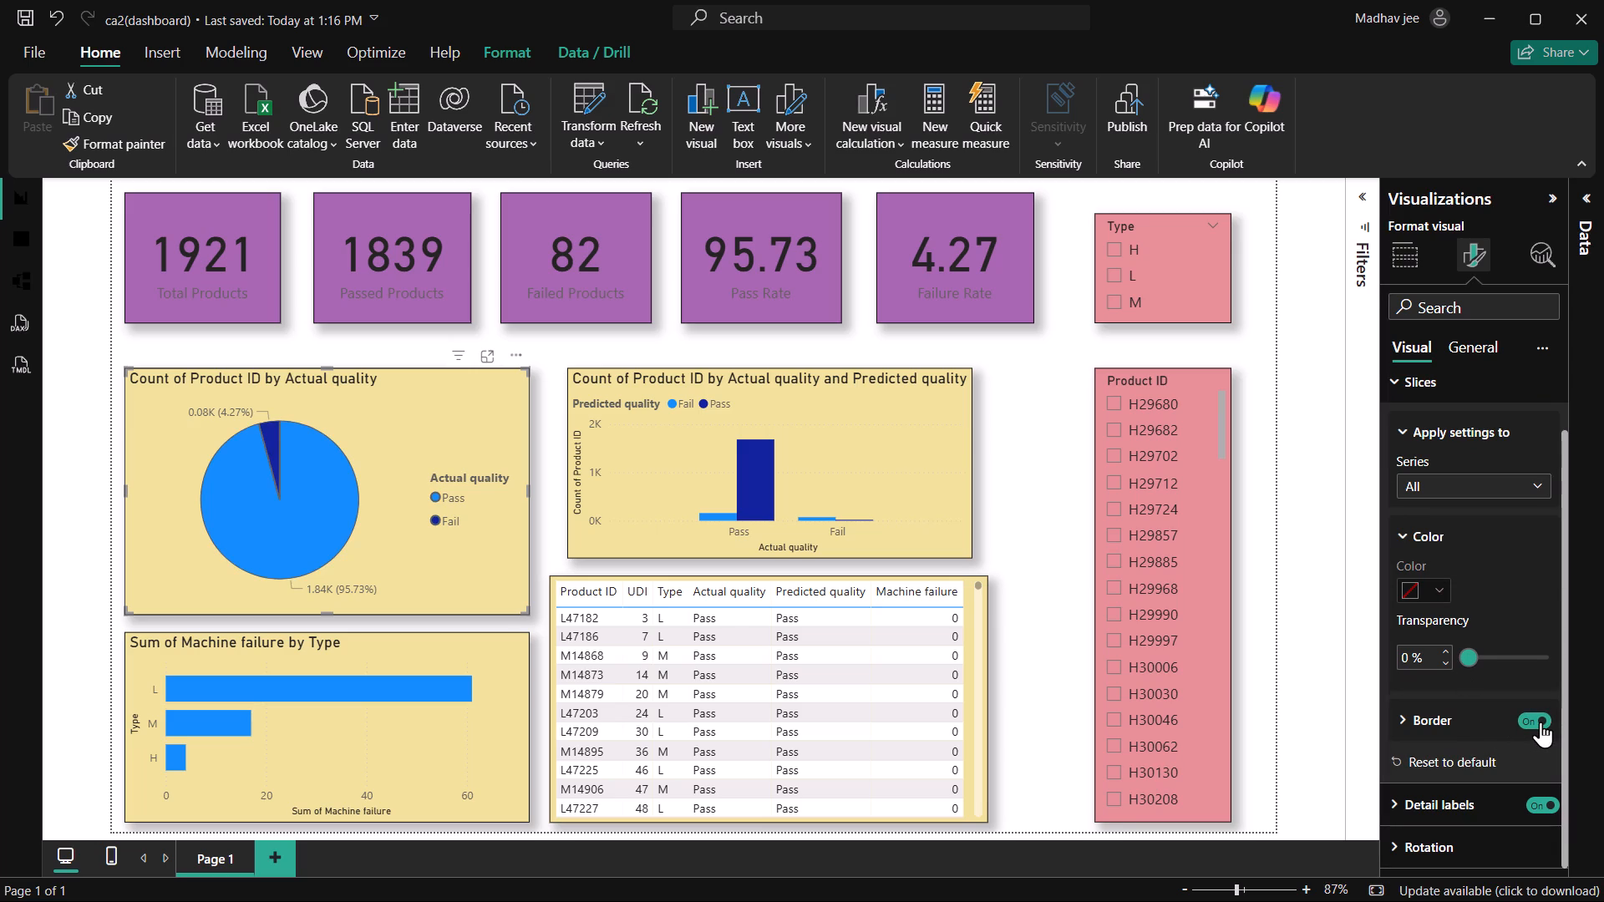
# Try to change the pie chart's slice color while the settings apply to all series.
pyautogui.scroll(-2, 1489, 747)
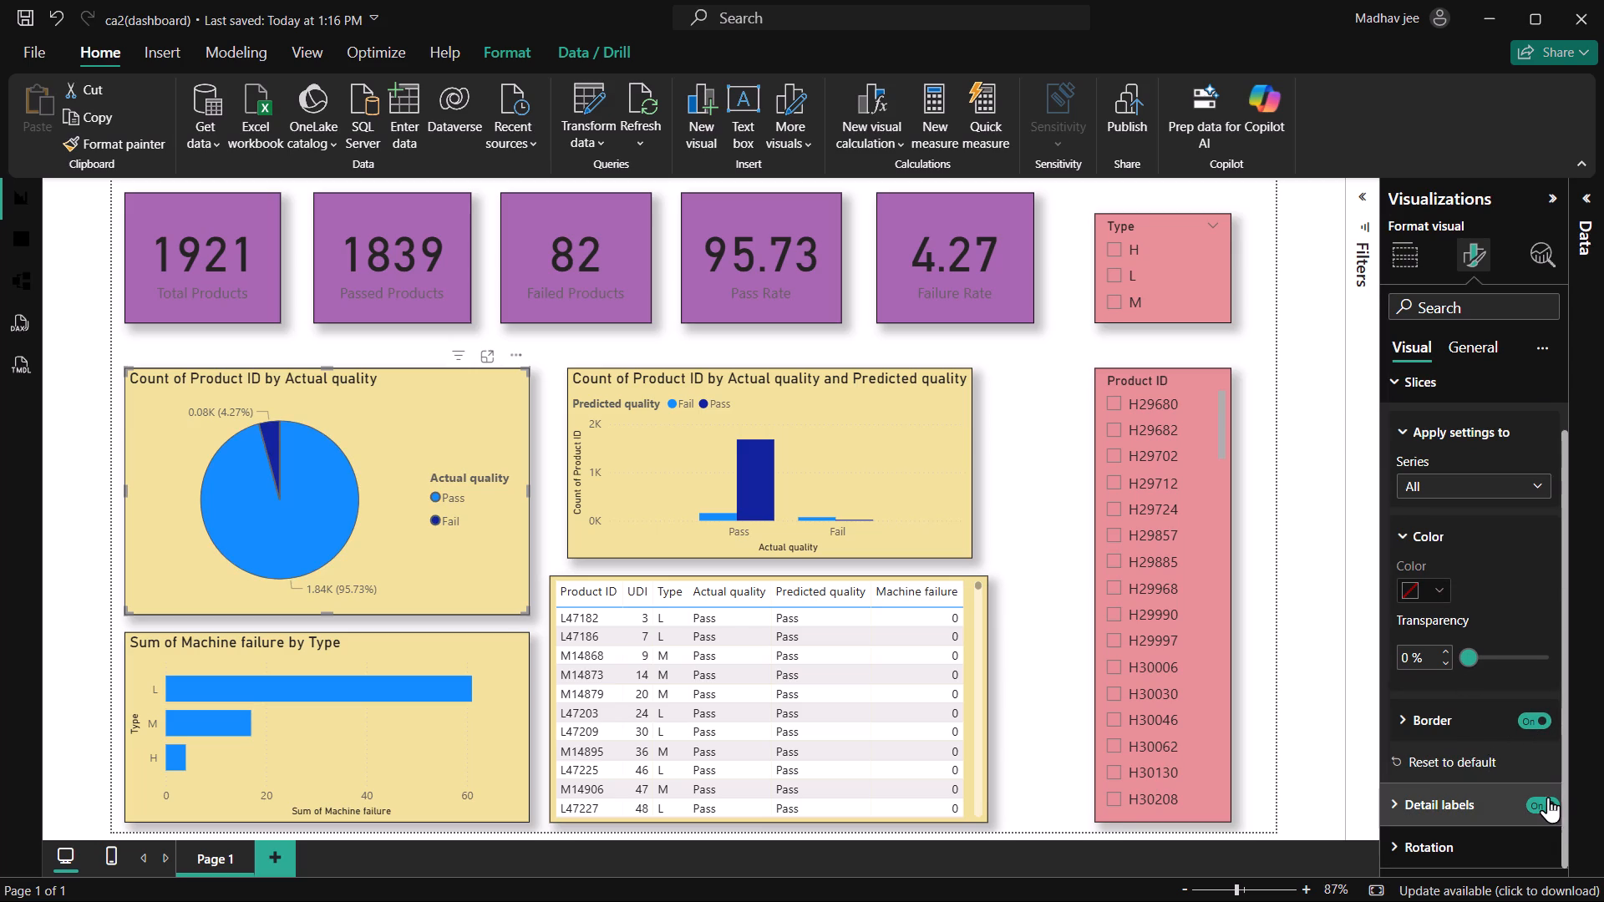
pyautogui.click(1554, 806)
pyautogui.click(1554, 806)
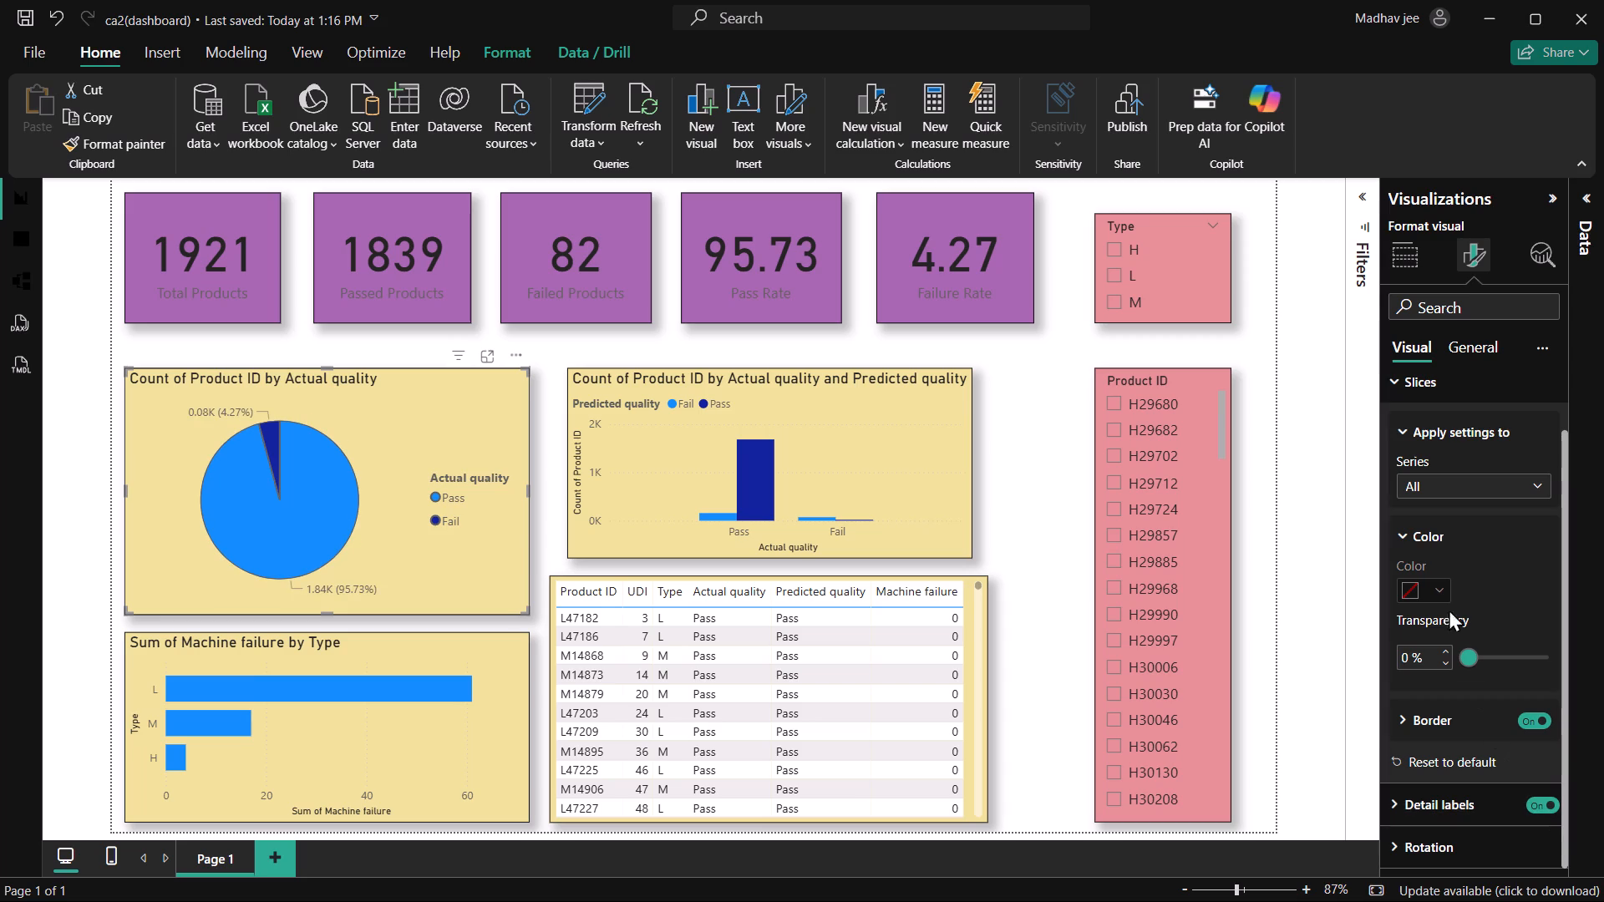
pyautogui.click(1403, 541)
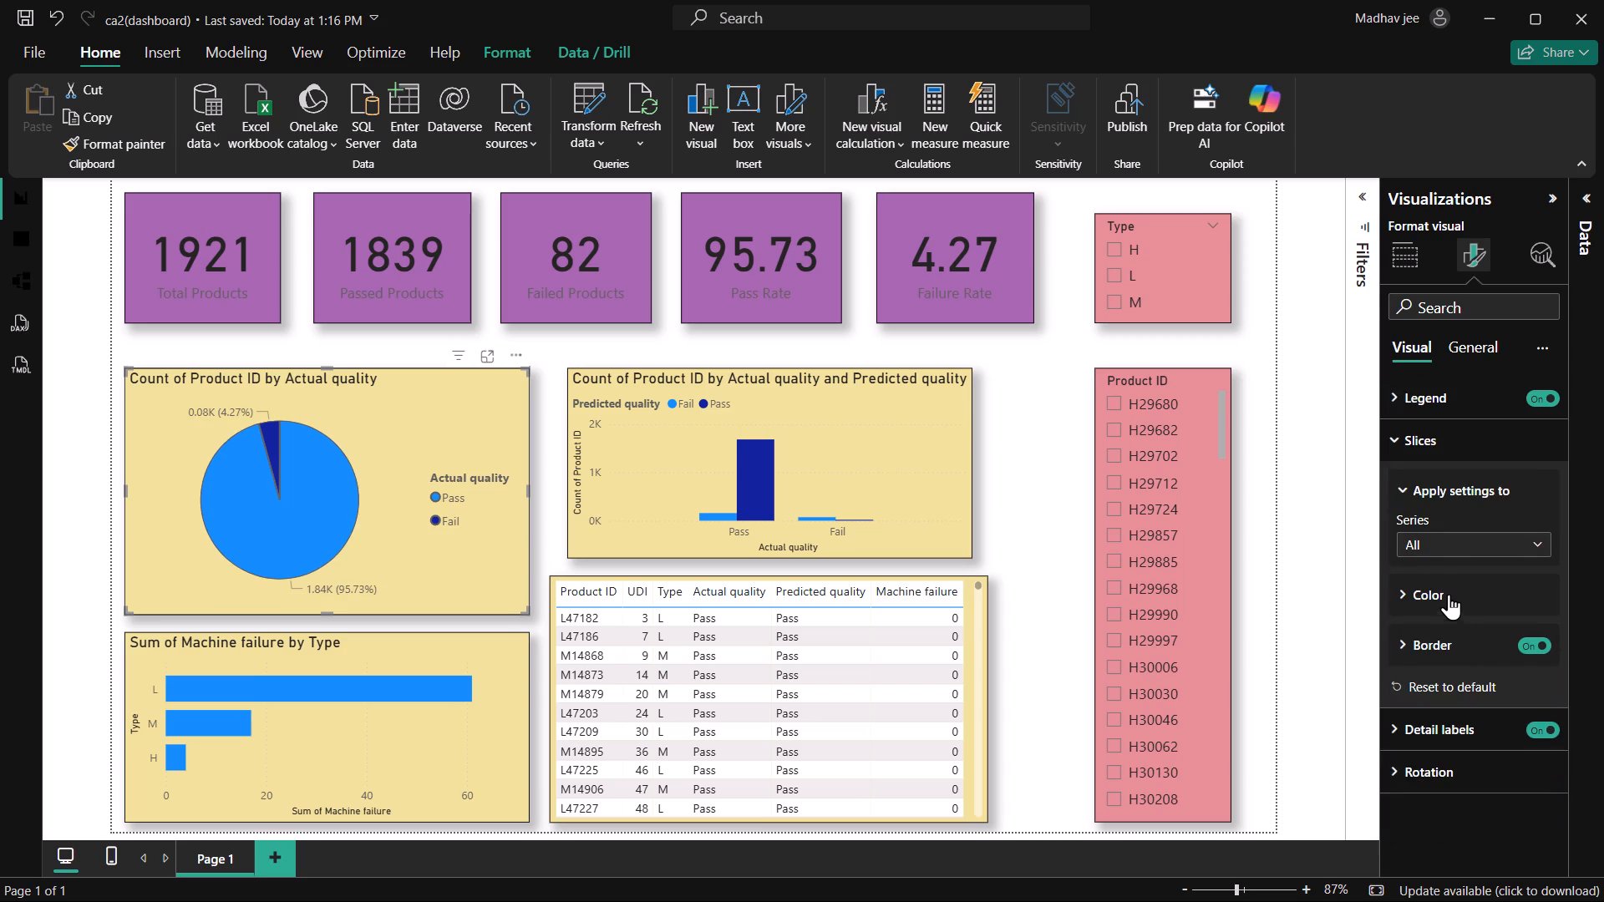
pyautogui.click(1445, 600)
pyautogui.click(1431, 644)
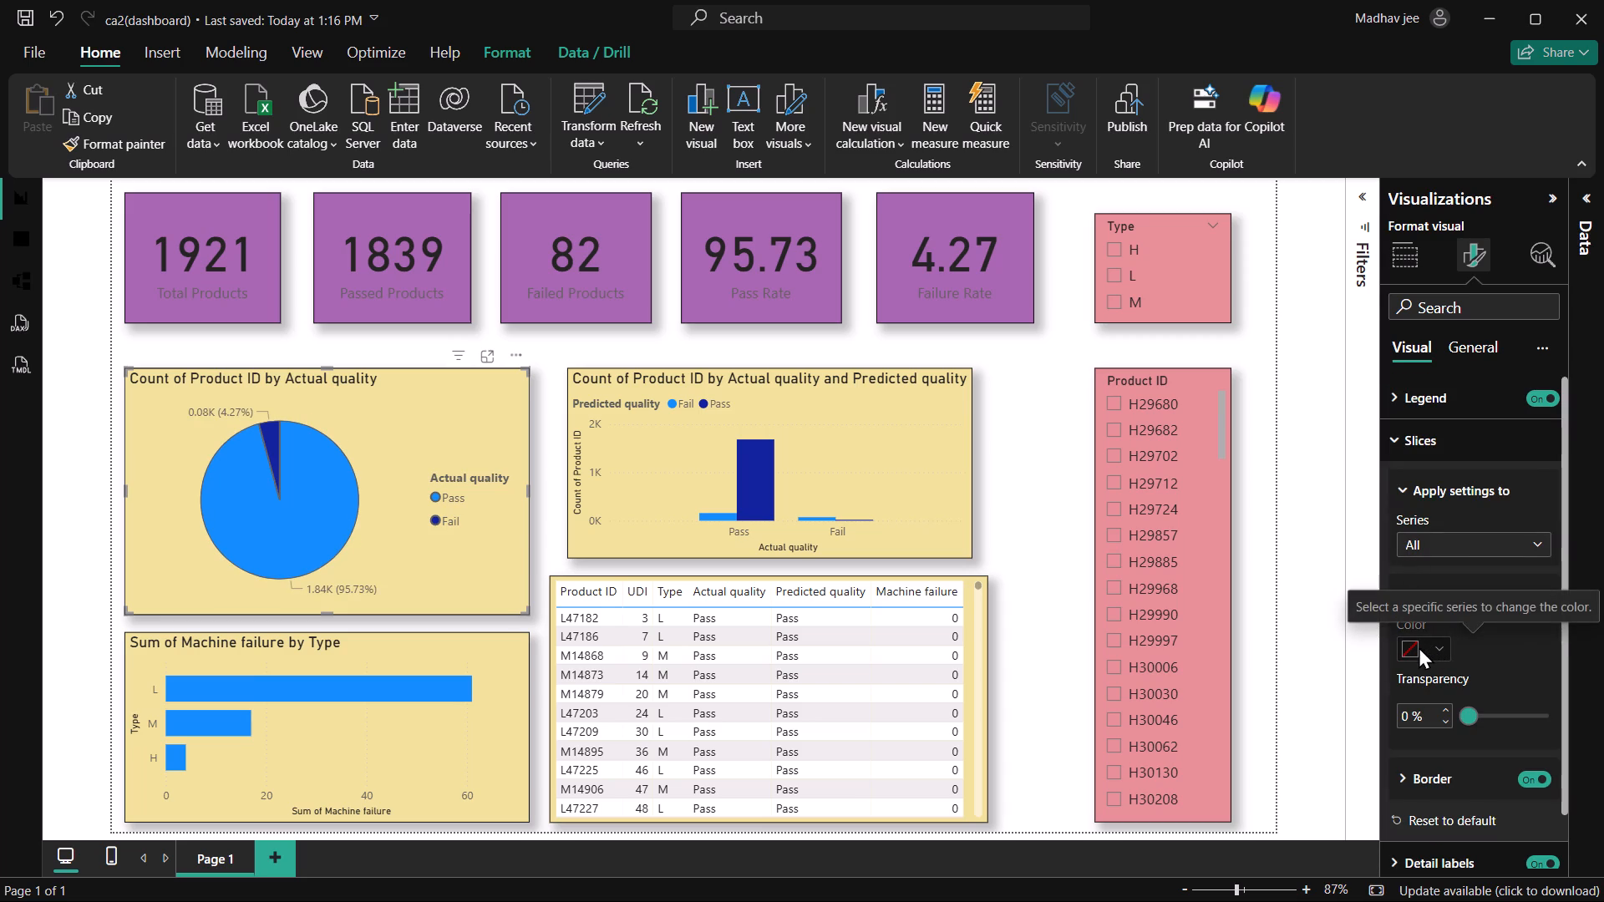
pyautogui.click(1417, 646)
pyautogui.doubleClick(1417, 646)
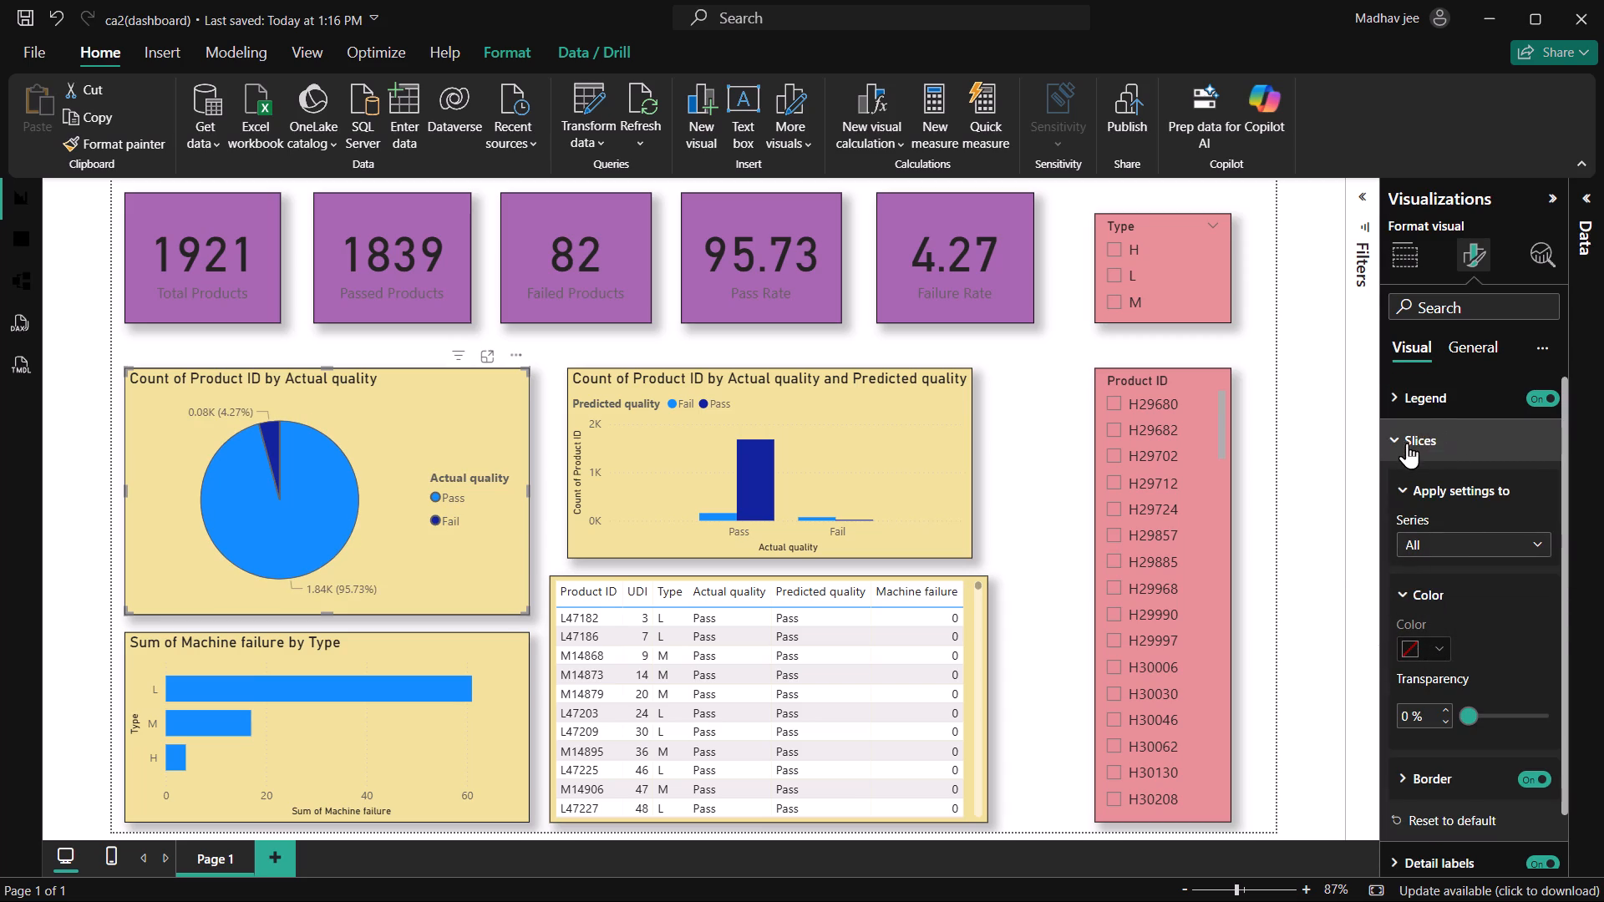
# Turn on data labels for the Sum of Machine failure by Type bar chart.
pyautogui.click(510, 644)
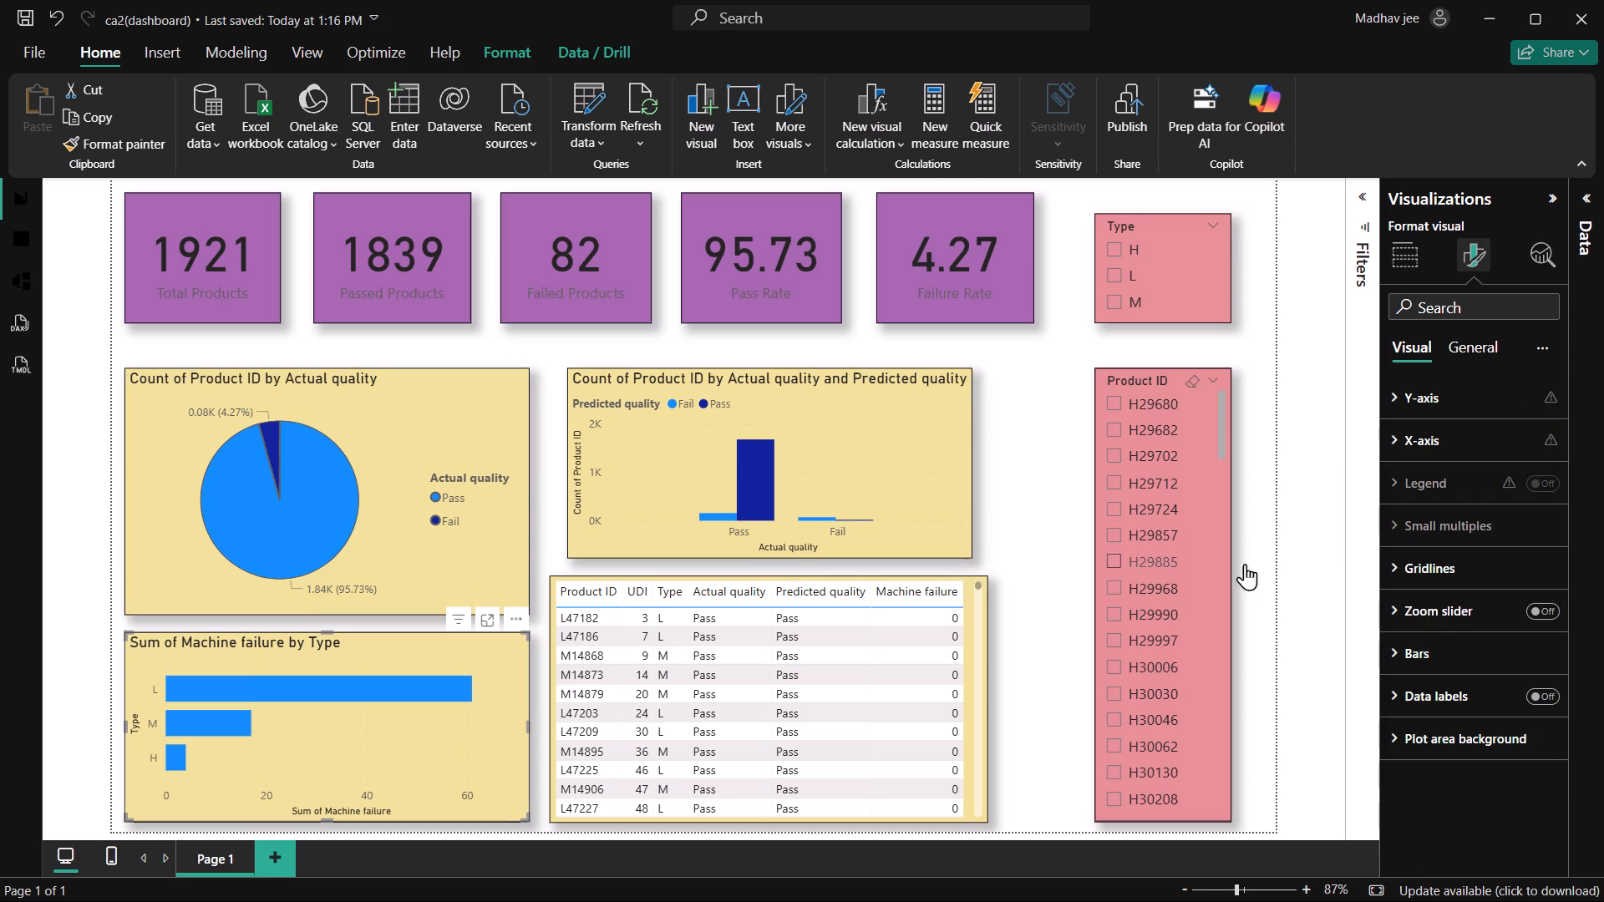
pyautogui.click(1459, 667)
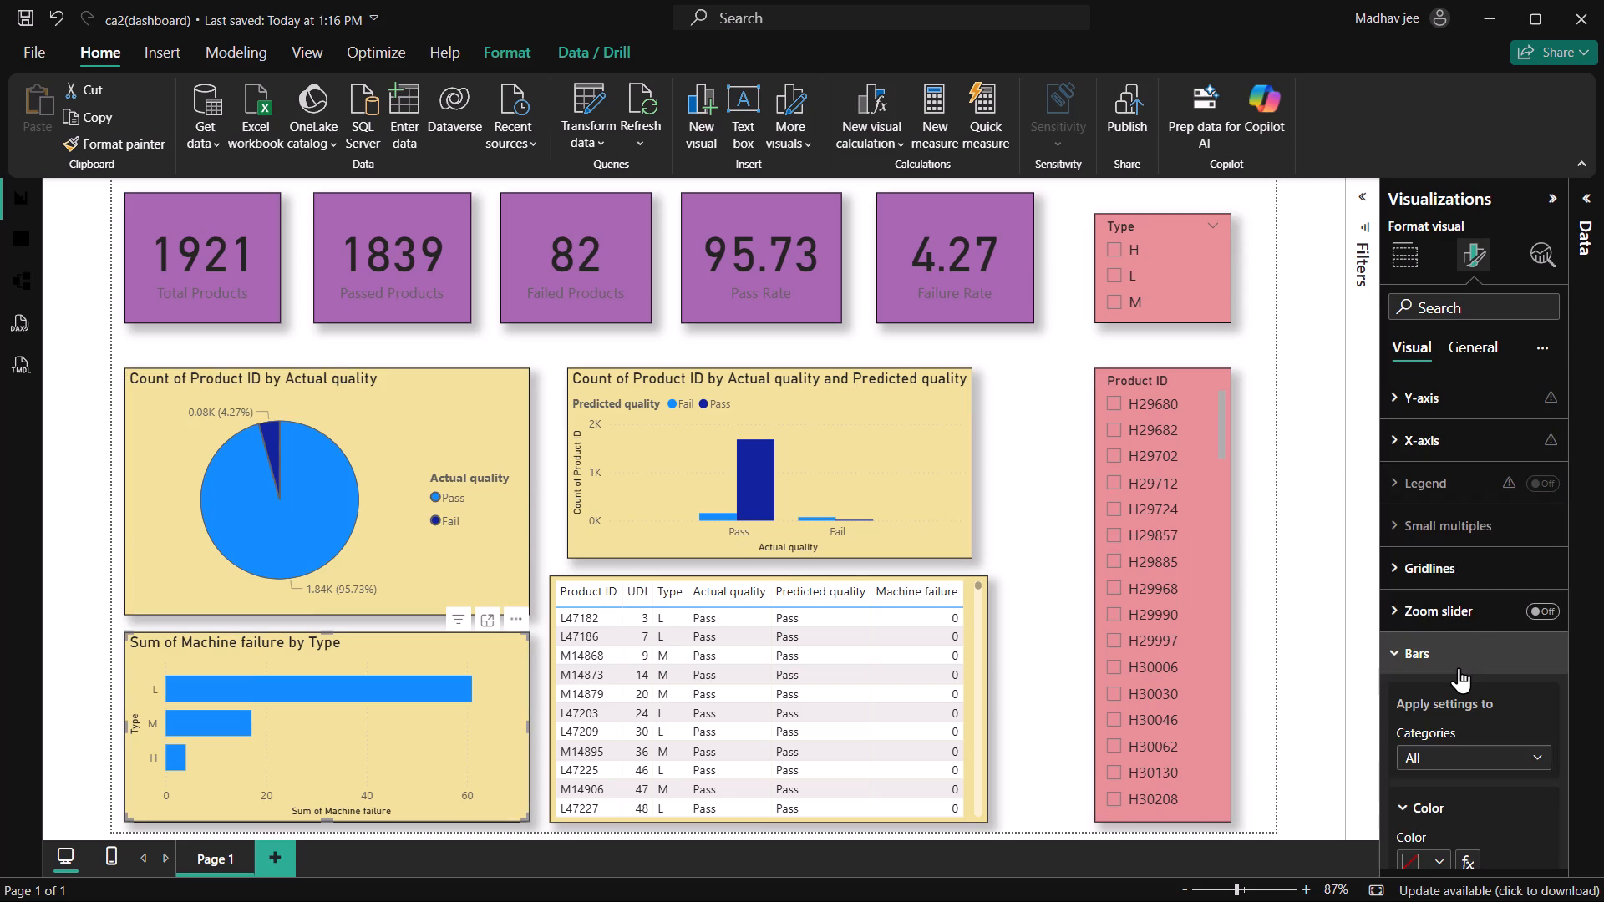
pyautogui.click(1459, 667)
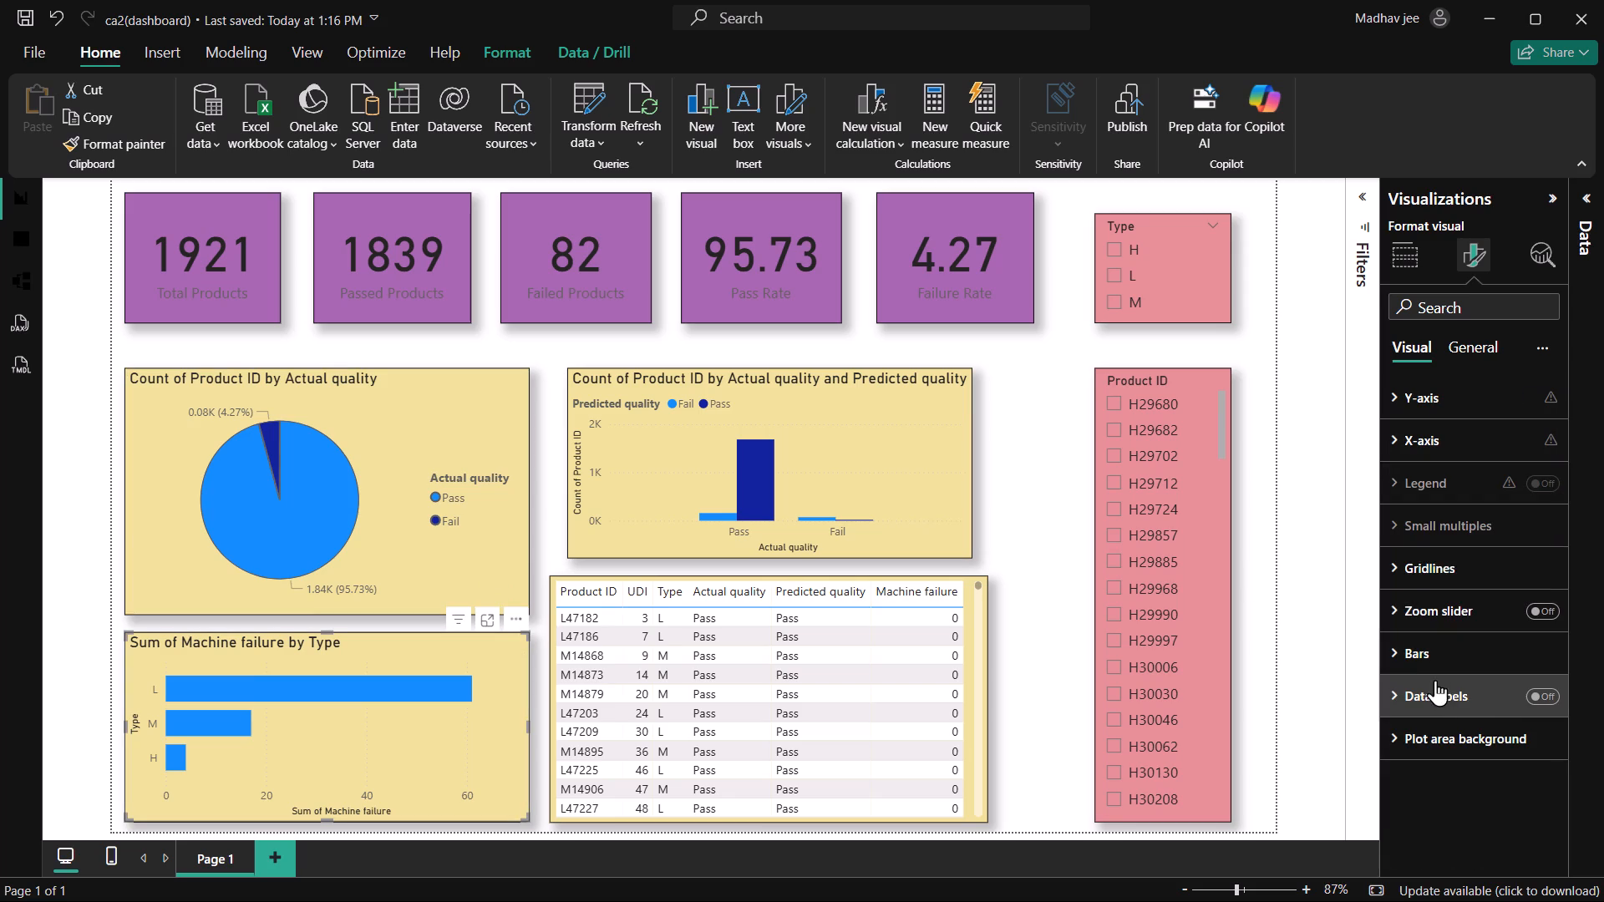
pyautogui.click(1533, 696)
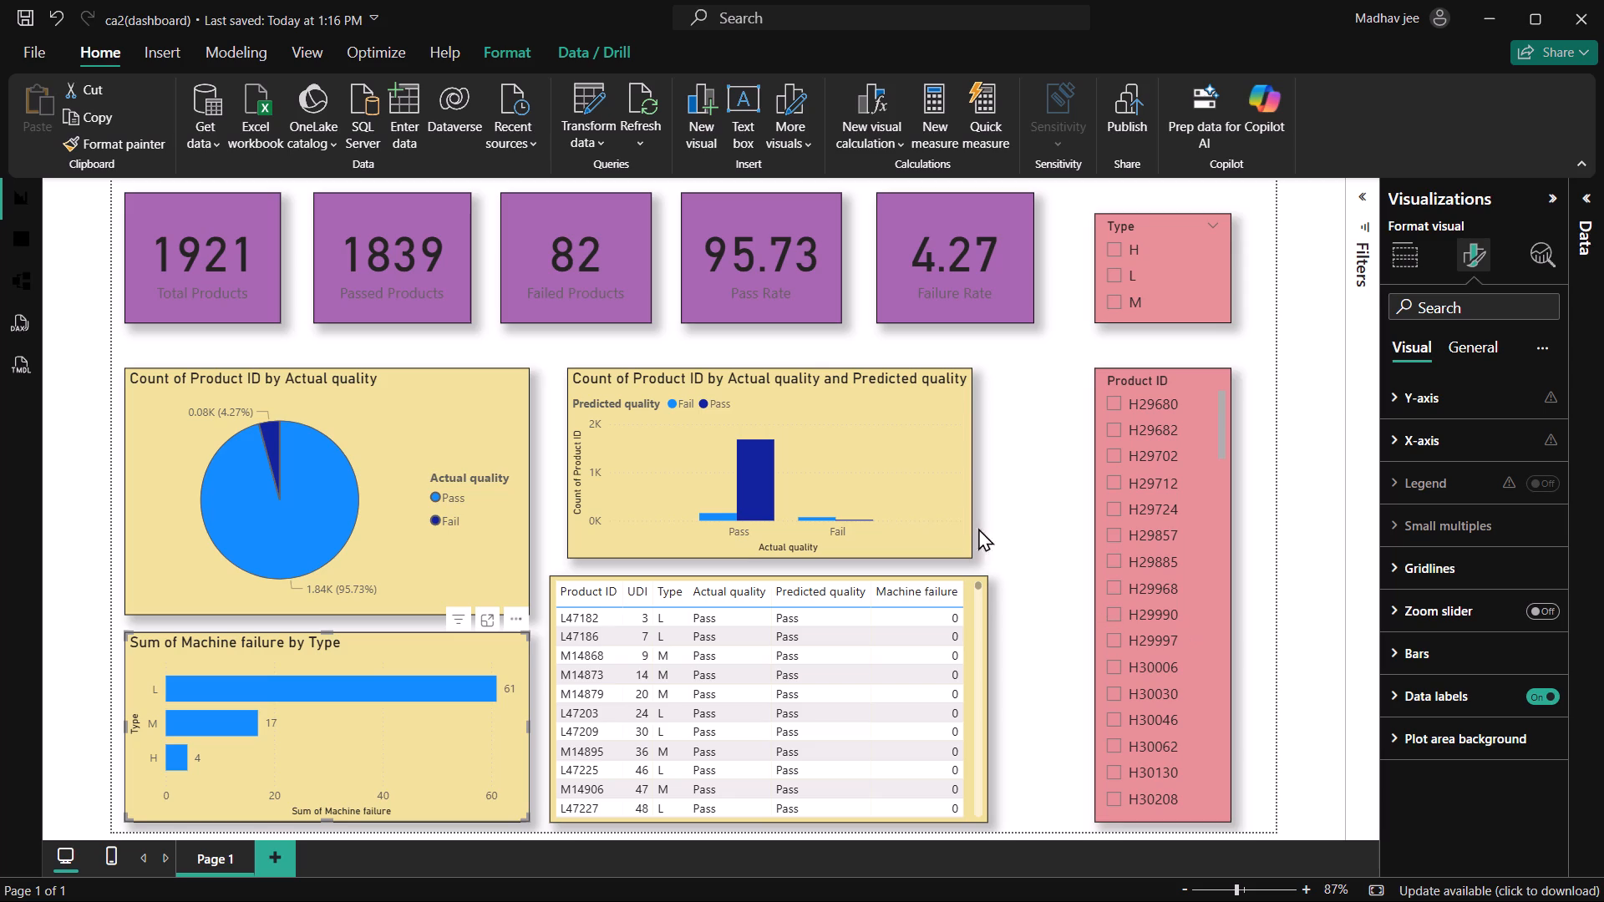
# Turn on data labels and the column border for the Count of Product ID by Actual quality and Predicted quality chart.
pyautogui.click(952, 511)
pyautogui.click(1546, 698)
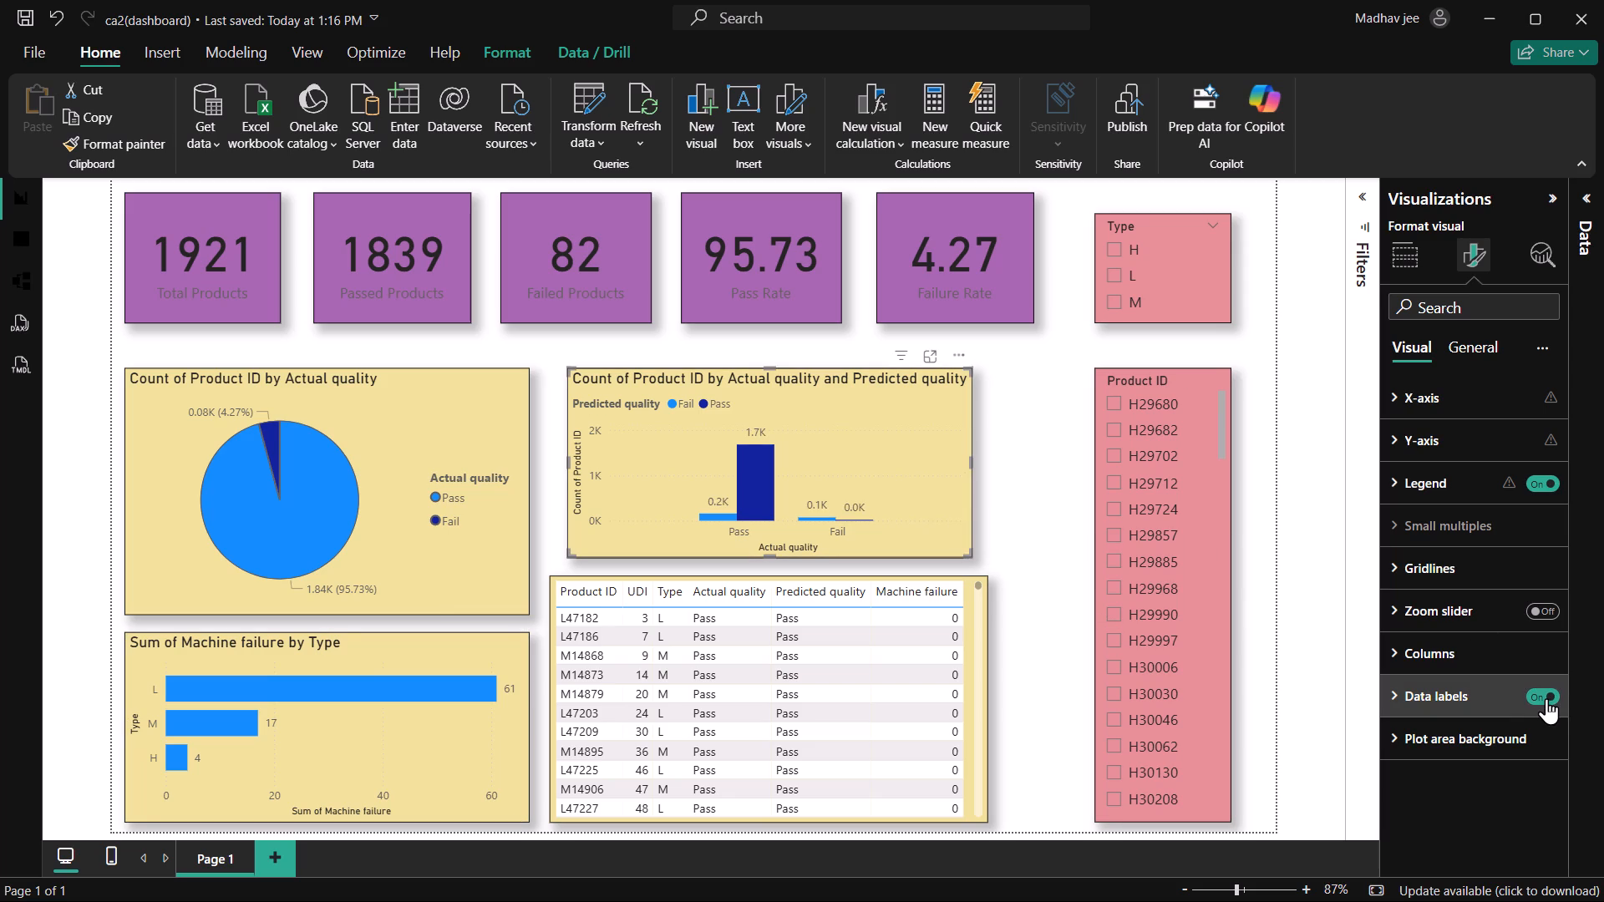
pyautogui.click(1443, 650)
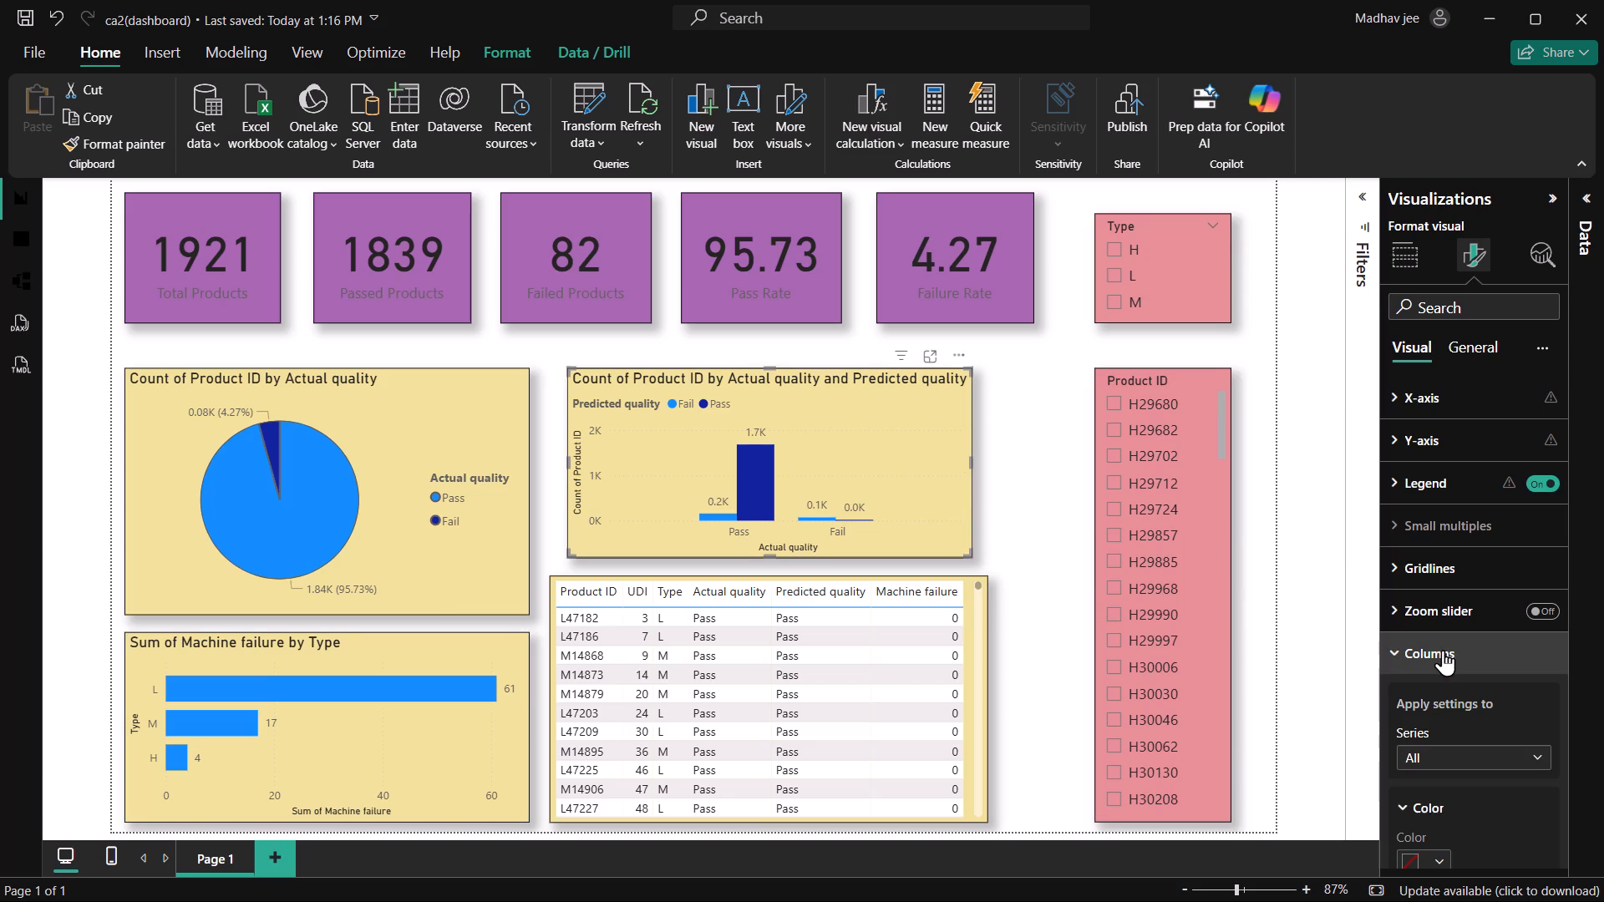
pyautogui.scroll(-3, 1505, 712)
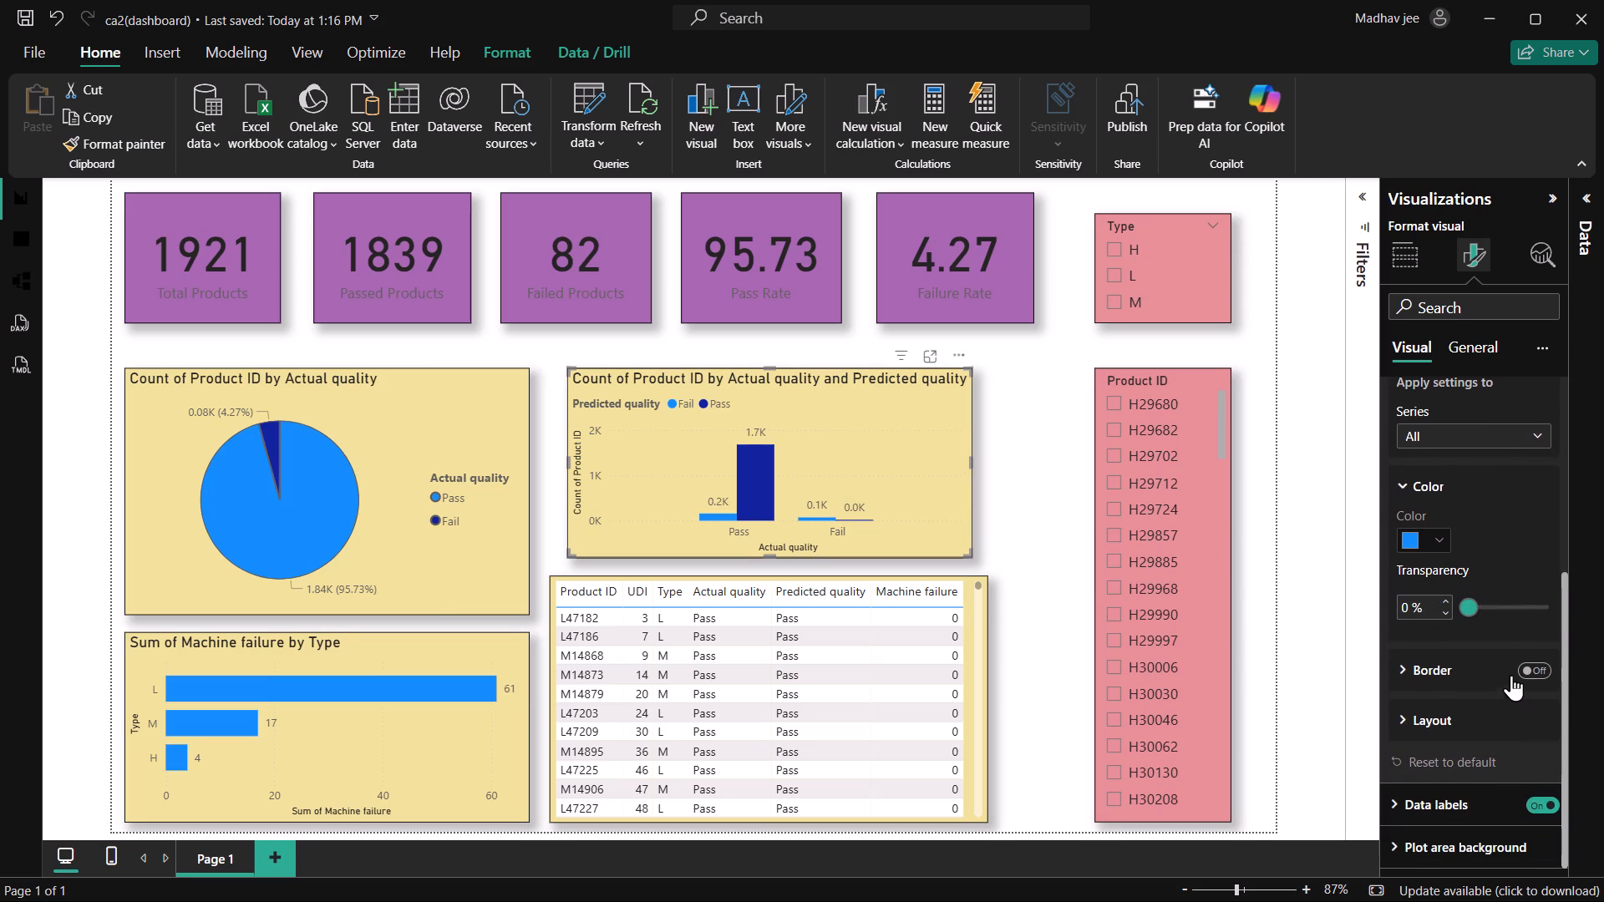
pyautogui.click(1538, 671)
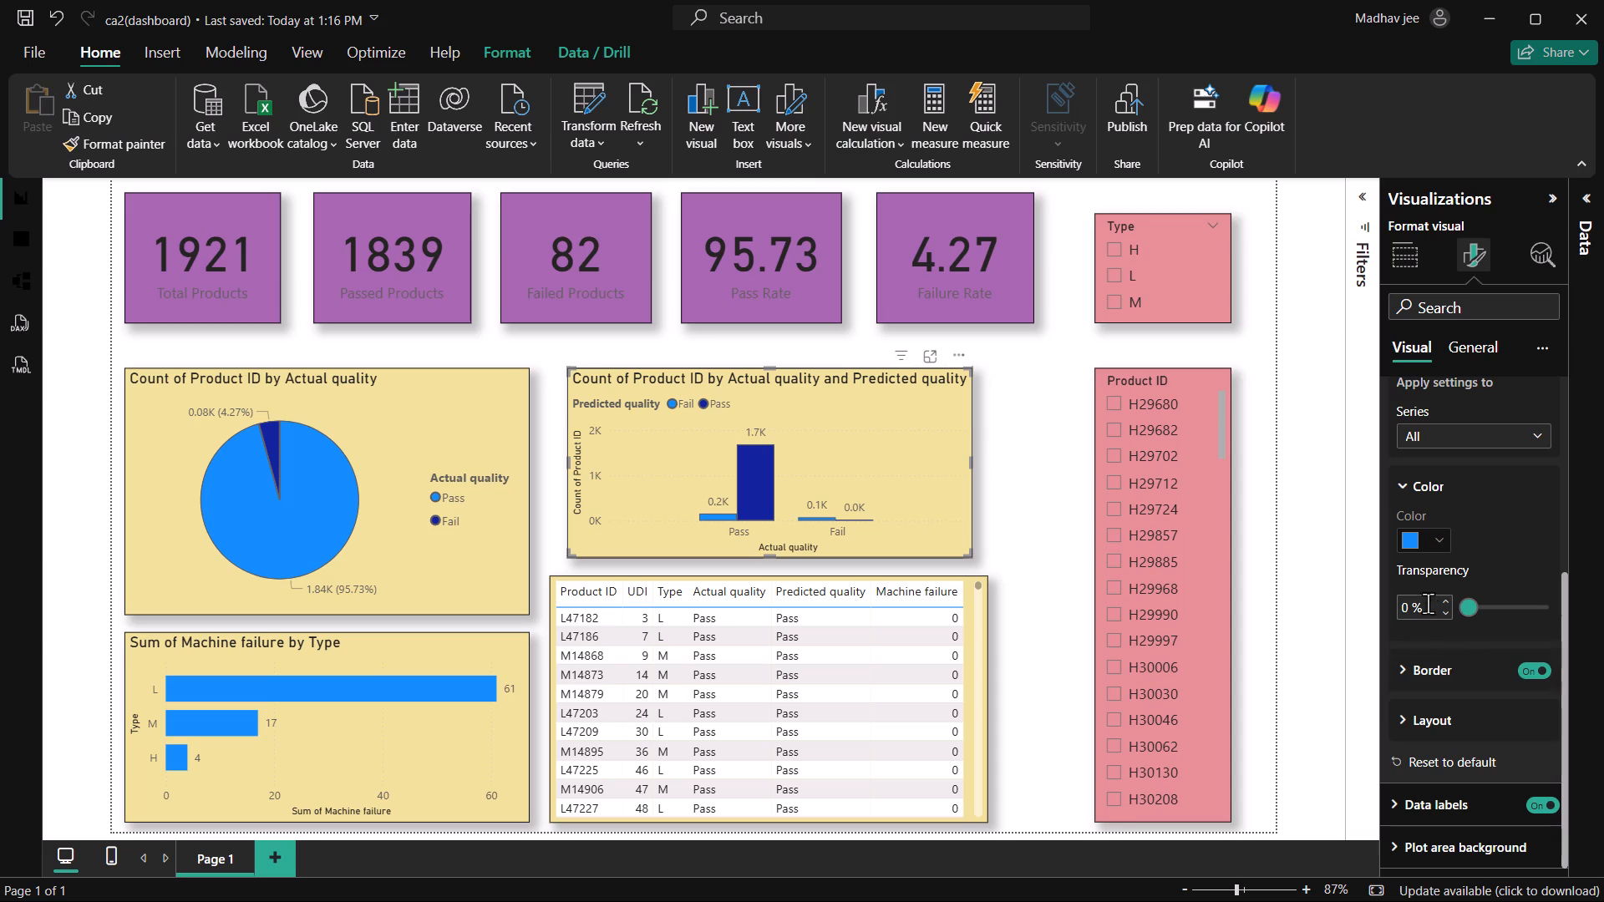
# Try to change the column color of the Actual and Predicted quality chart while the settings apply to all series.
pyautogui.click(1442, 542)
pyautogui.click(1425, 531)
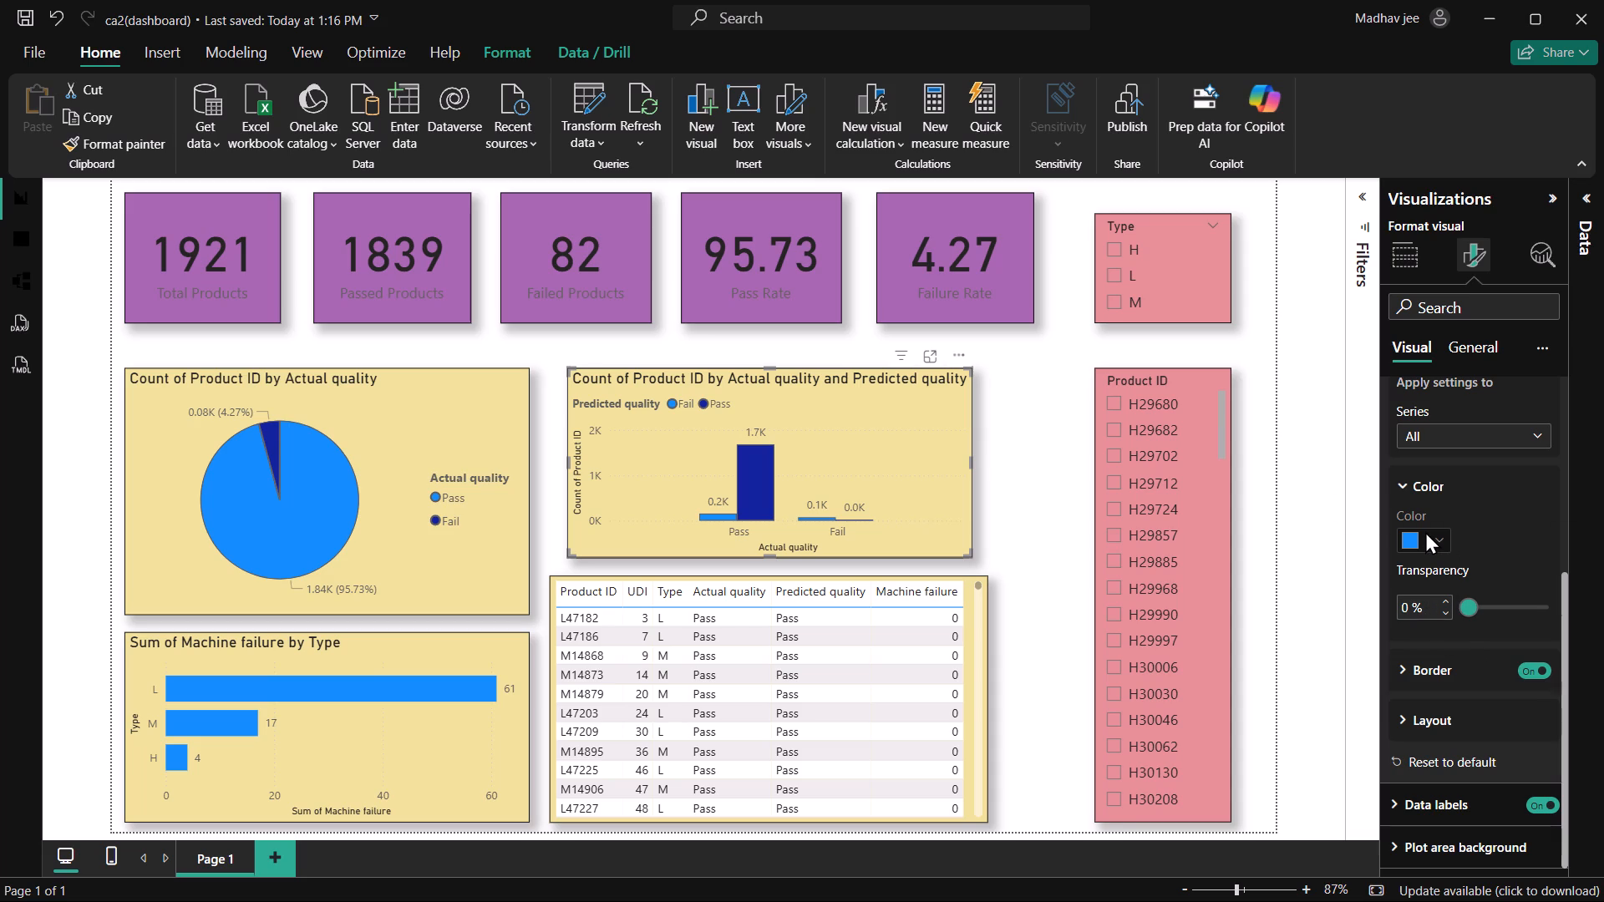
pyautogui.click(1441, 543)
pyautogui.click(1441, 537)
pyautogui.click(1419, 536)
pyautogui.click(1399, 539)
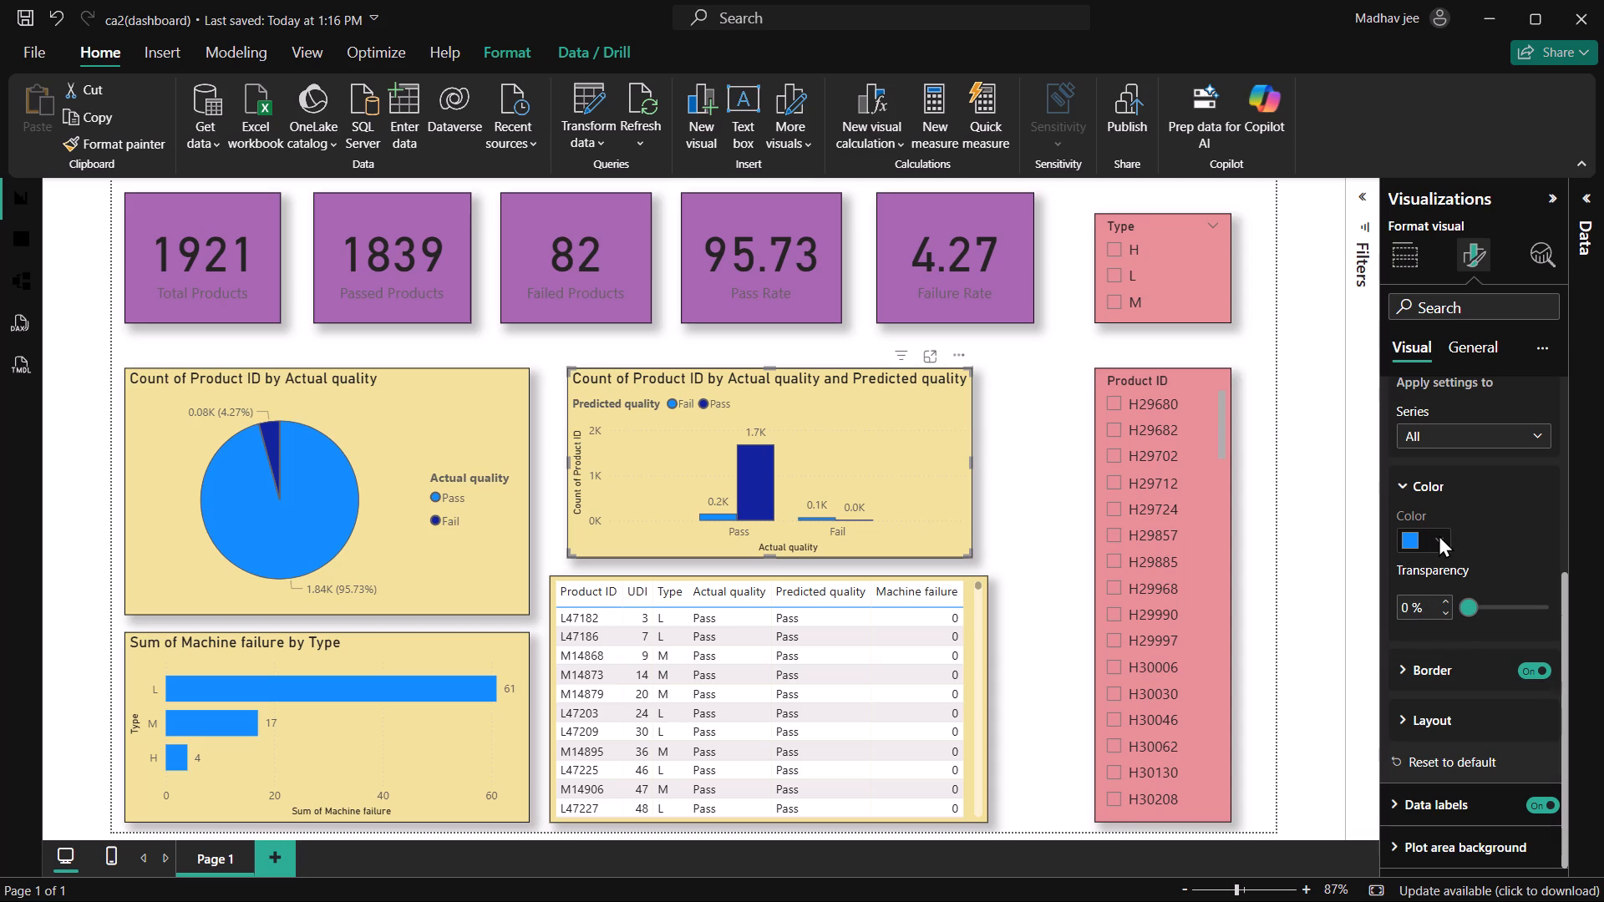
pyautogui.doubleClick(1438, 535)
# Set the Fail series' column color to a soft red theme shade in the Actual and Predicted quality chart.
pyautogui.click(1433, 431)
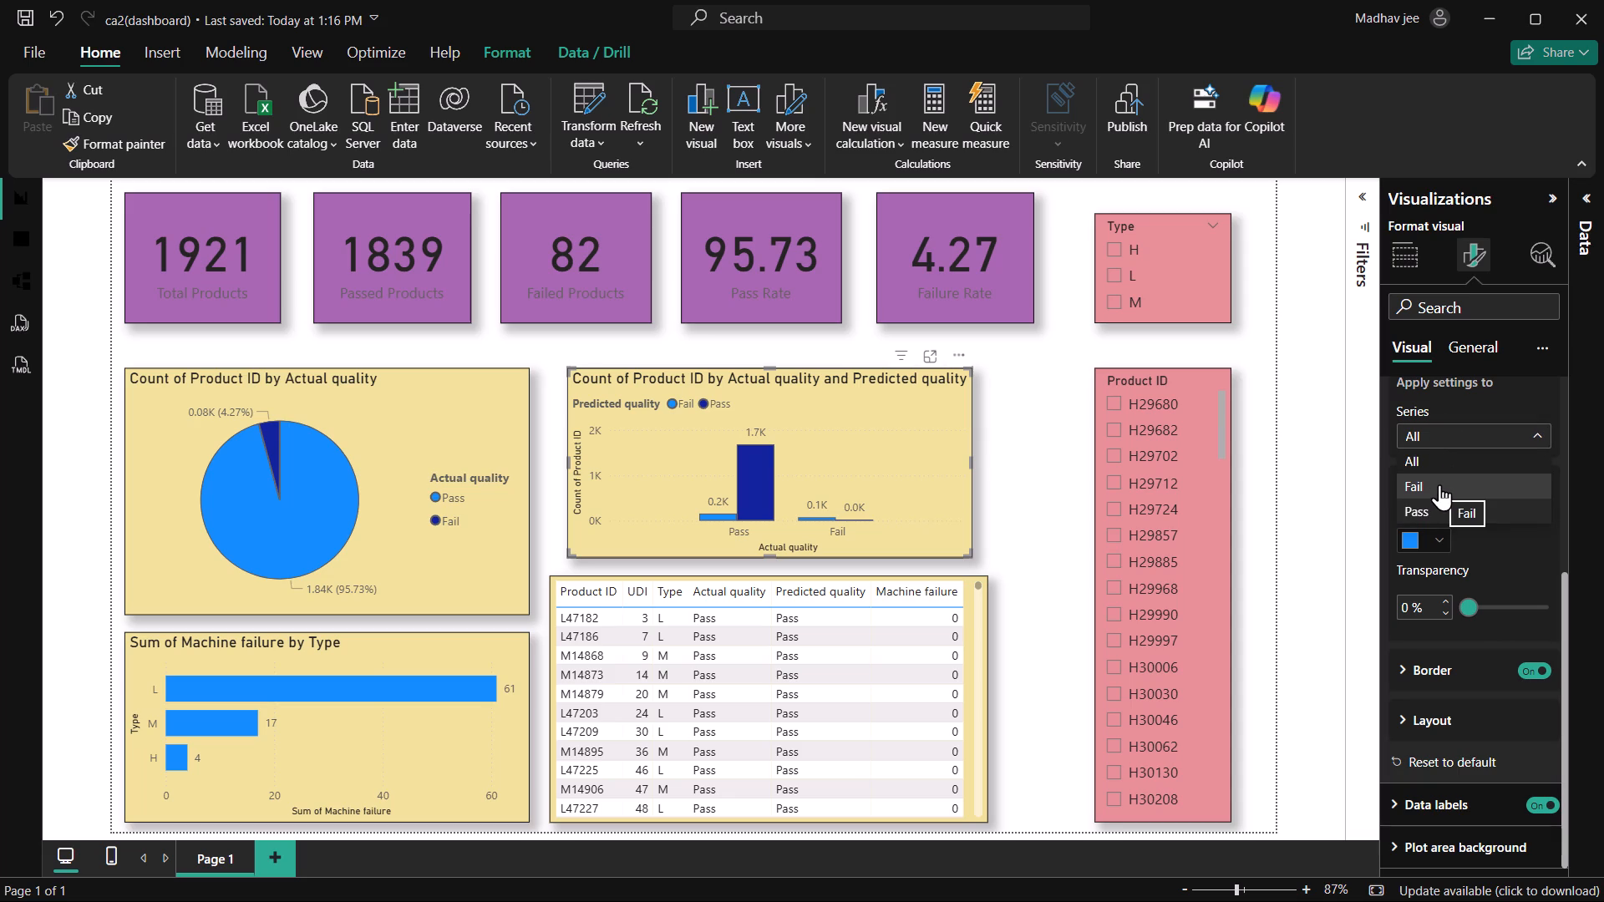
pyautogui.click(1439, 484)
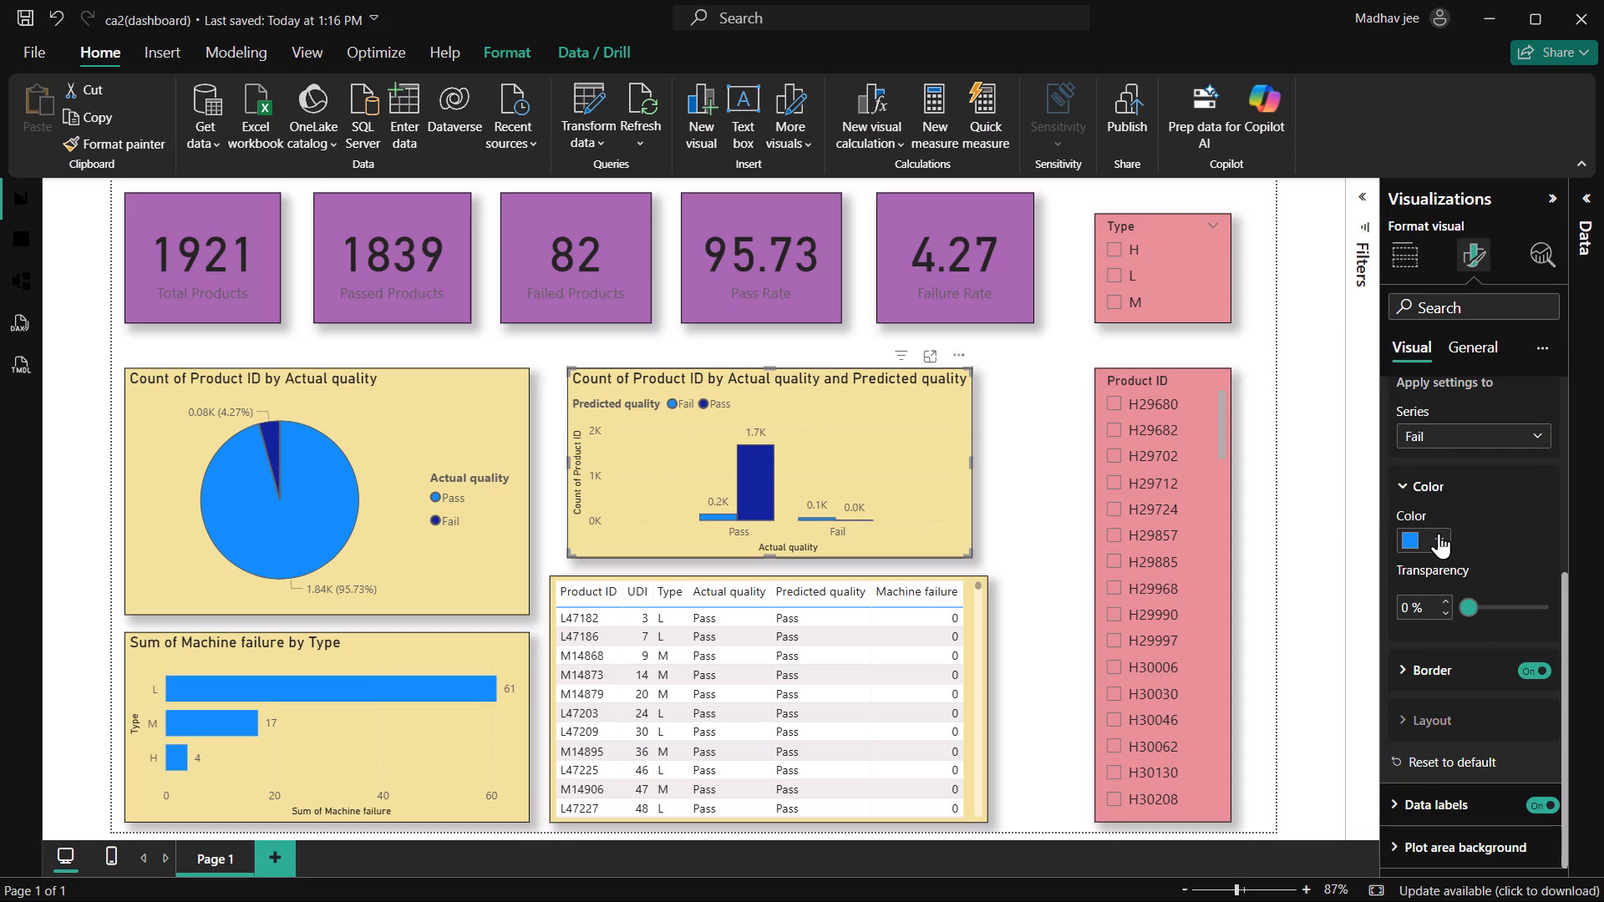
pyautogui.click(1439, 534)
pyautogui.click(1551, 322)
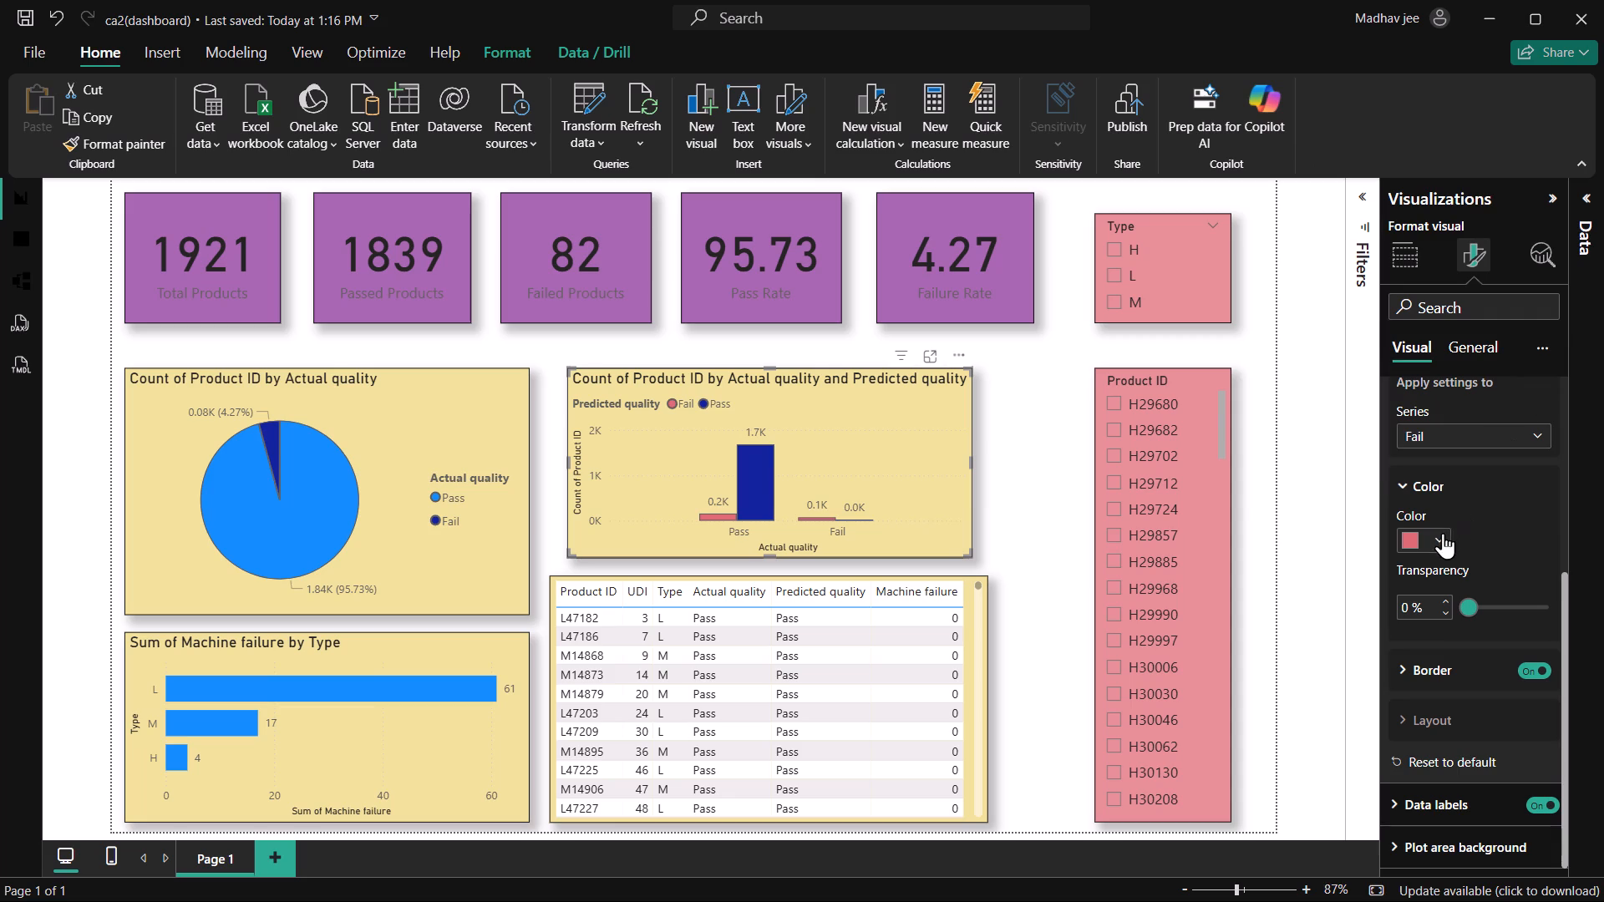
# Set the Pass series' column color to the custom green #049938 in the Actual and Predicted quality chart.
pyautogui.click(1457, 433)
pyautogui.click(1434, 502)
pyautogui.click(1437, 540)
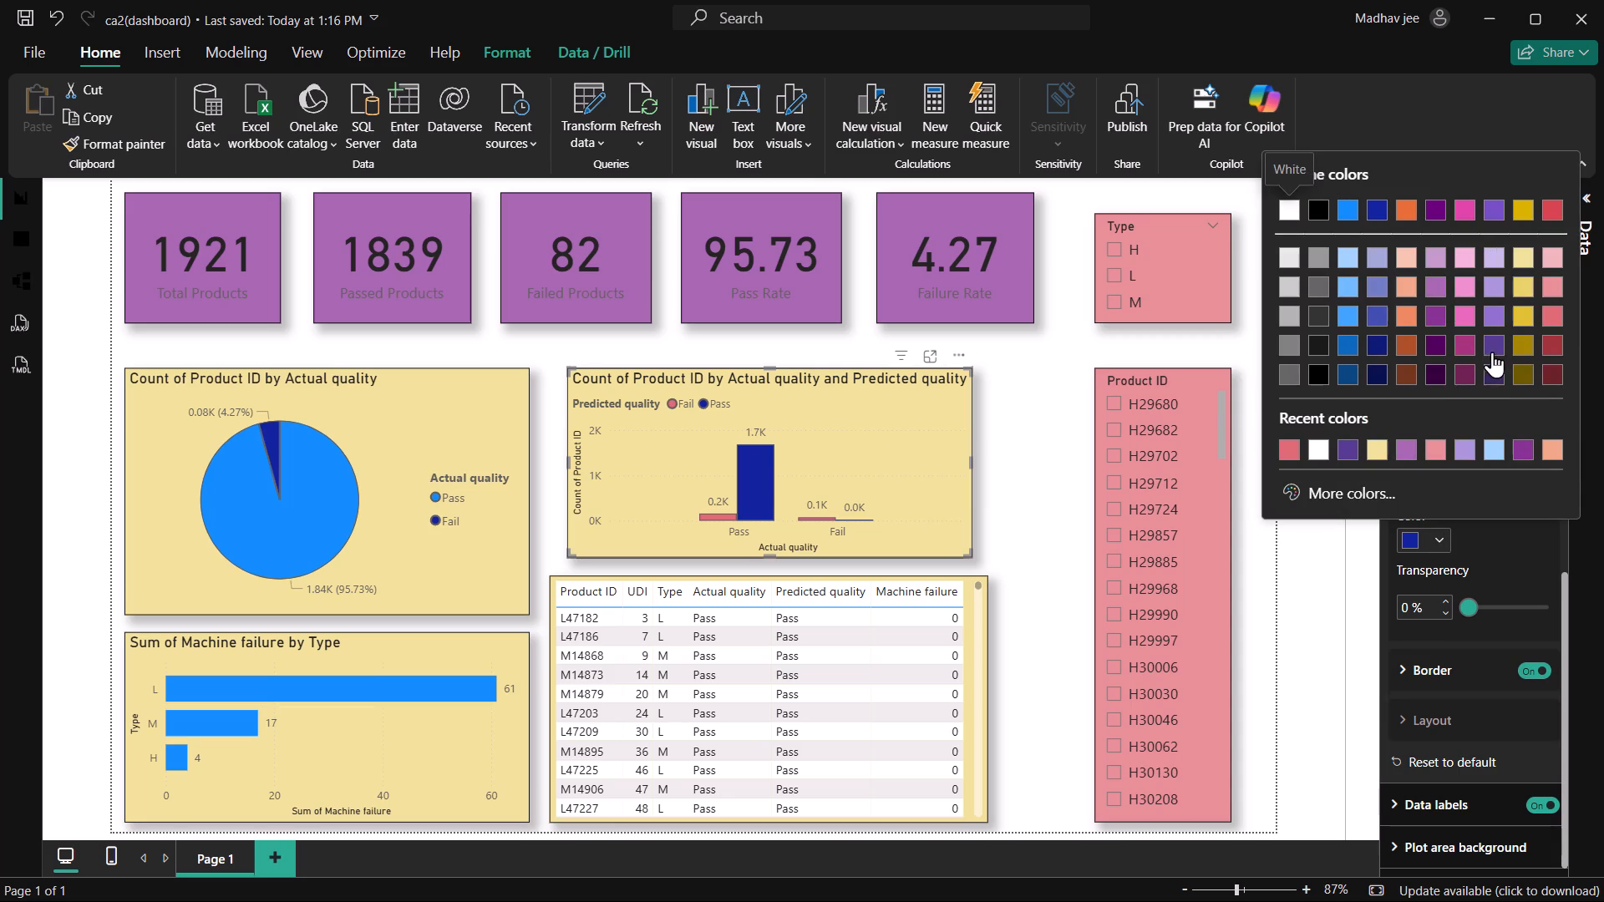
pyautogui.click(1313, 502)
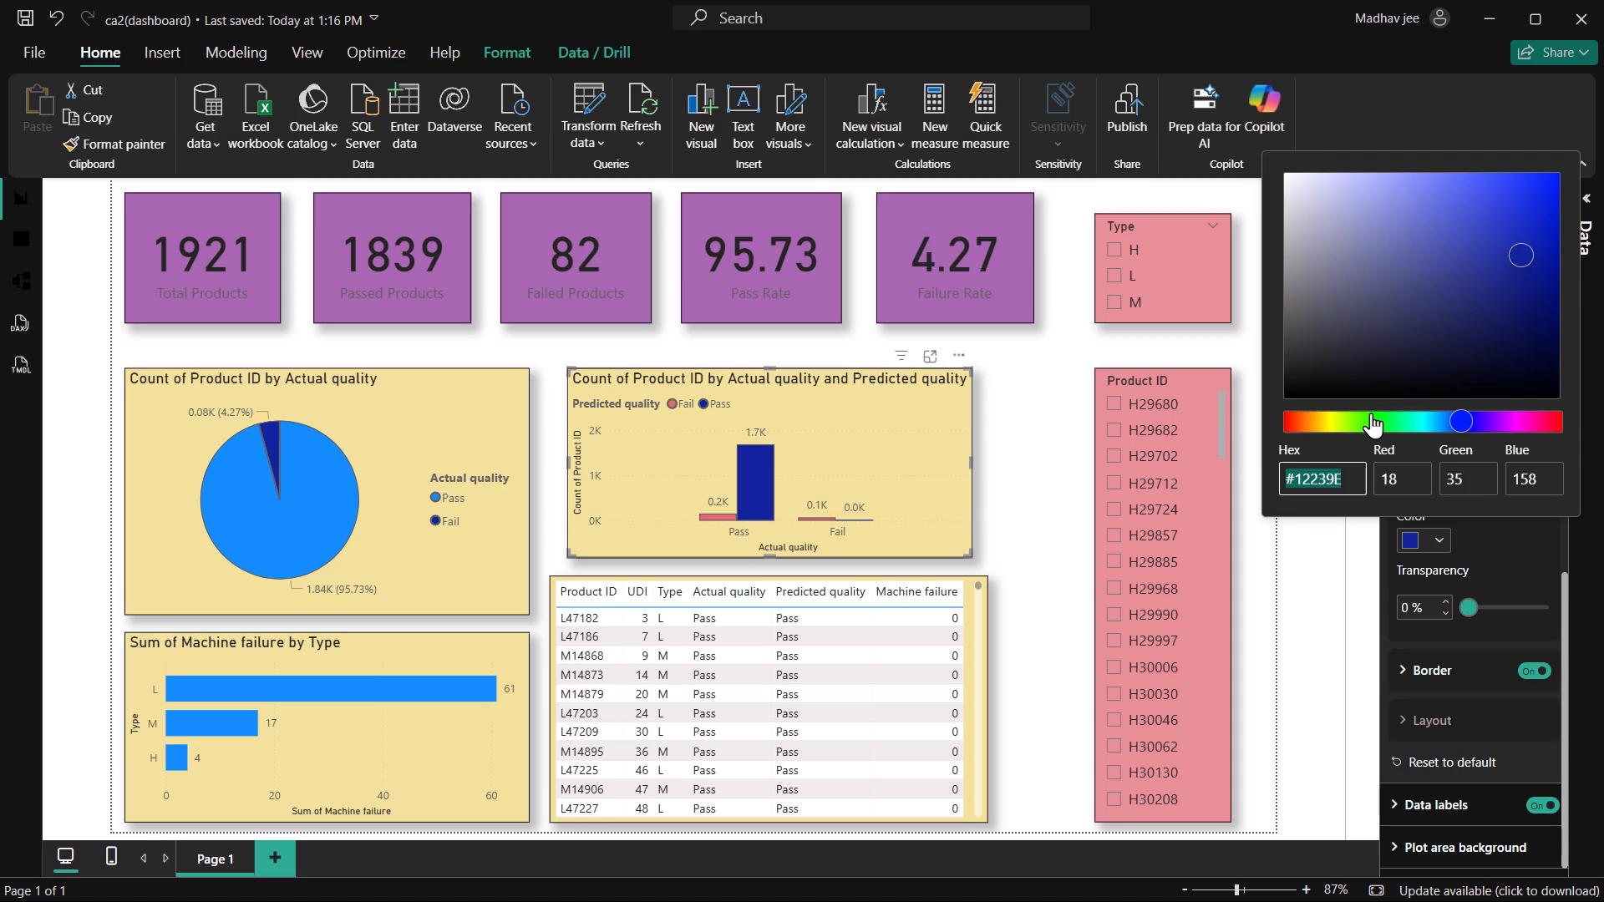
pyautogui.click(1380, 417)
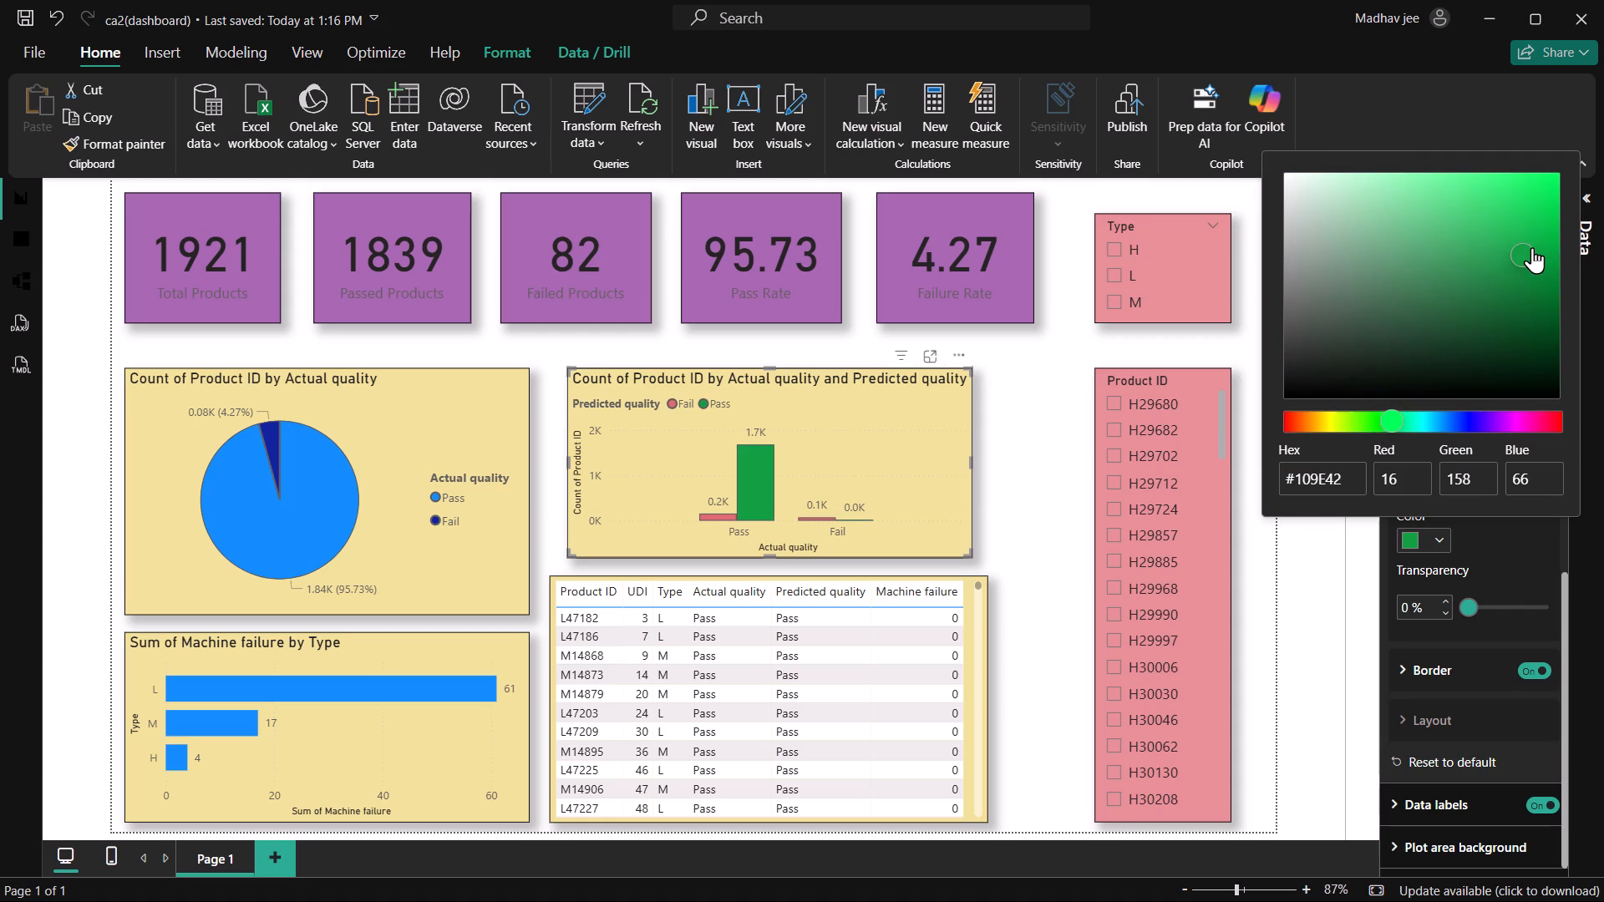
pyautogui.moveTo(1532, 247); pyautogui.dragTo(1541, 206)
pyautogui.moveTo(1541, 206); pyautogui.dragTo(1551, 183)
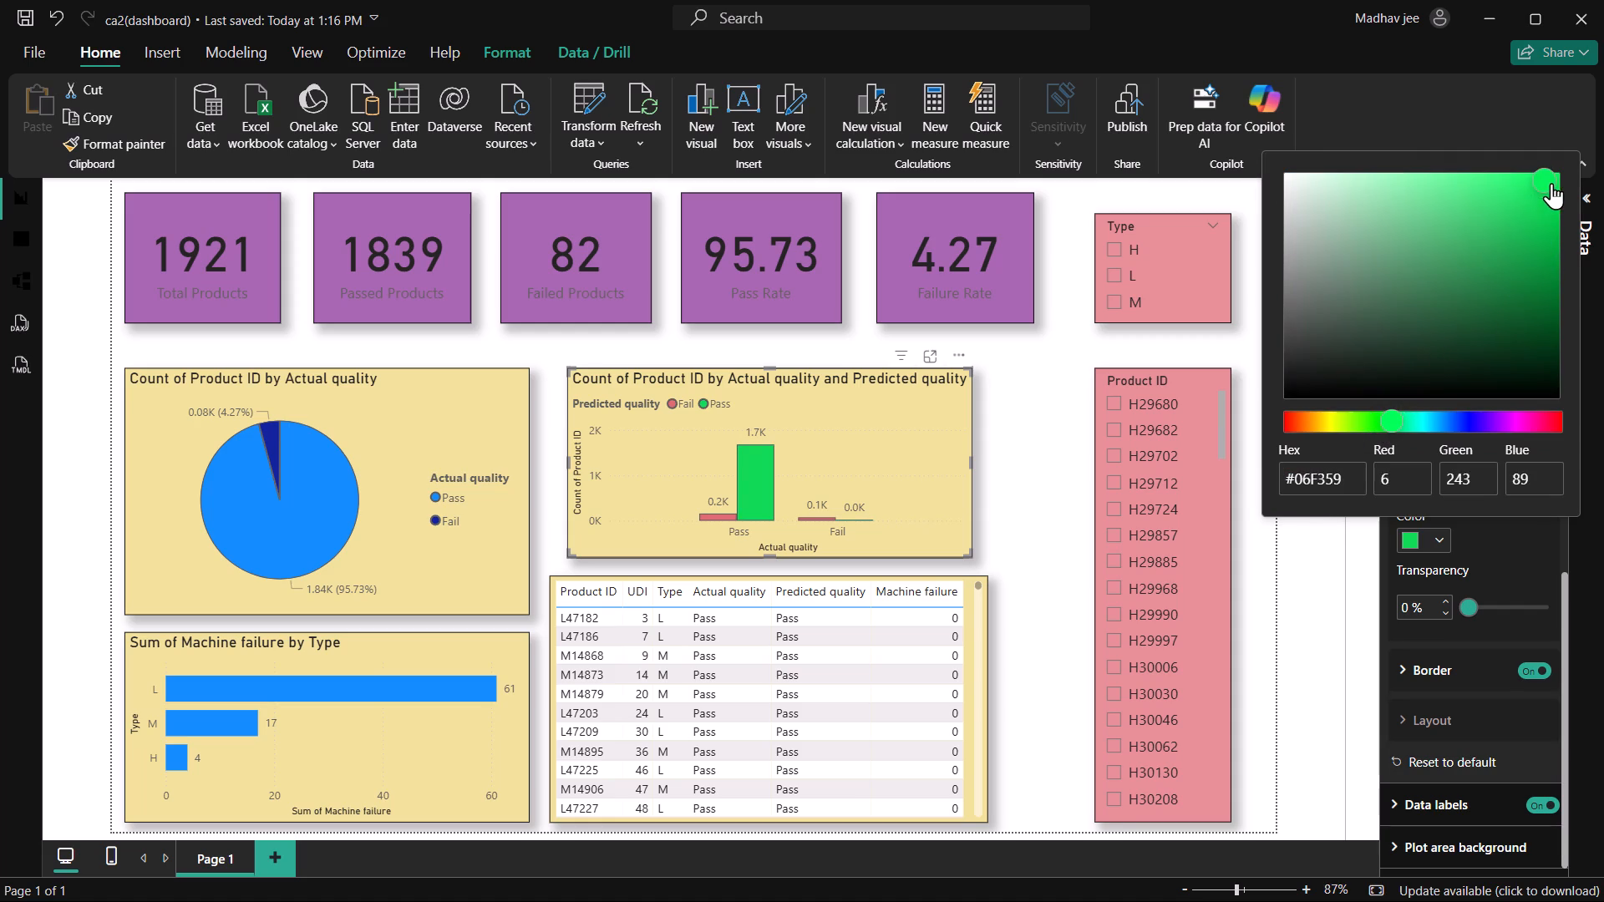
pyautogui.moveTo(1551, 183); pyautogui.dragTo(1535, 334)
pyautogui.moveTo(1535, 334); pyautogui.dragTo(1550, 294)
pyautogui.moveTo(1550, 294); pyautogui.dragTo(1551, 262)
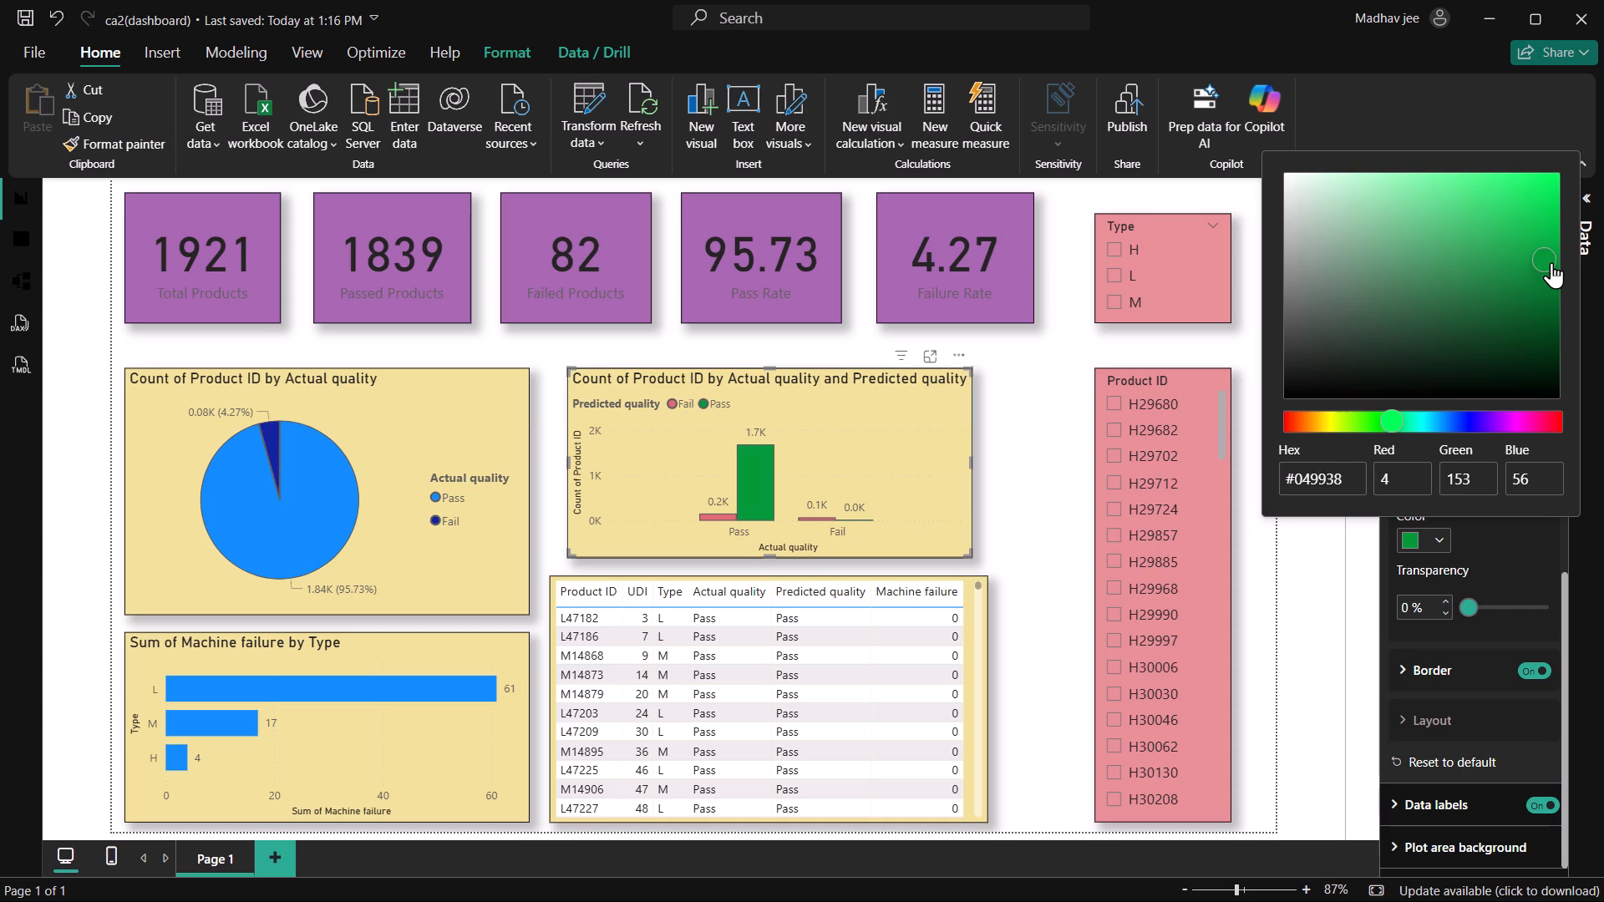
pyautogui.click(1502, 547)
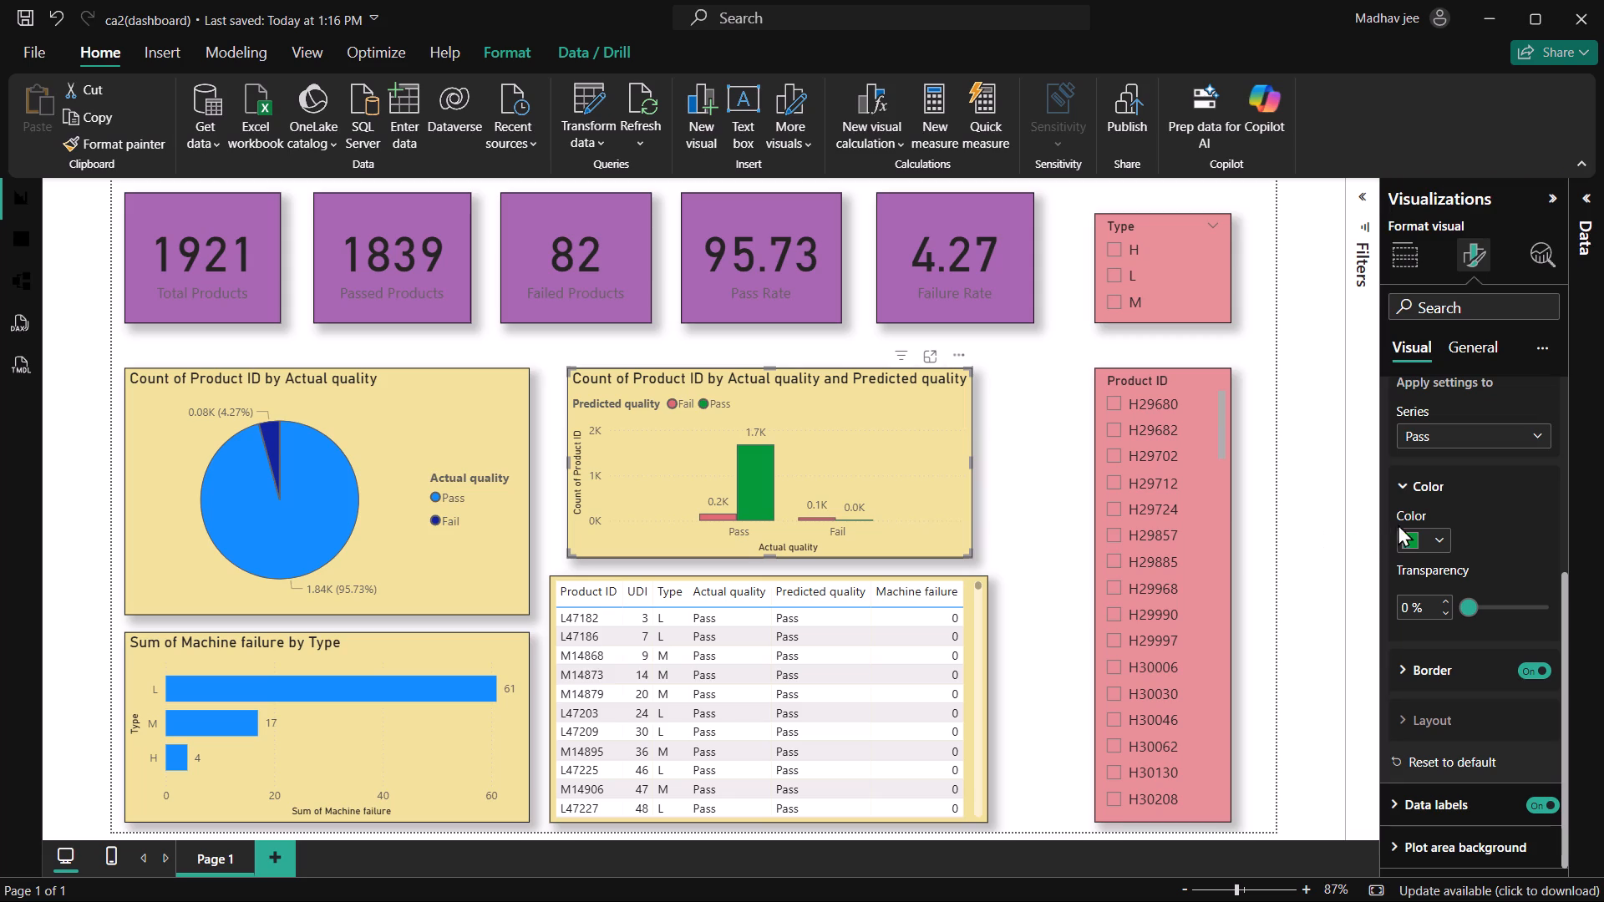
# Change the Fail series' column color to the custom red #D61322 in the Actual and Predicted quality chart.
pyautogui.click(1487, 441)
pyautogui.click(1442, 482)
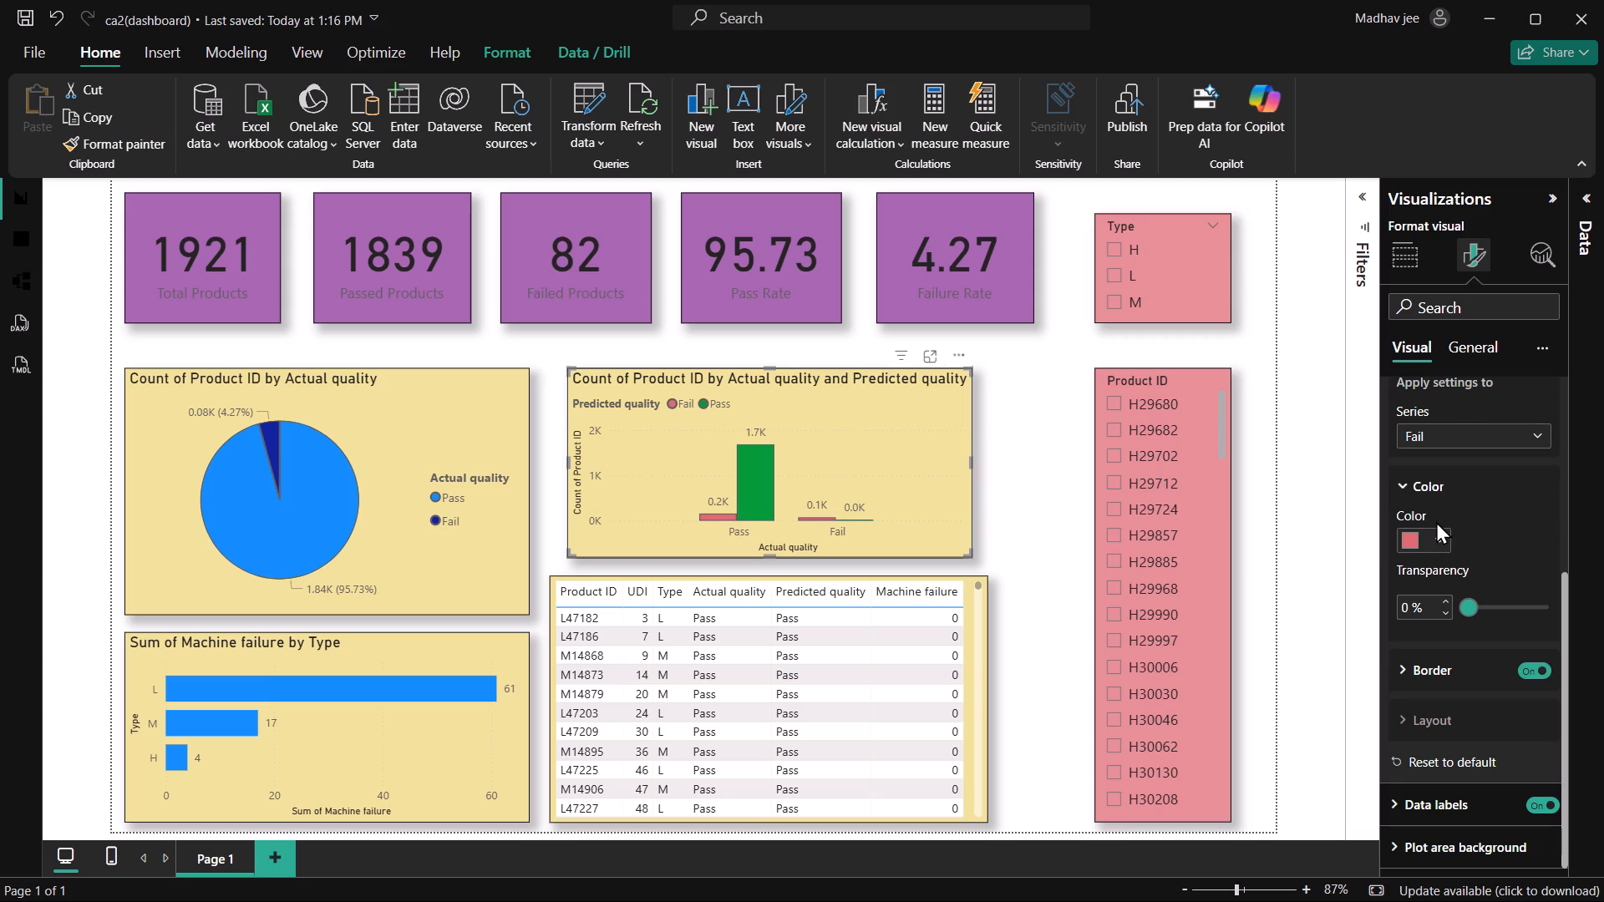
pyautogui.click(1438, 529)
pyautogui.click(1328, 483)
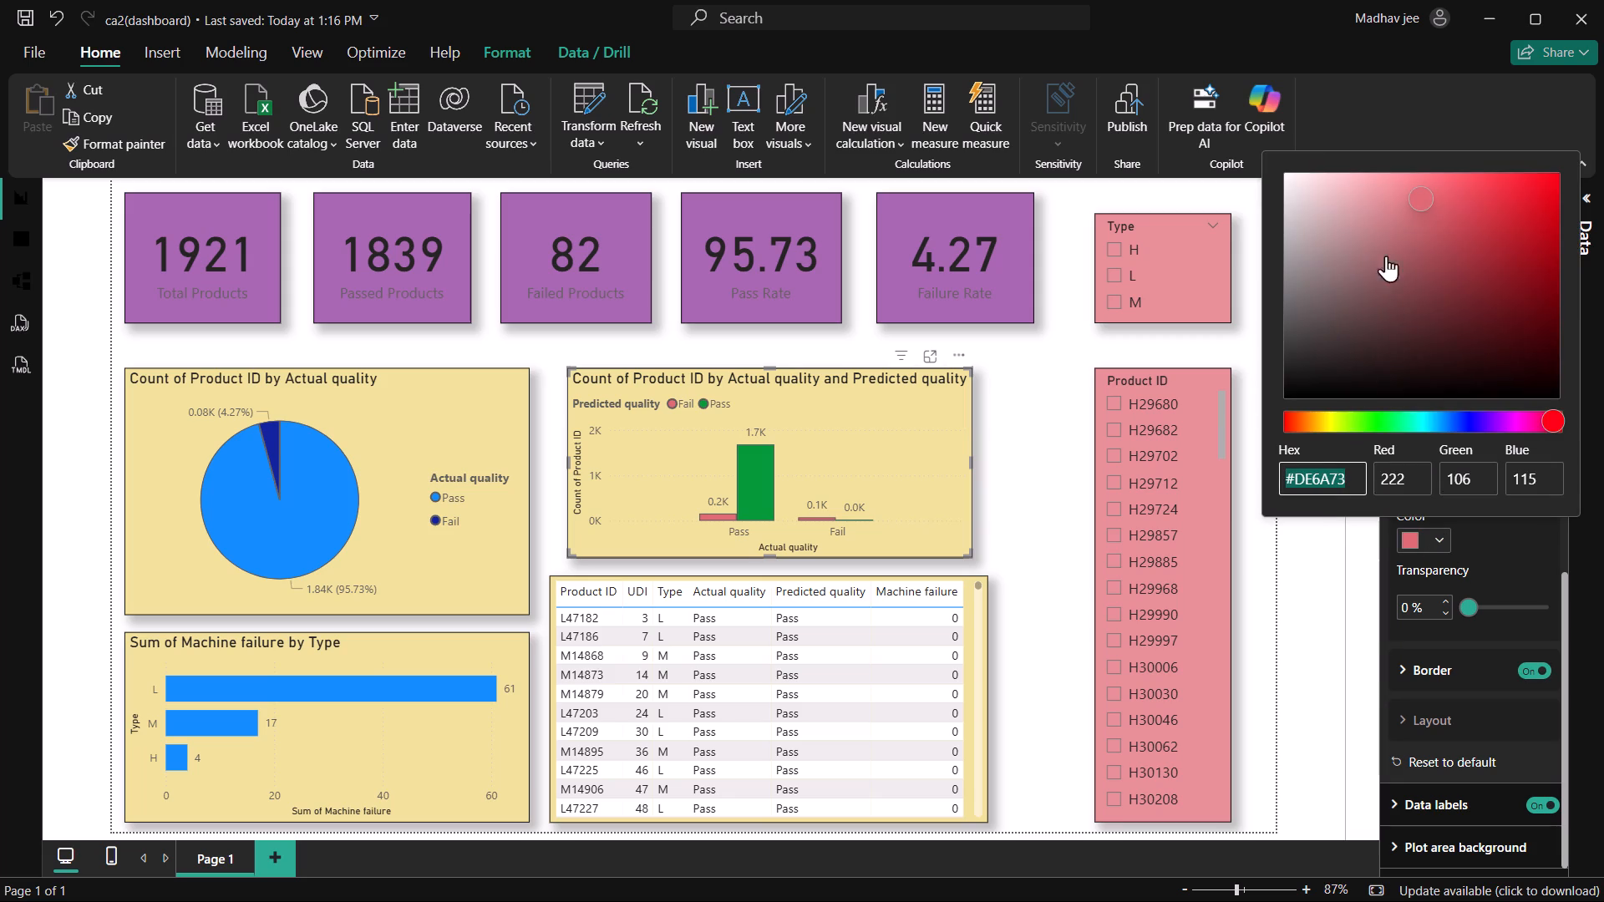
pyautogui.moveTo(1420, 197); pyautogui.dragTo(1514, 195)
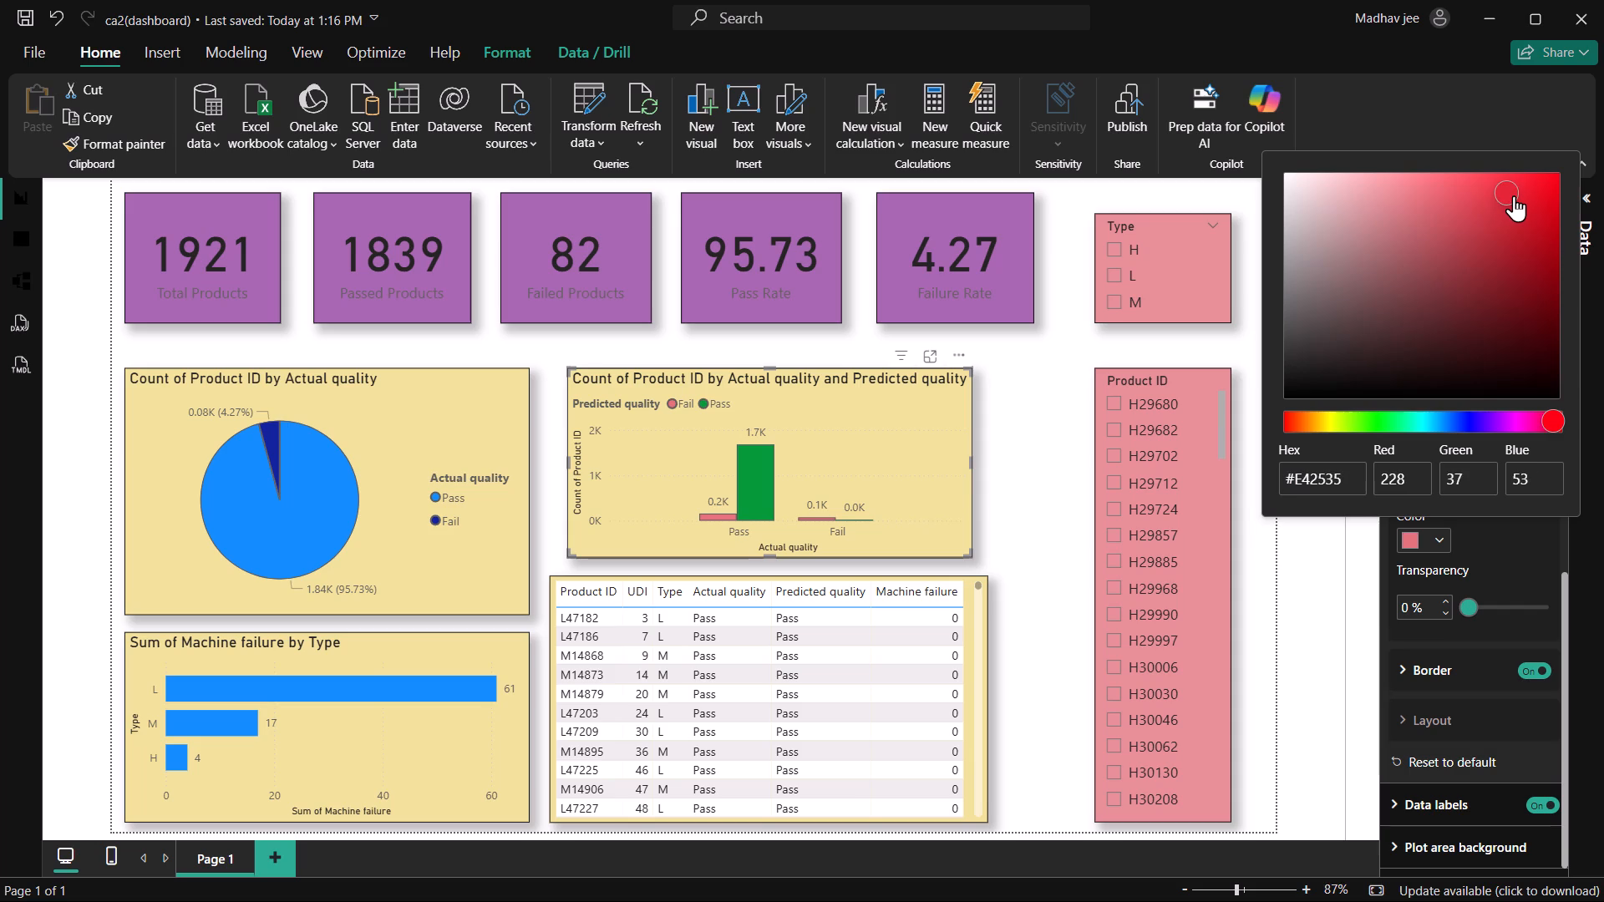
pyautogui.moveTo(1514, 195); pyautogui.dragTo(1535, 208)
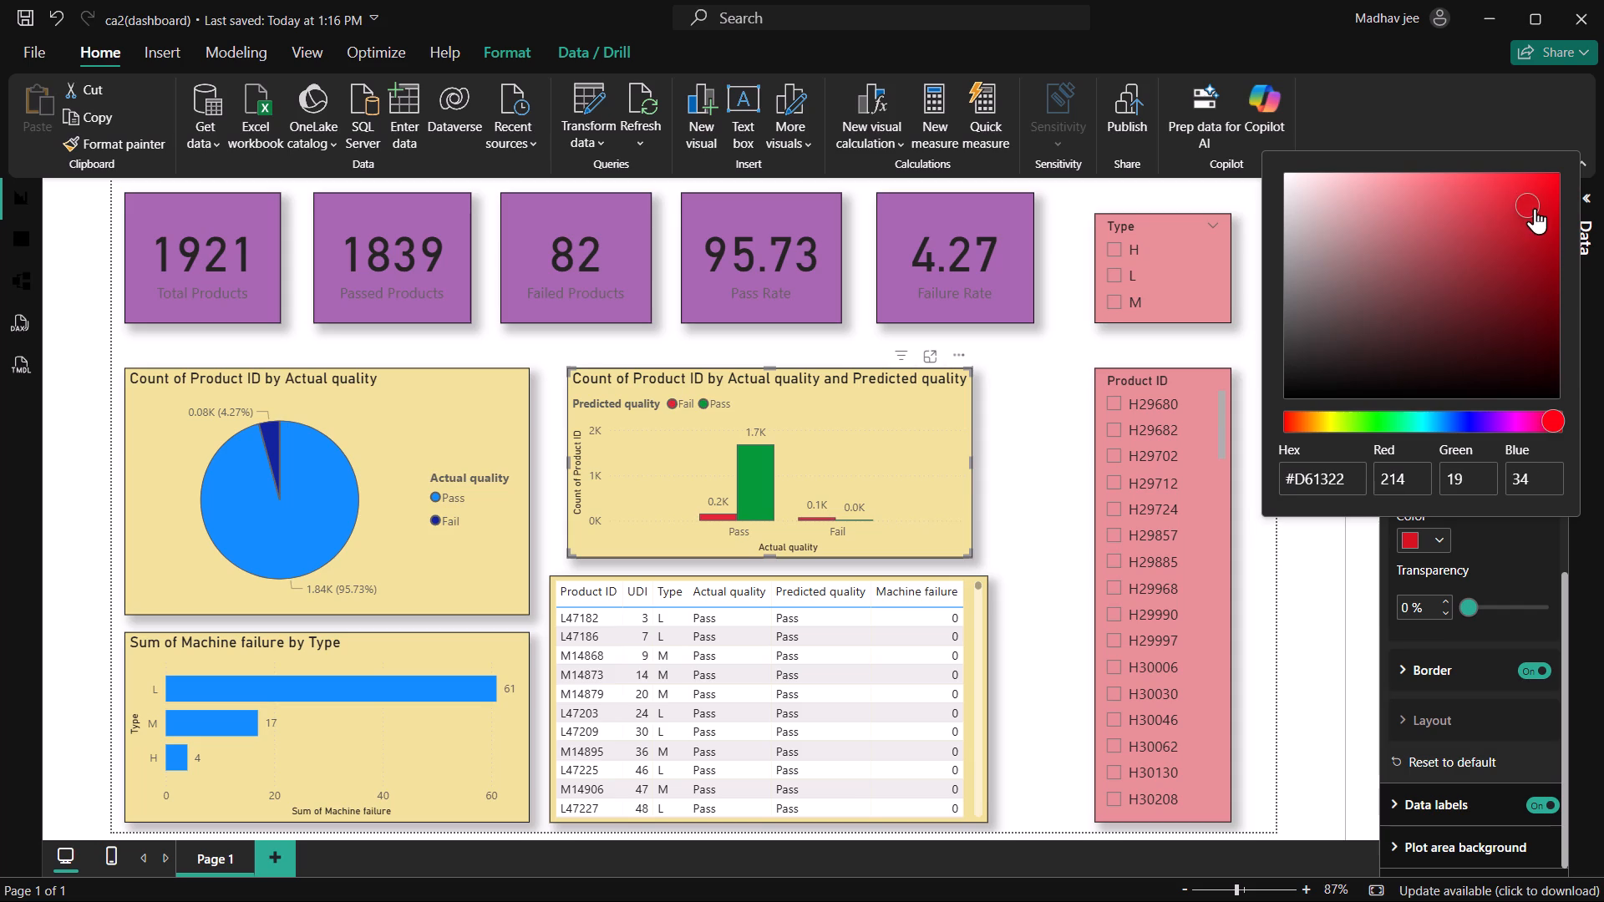
pyautogui.click(1490, 560)
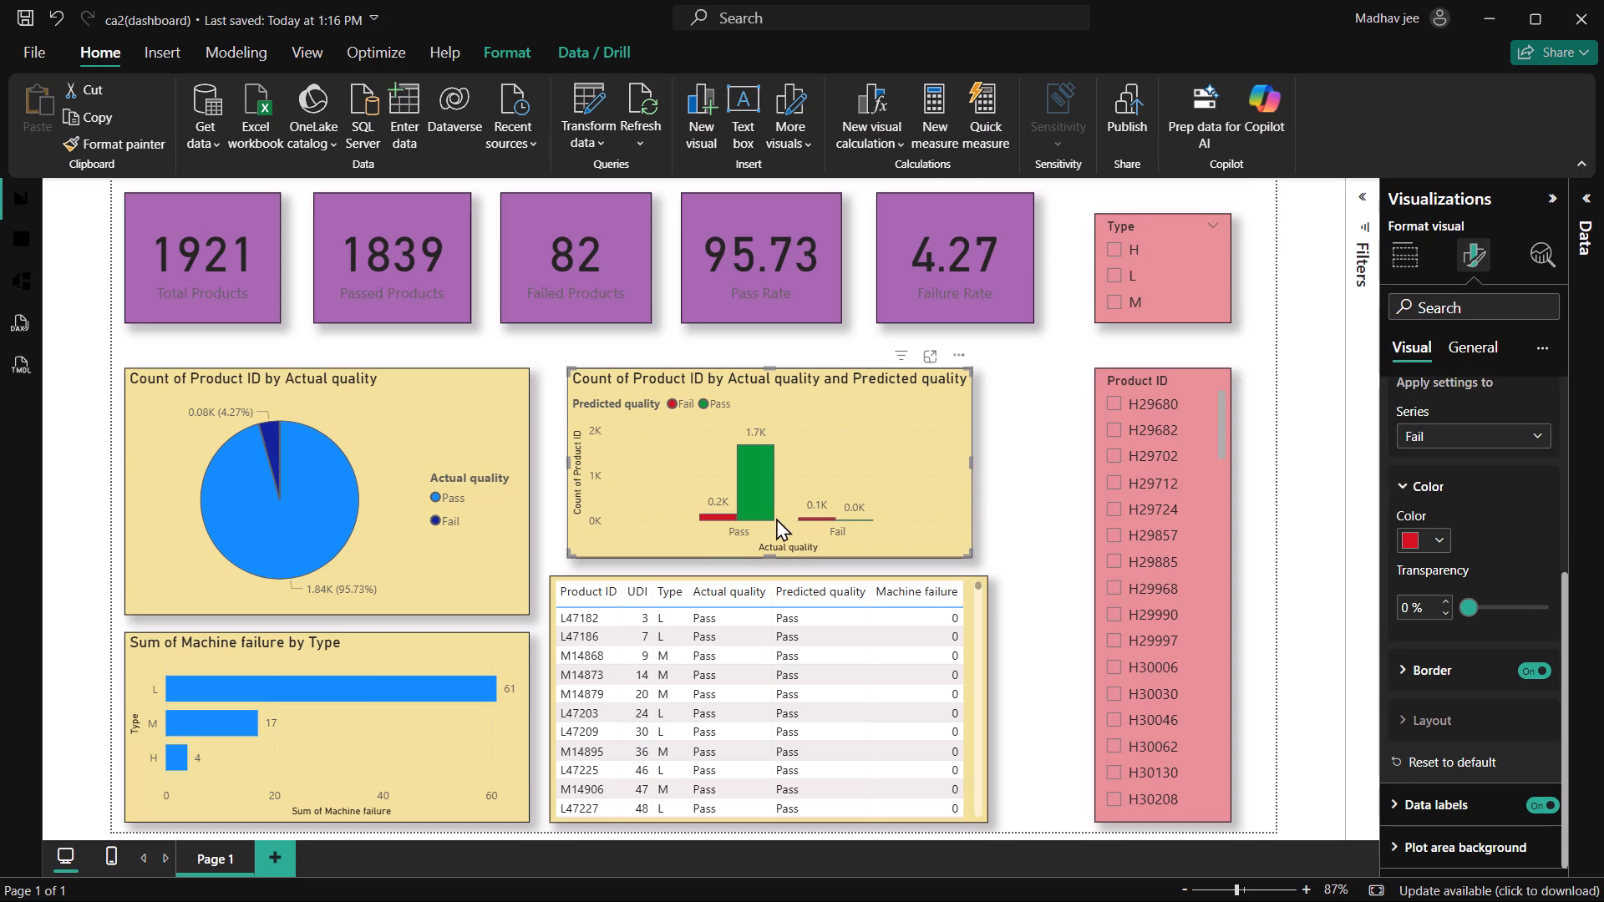
# Set the Pass slice of the Count of Product ID by Actual quality pie chart to the recently used green.
pyautogui.click(517, 647)
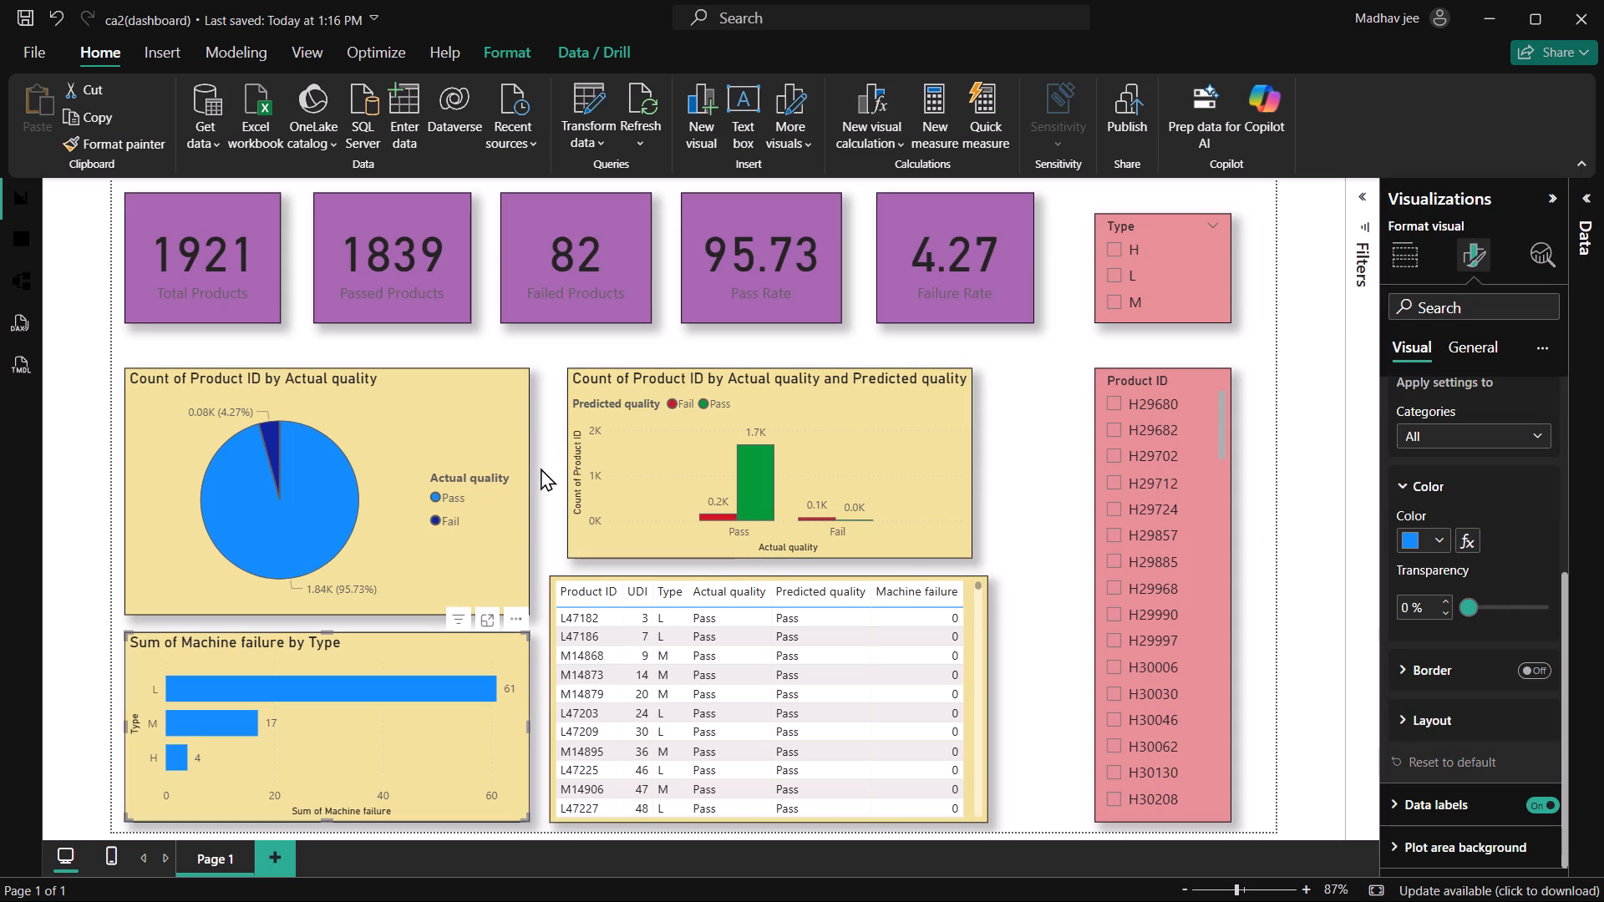
pyautogui.click(515, 402)
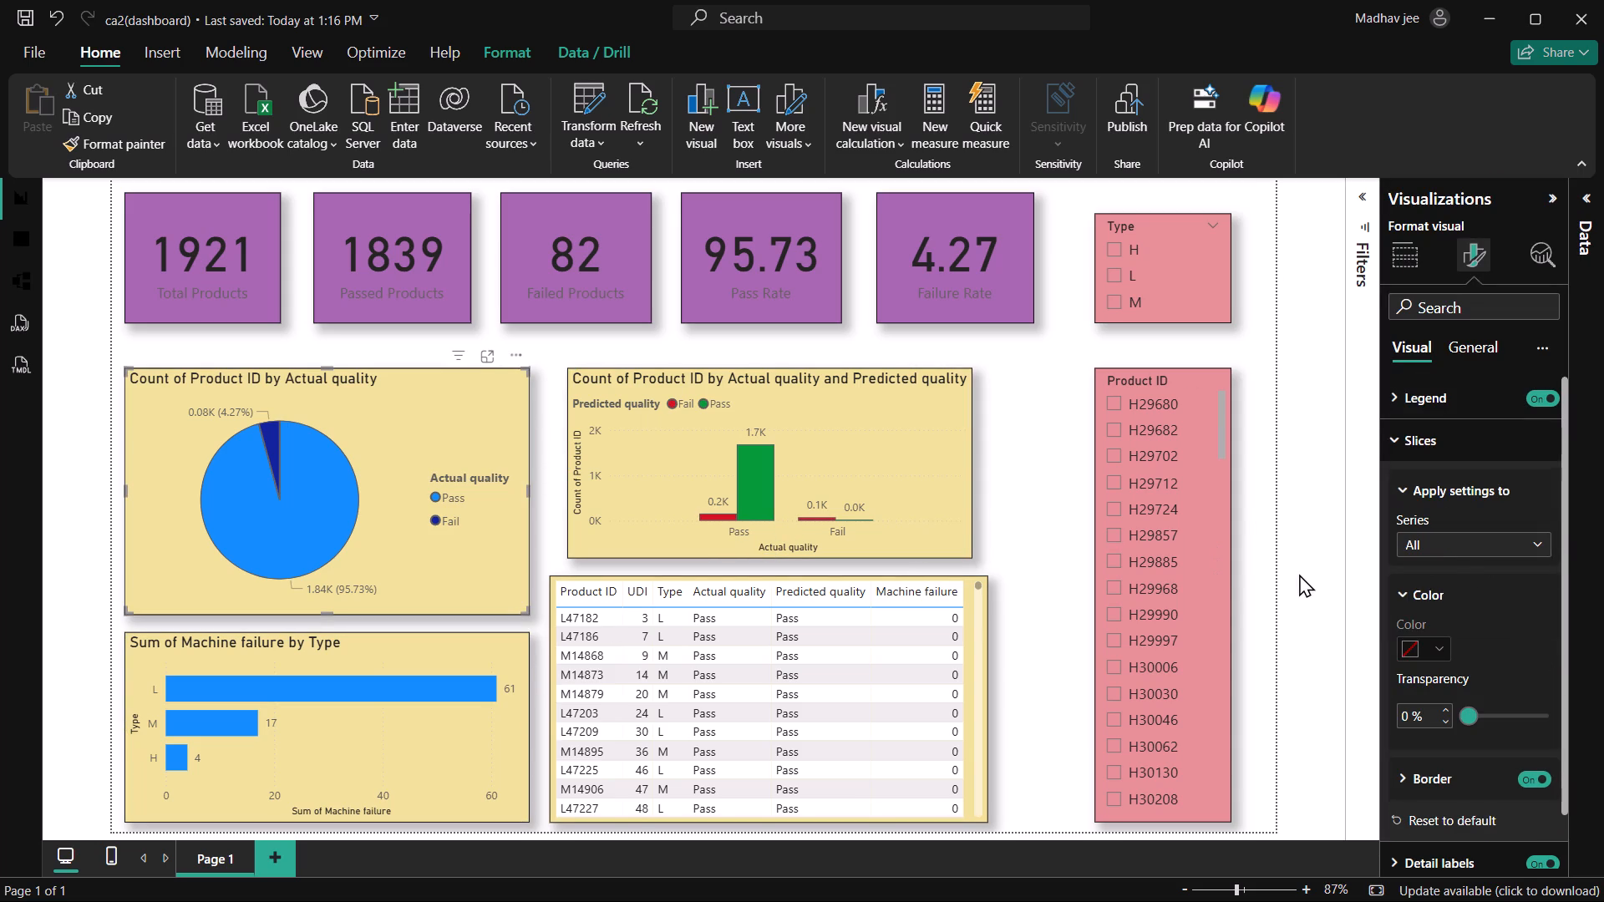
pyautogui.click(1436, 544)
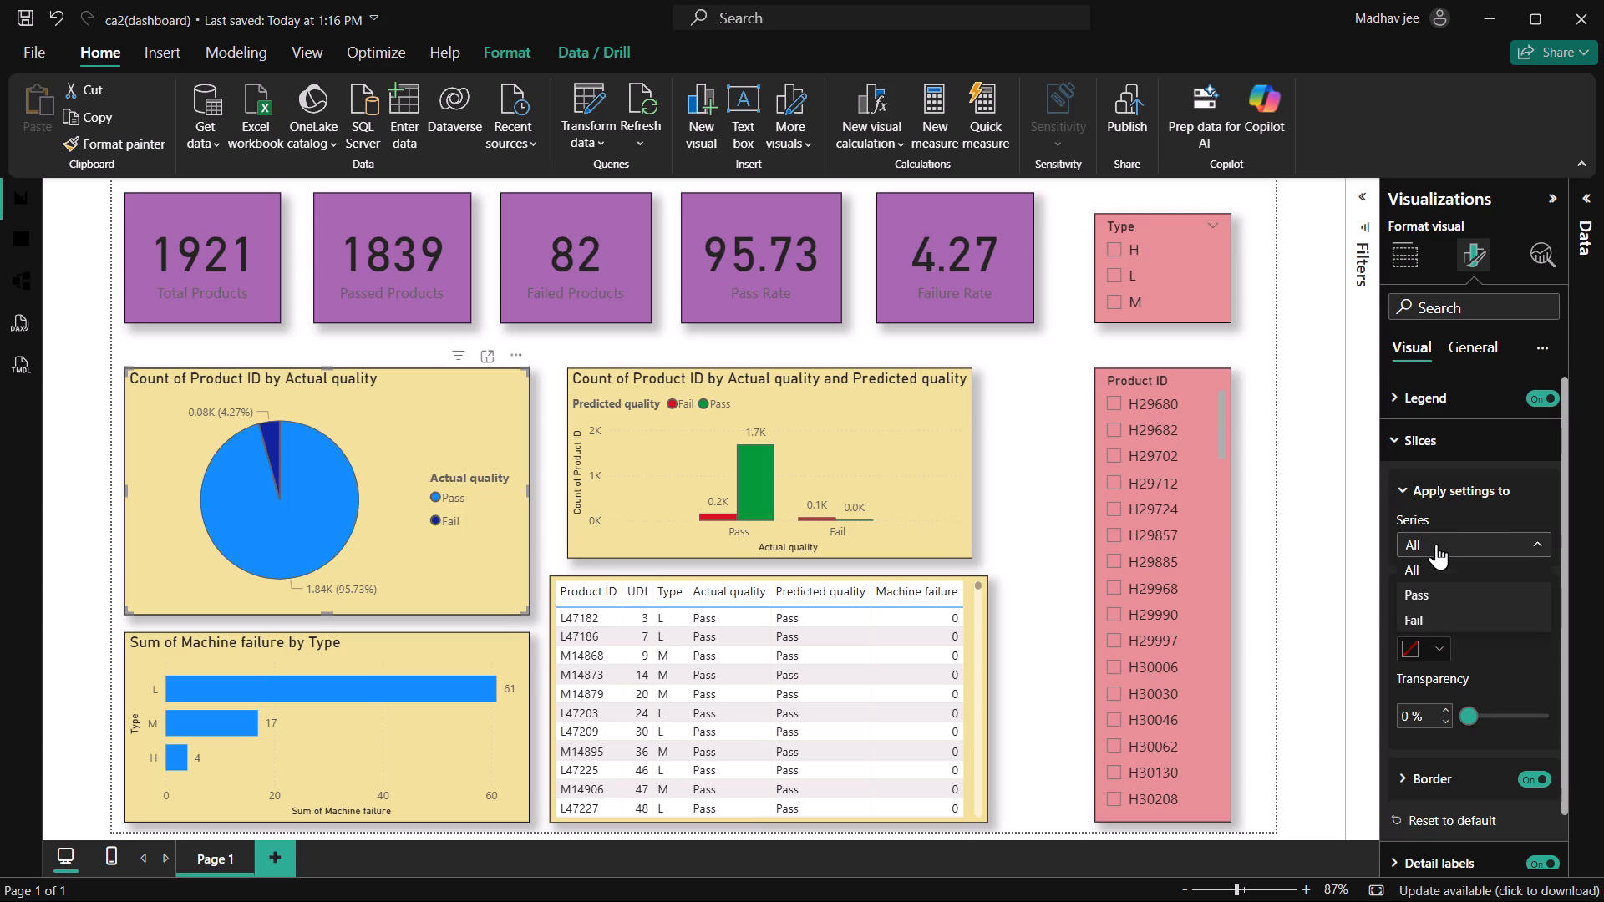
pyautogui.click(1431, 590)
pyautogui.click(1439, 643)
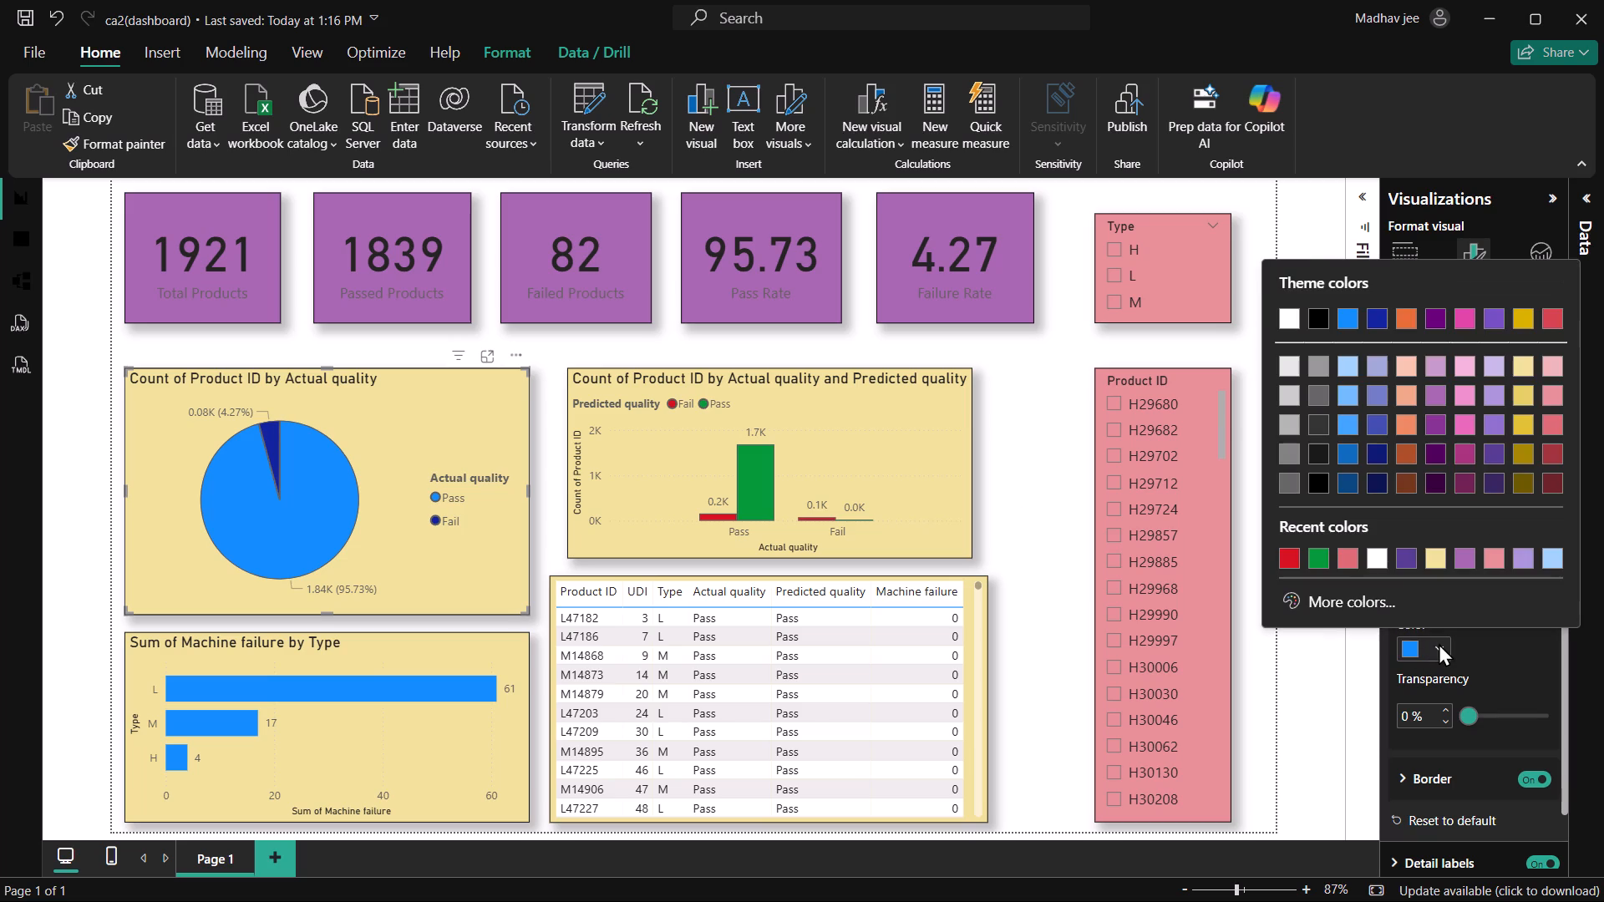
pyautogui.click(1319, 561)
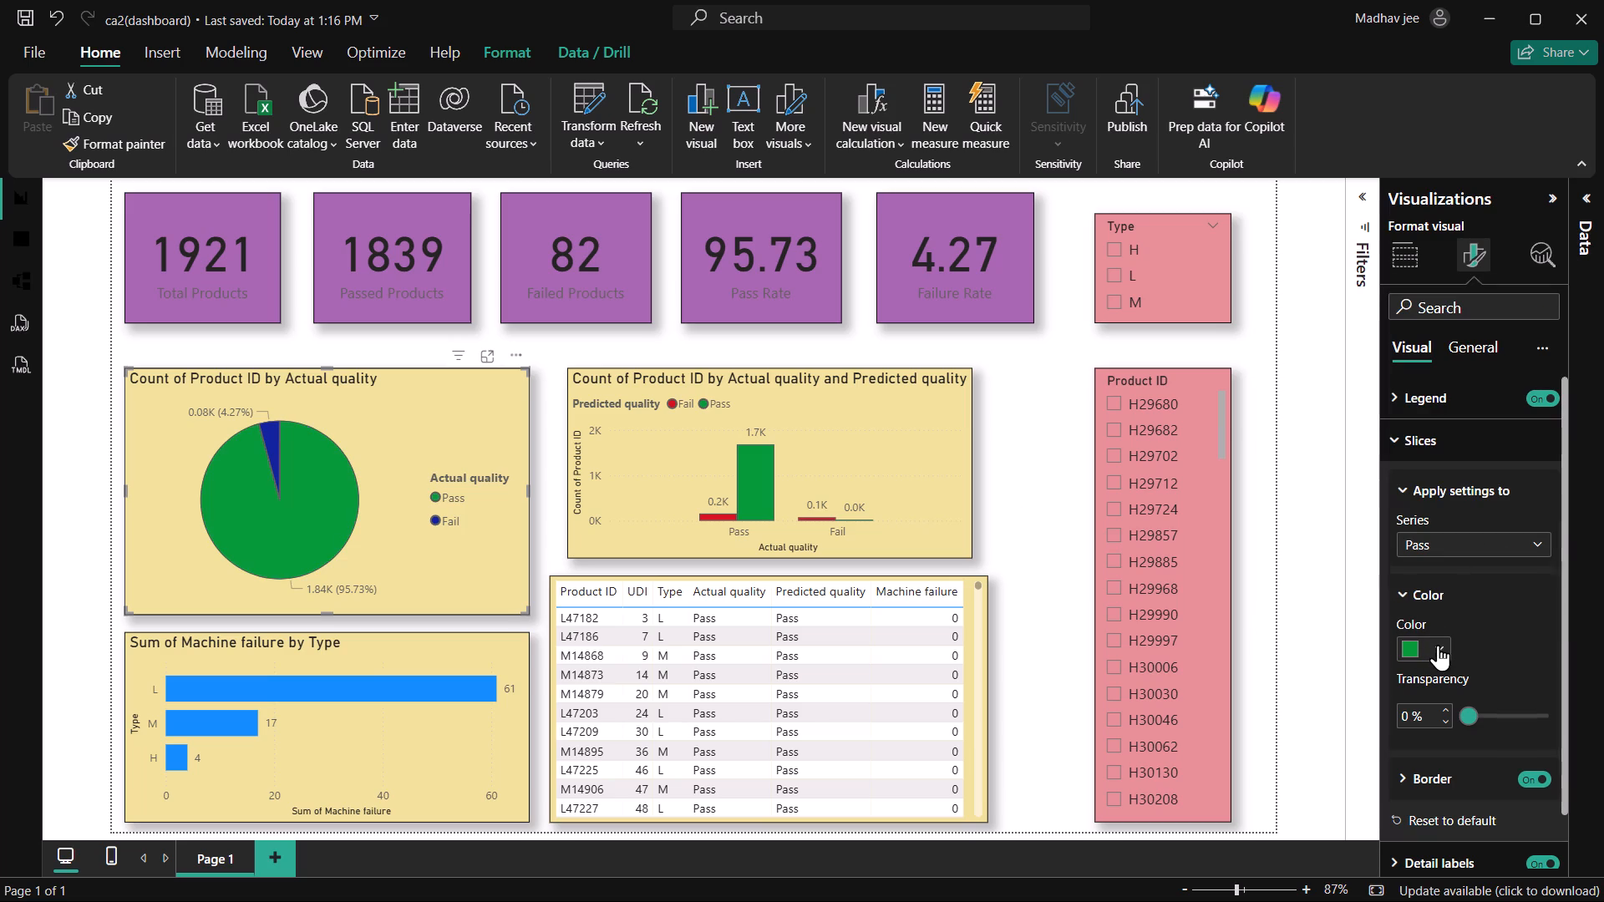
# Set the Fail slice of the Actual quality pie chart to the recently used bright red.
pyautogui.click(1473, 550)
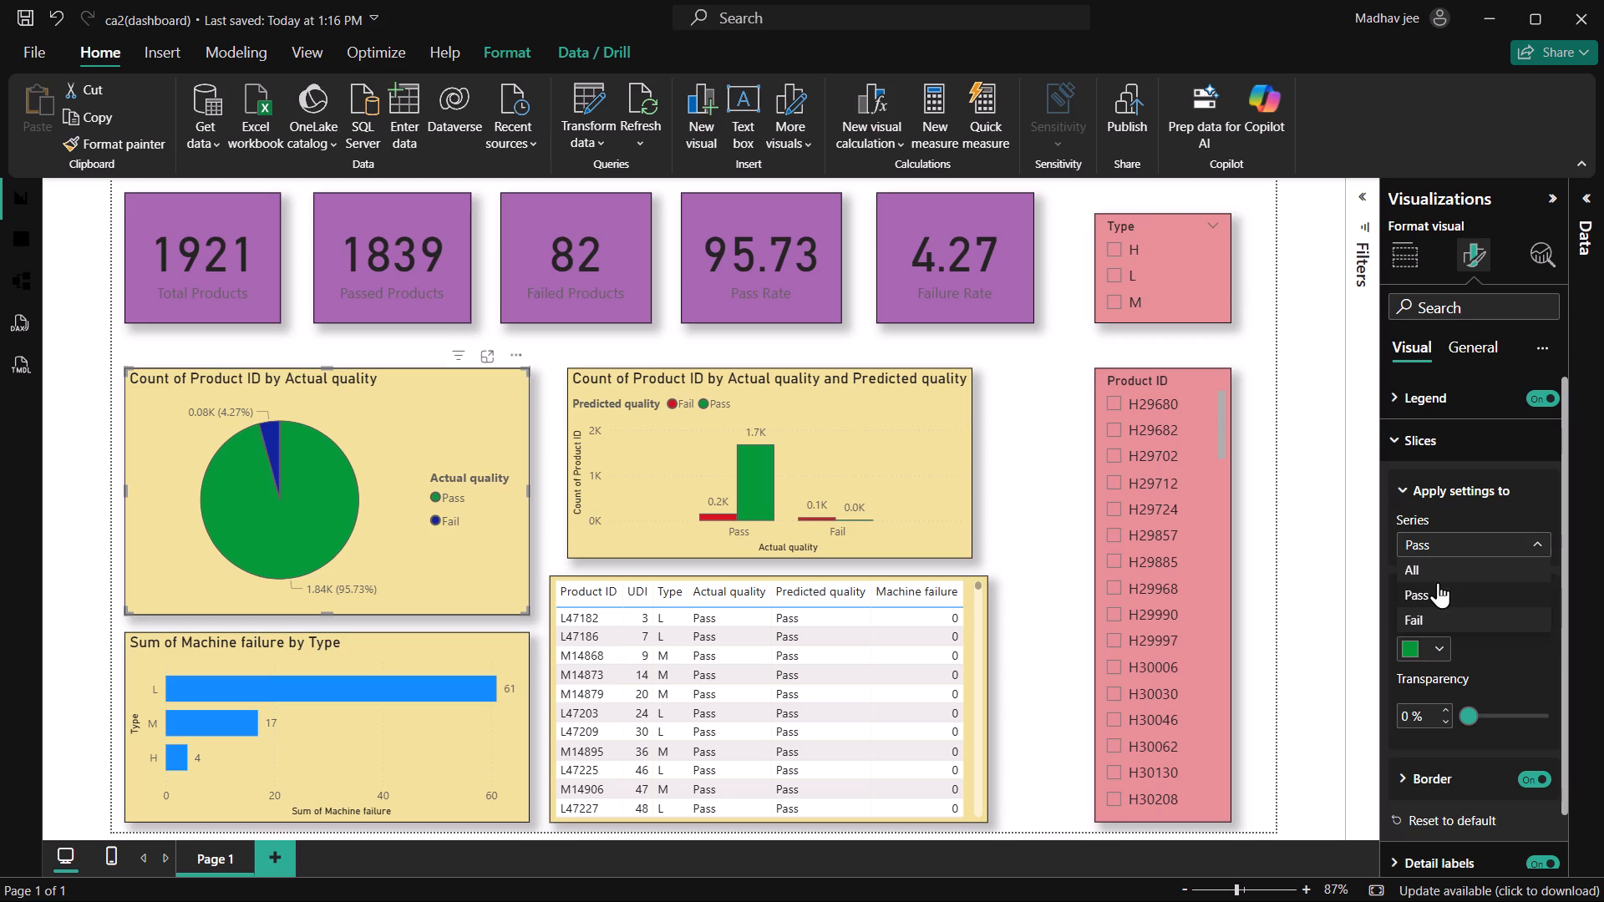
pyautogui.click(1429, 616)
pyautogui.click(1434, 647)
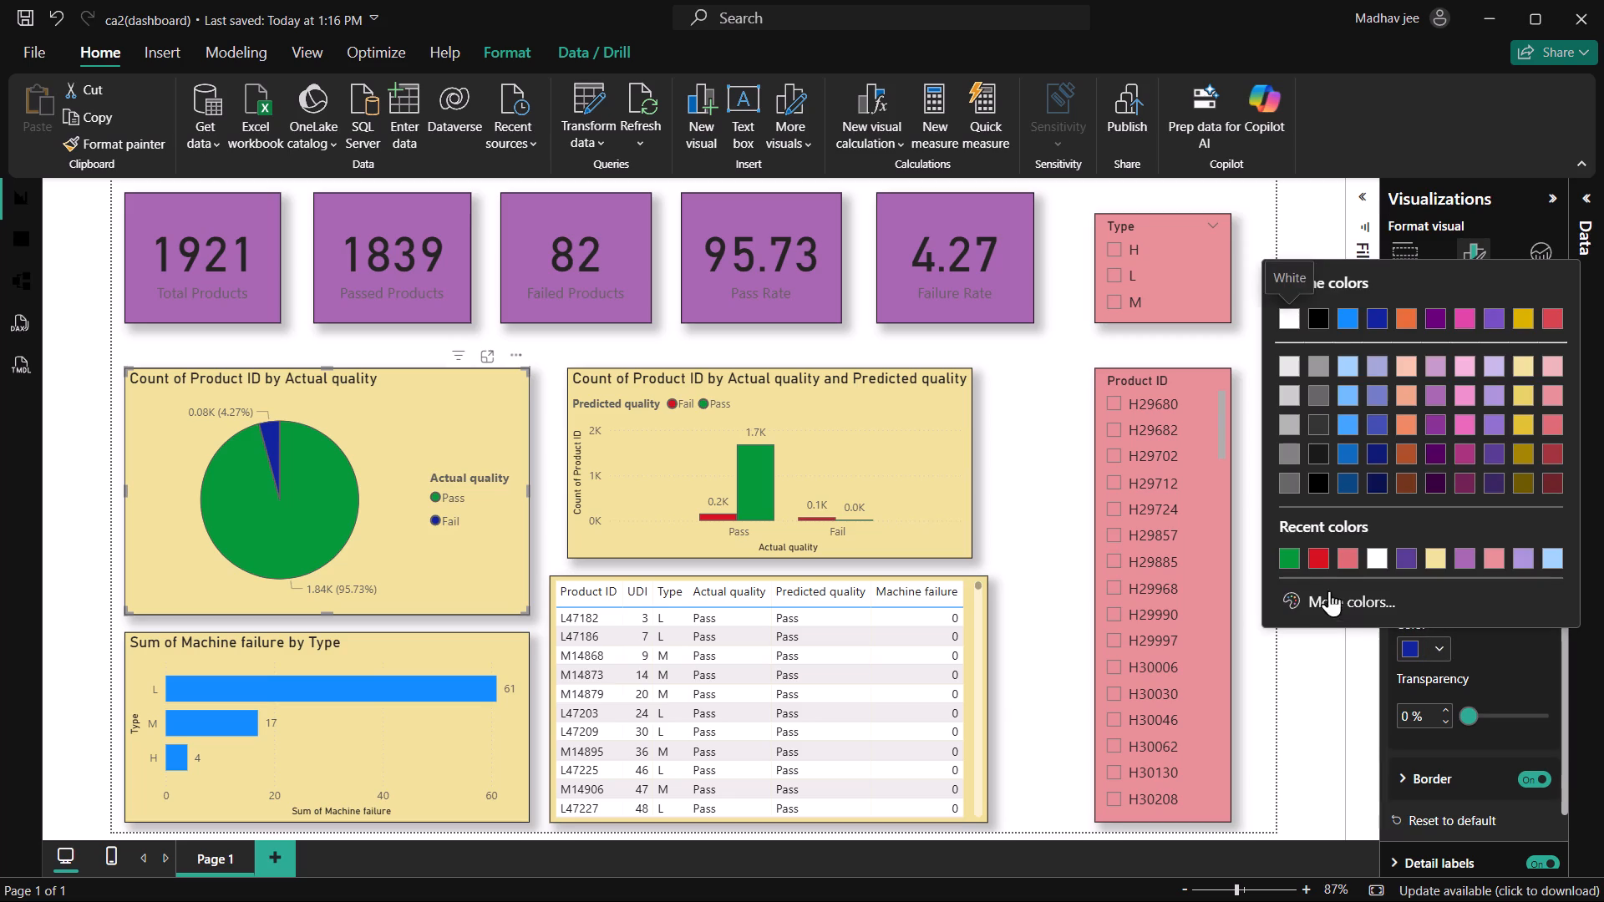
pyautogui.click(1321, 558)
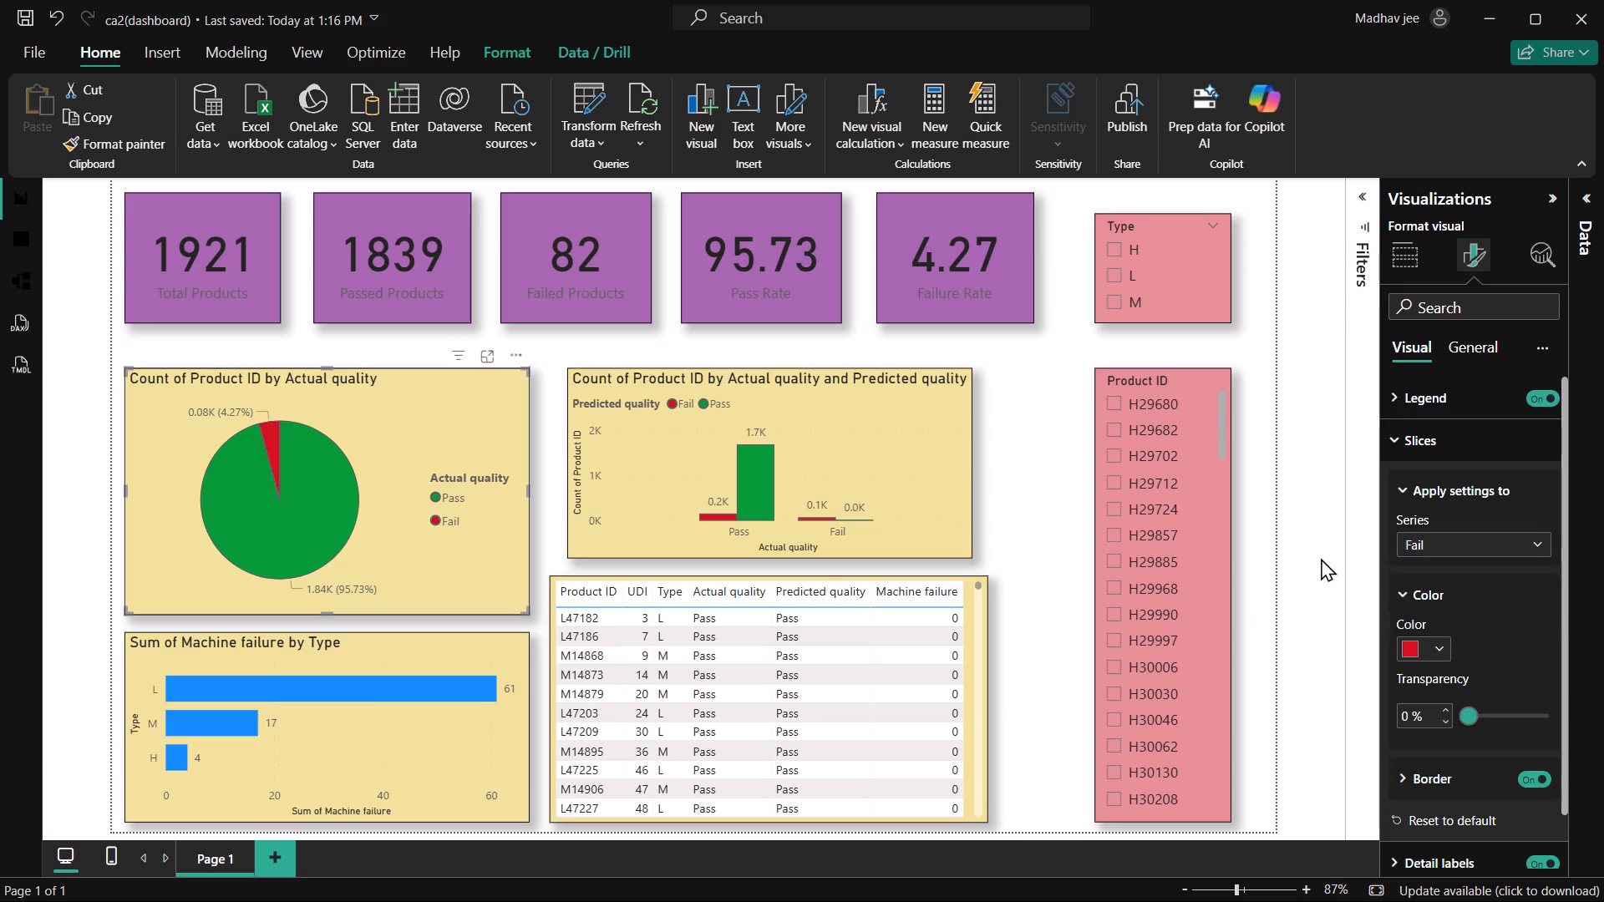
# Turn on the bar border for all categories in the Sum of Machine failure by Type chart.
pyautogui.click(514, 649)
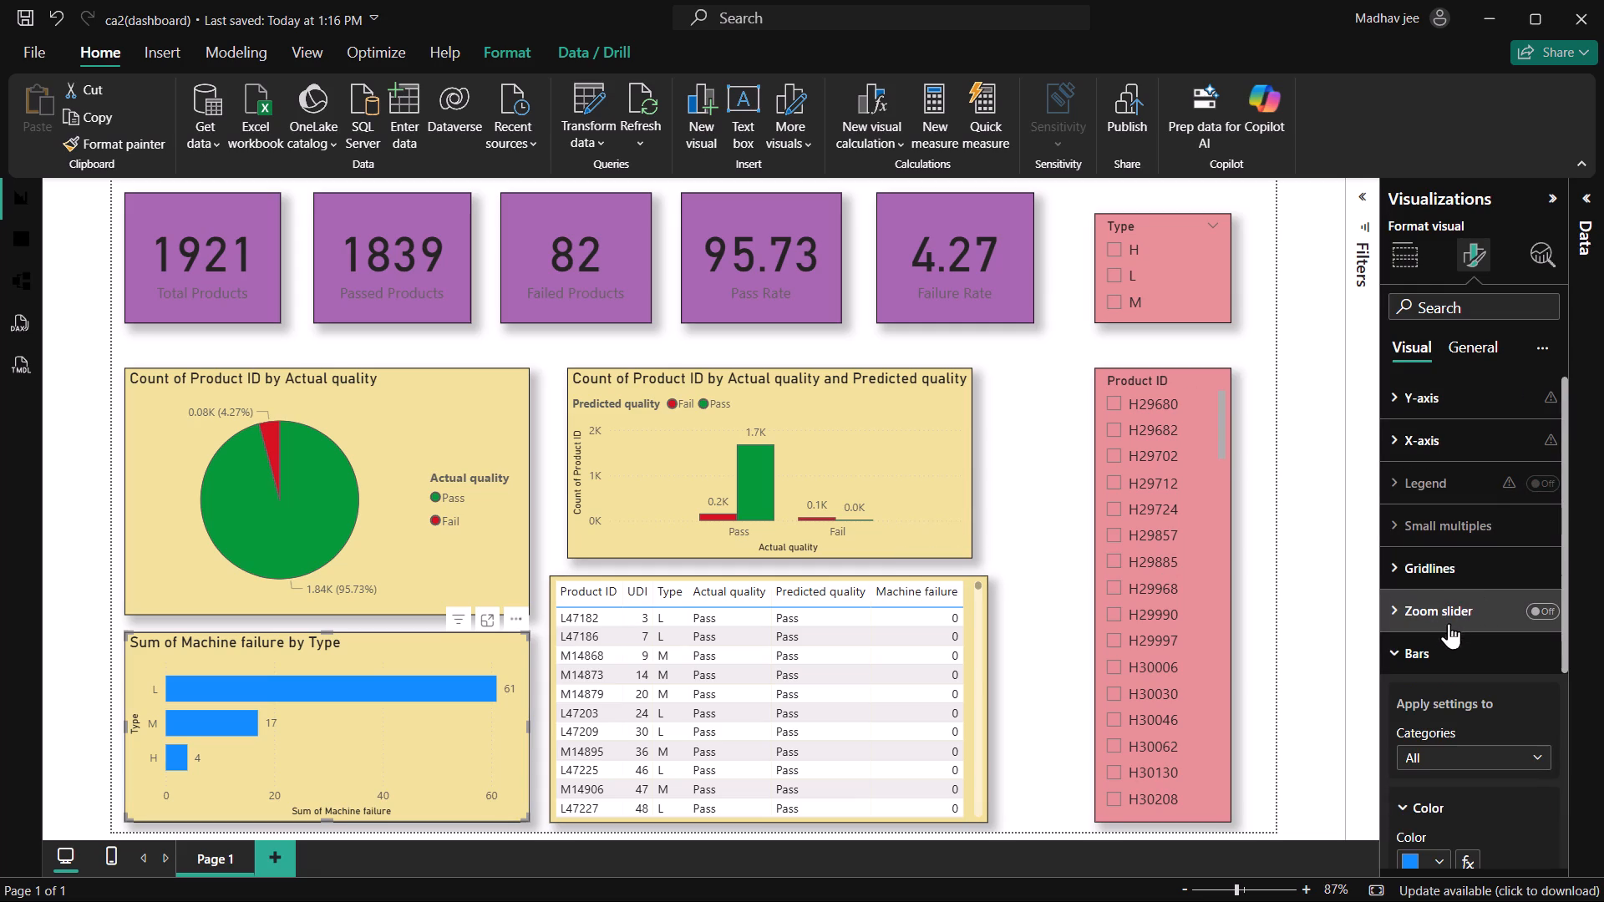
pyautogui.scroll(-2, 1481, 696)
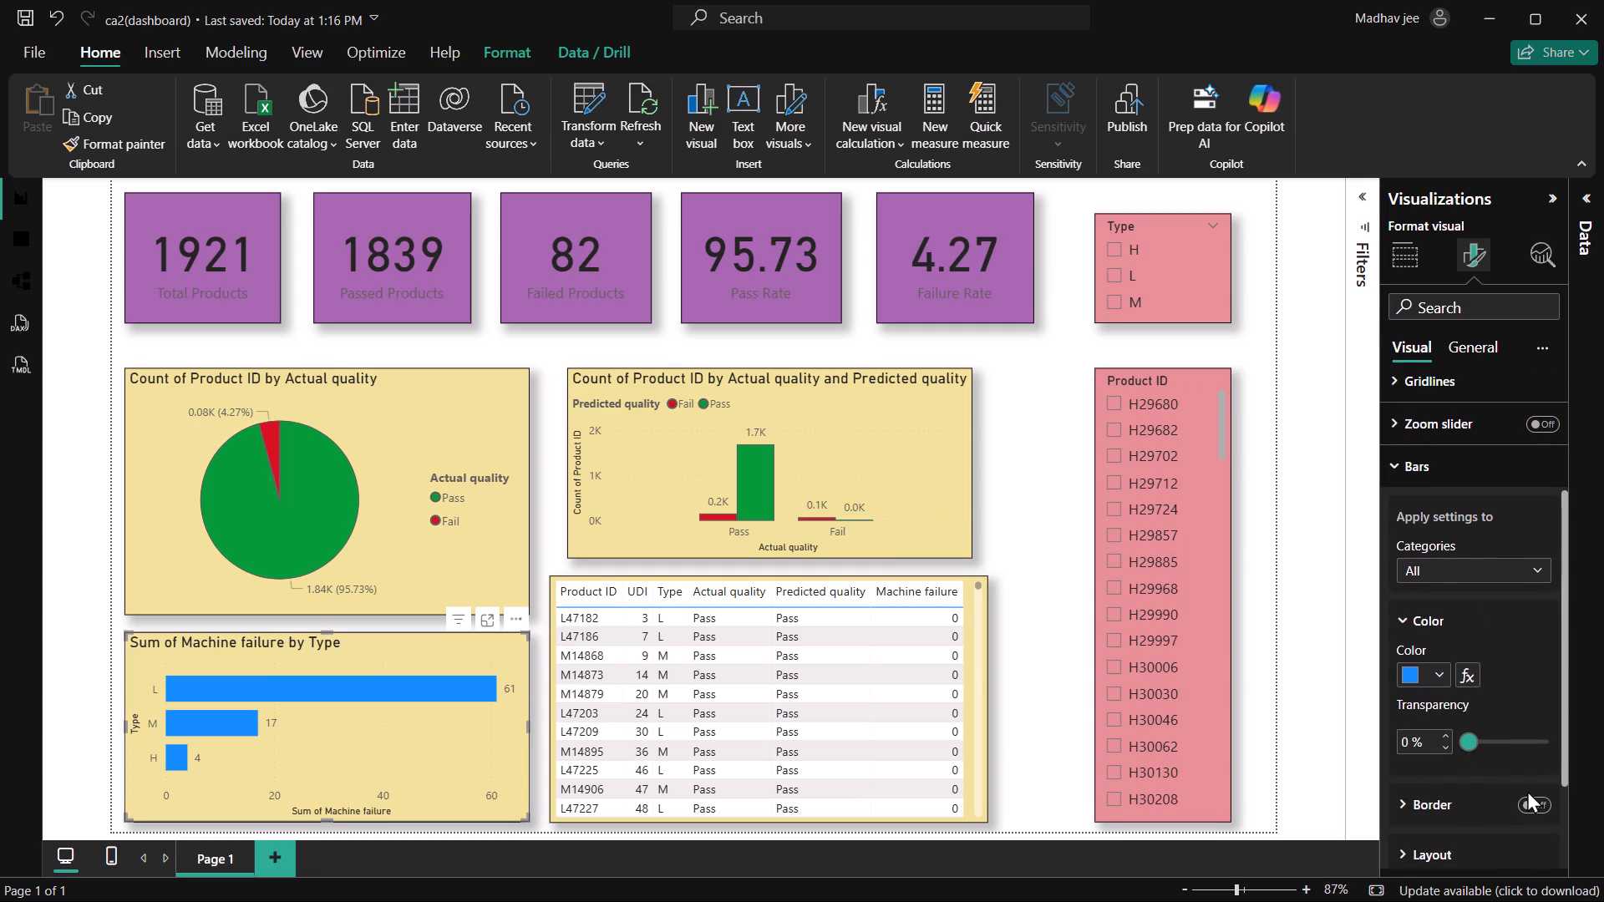
pyautogui.click(1545, 808)
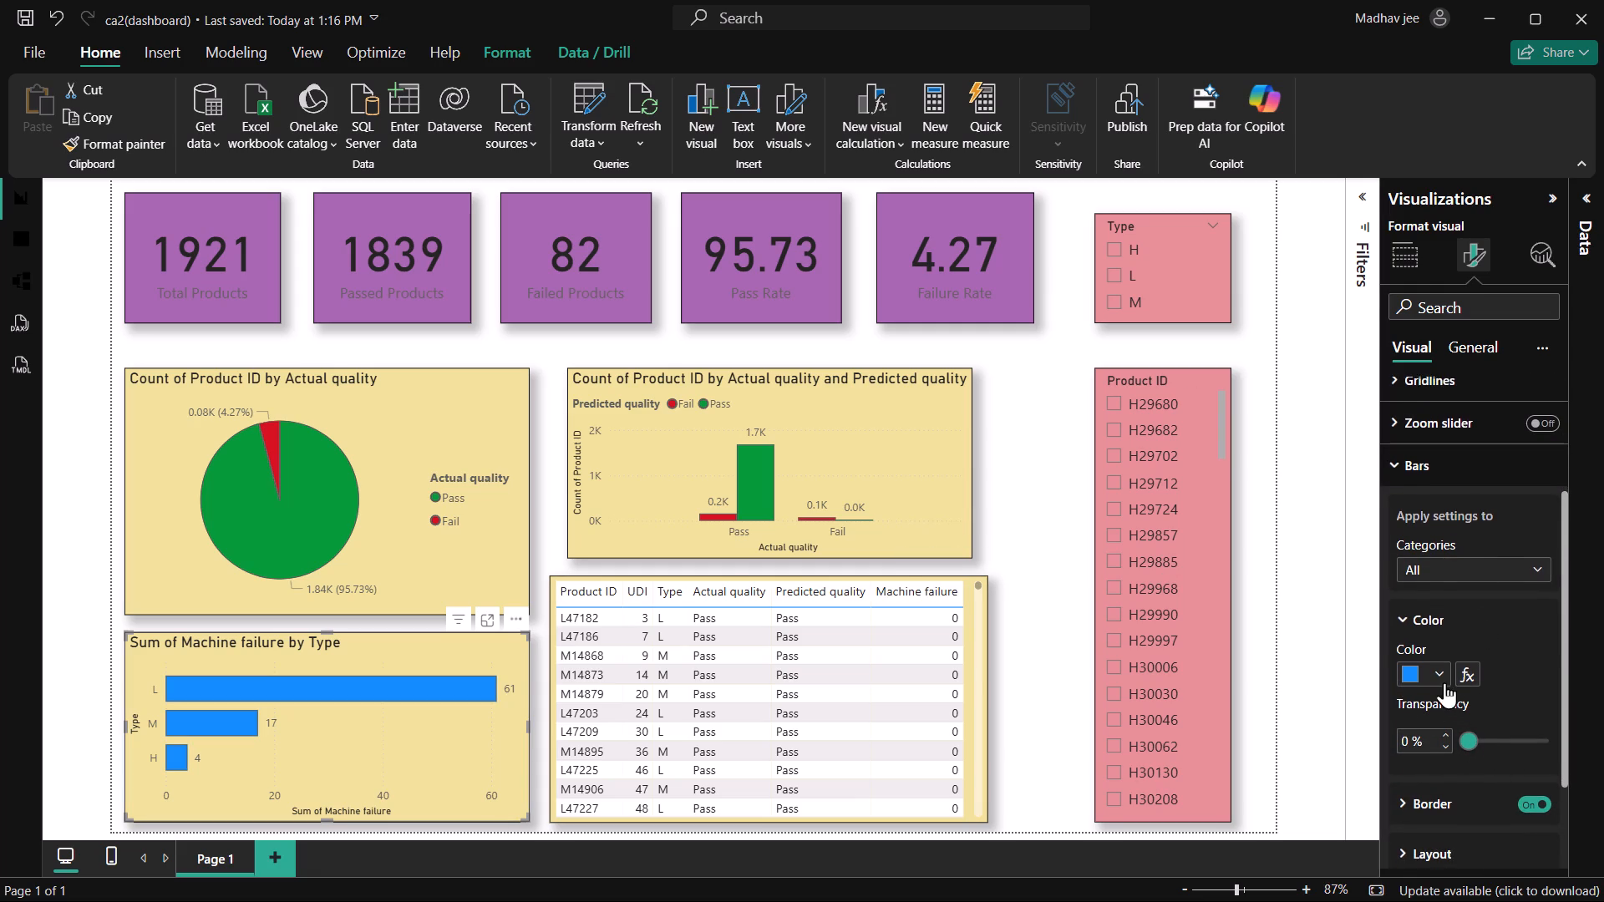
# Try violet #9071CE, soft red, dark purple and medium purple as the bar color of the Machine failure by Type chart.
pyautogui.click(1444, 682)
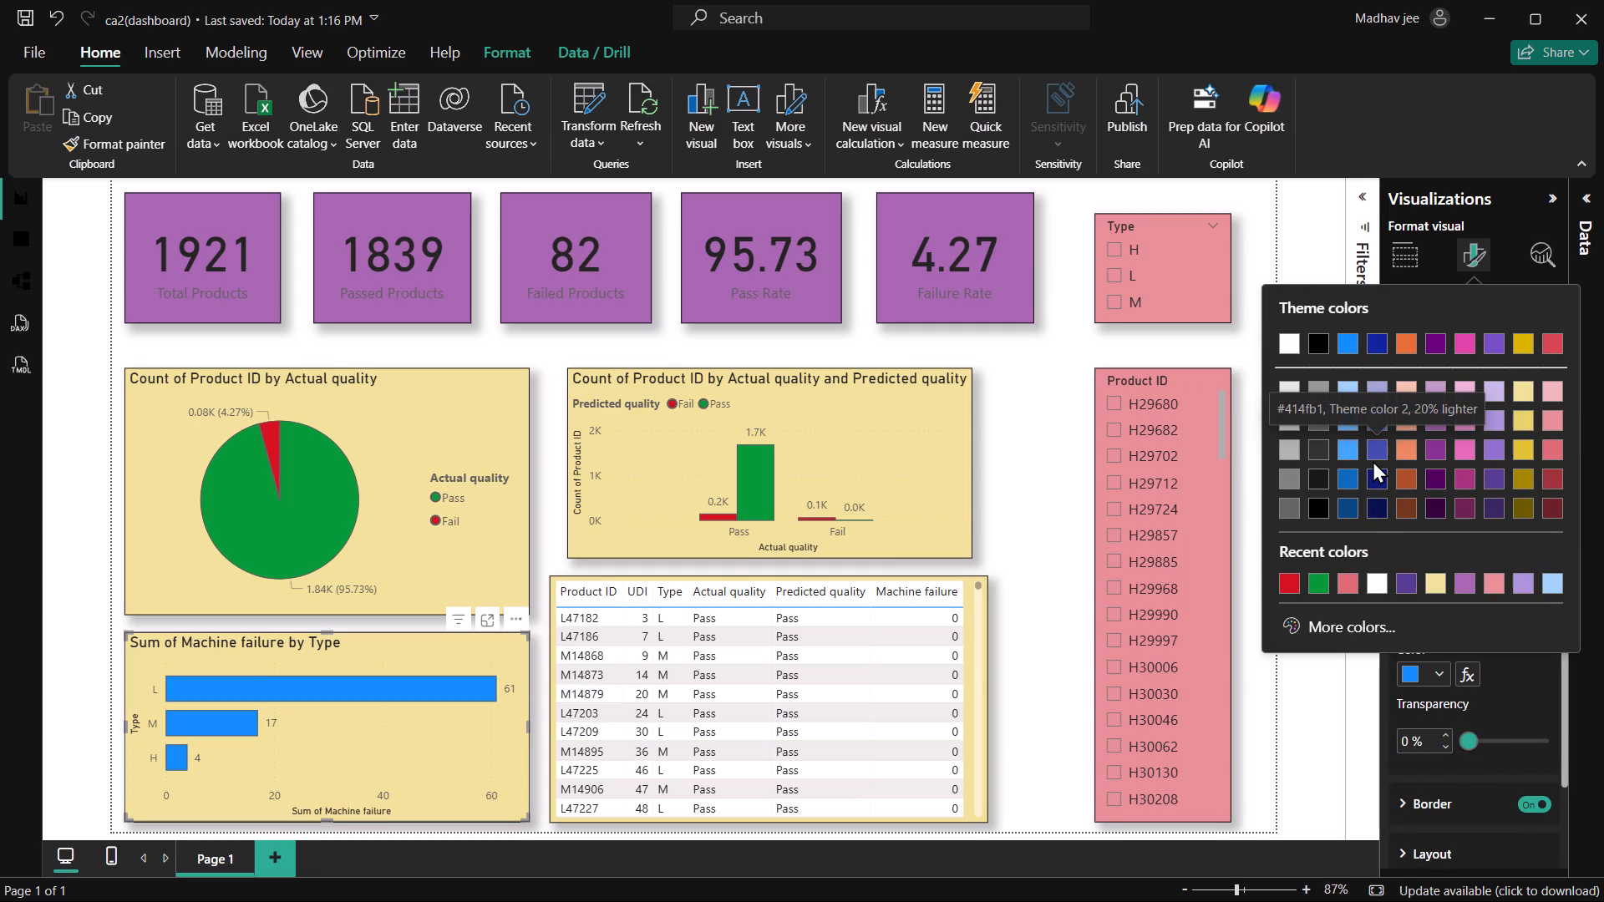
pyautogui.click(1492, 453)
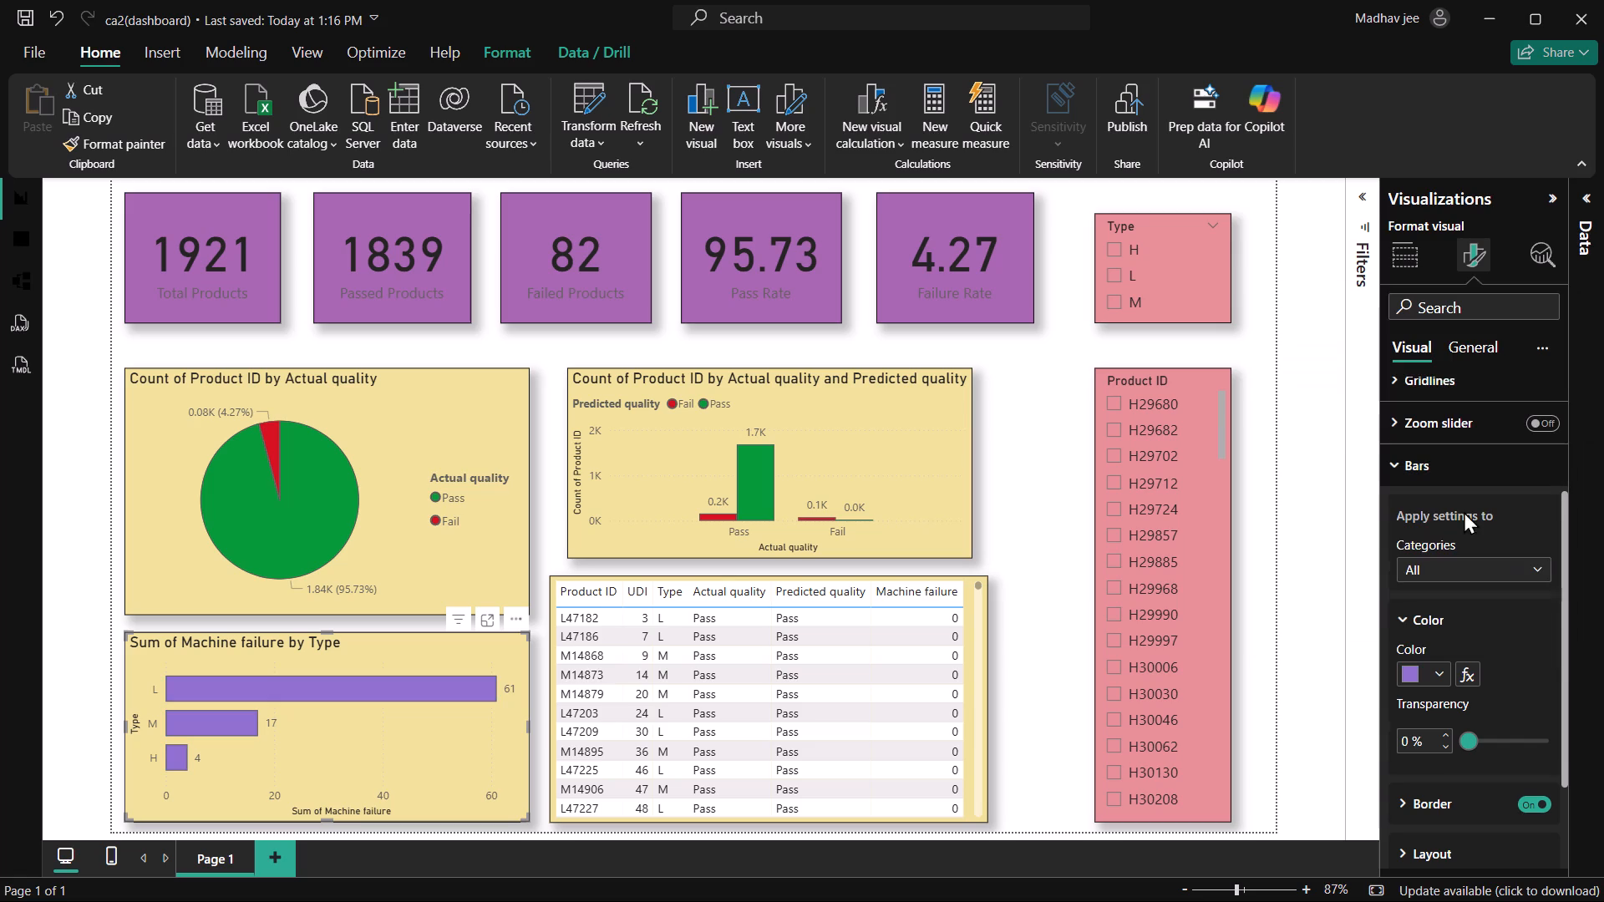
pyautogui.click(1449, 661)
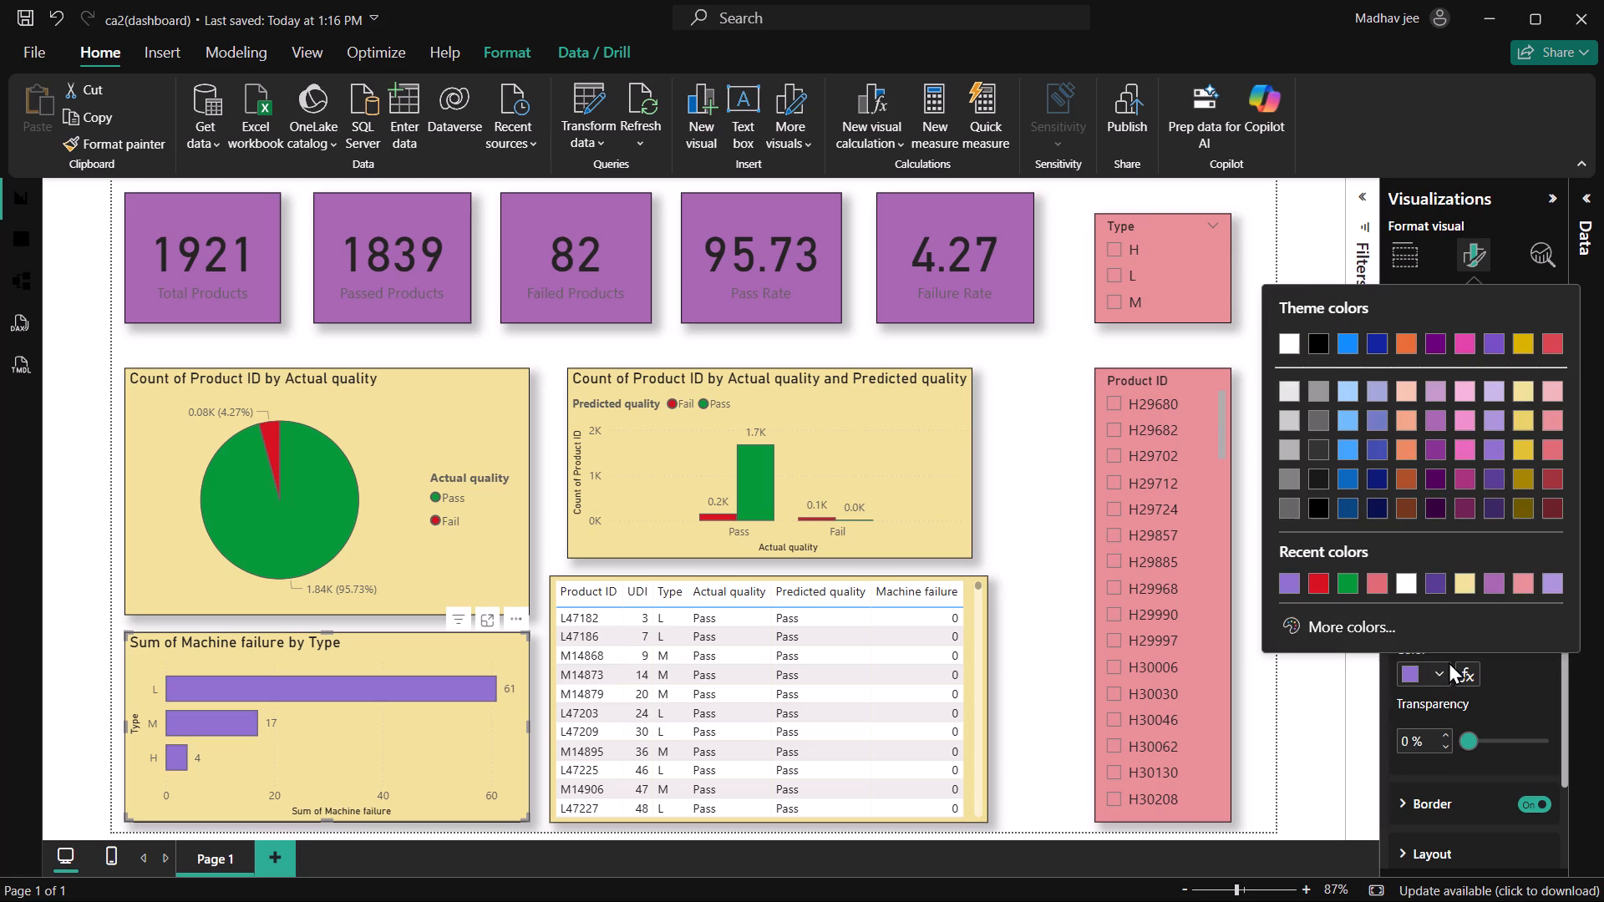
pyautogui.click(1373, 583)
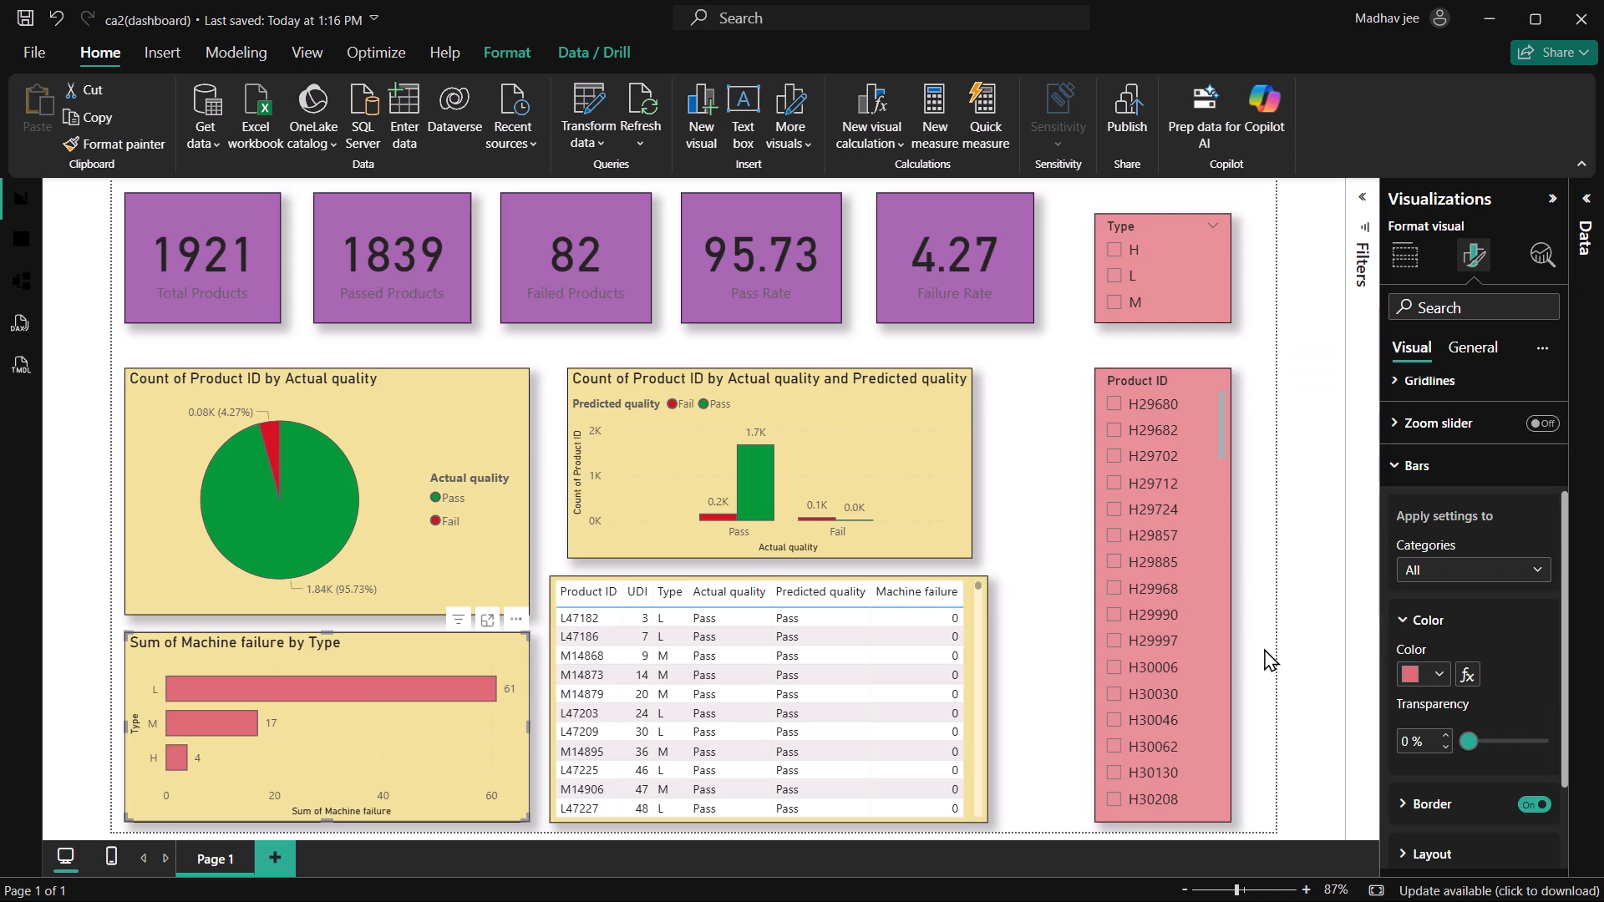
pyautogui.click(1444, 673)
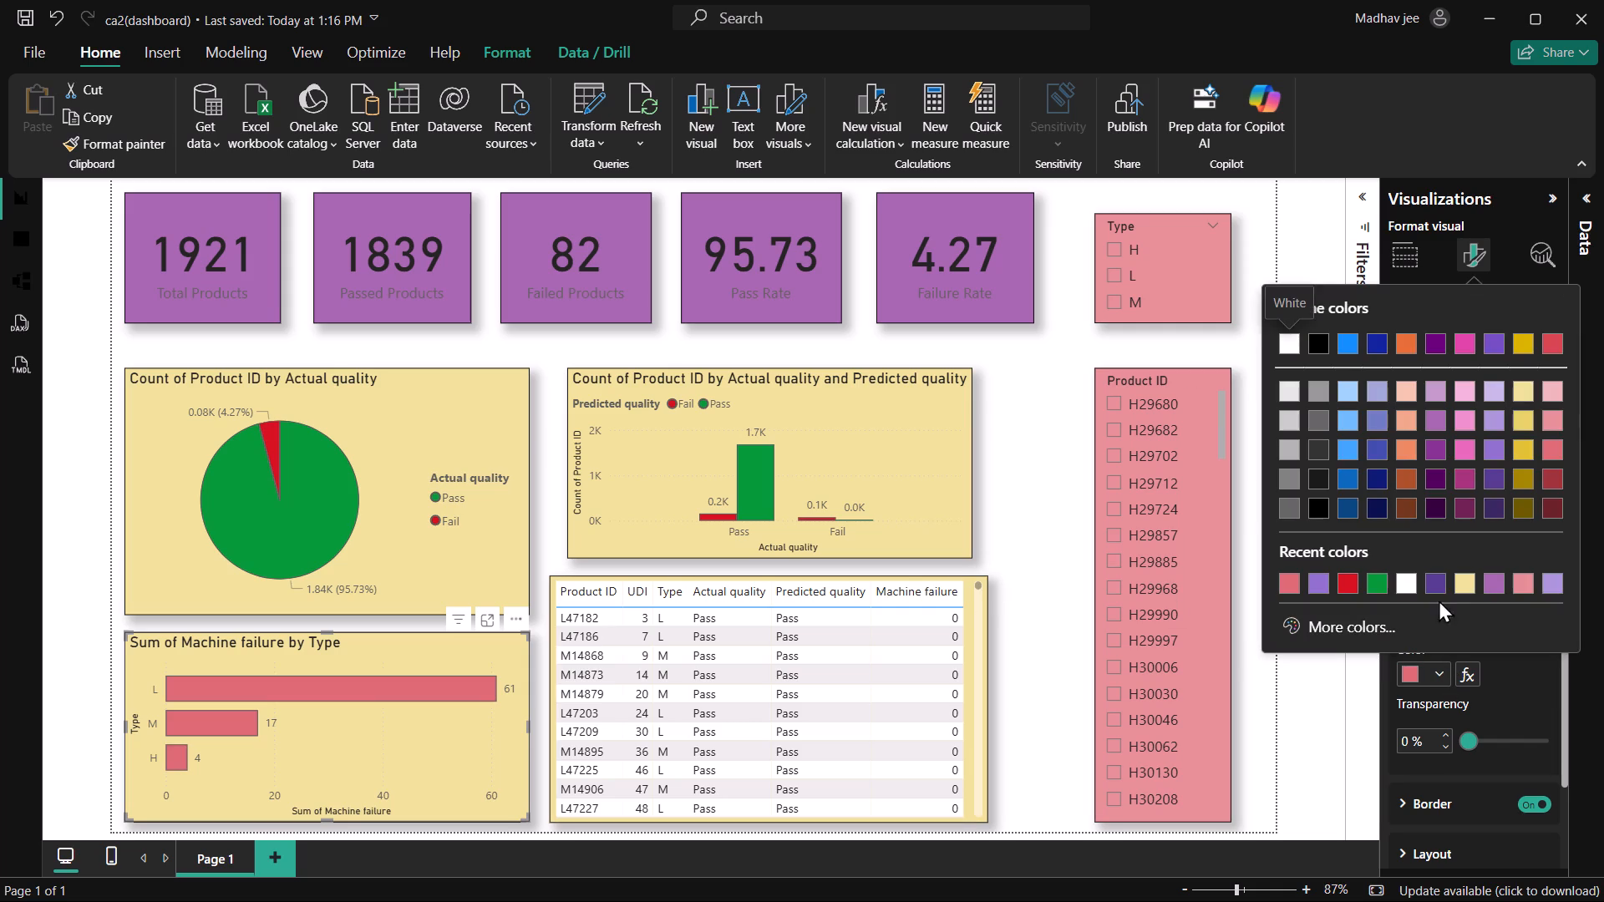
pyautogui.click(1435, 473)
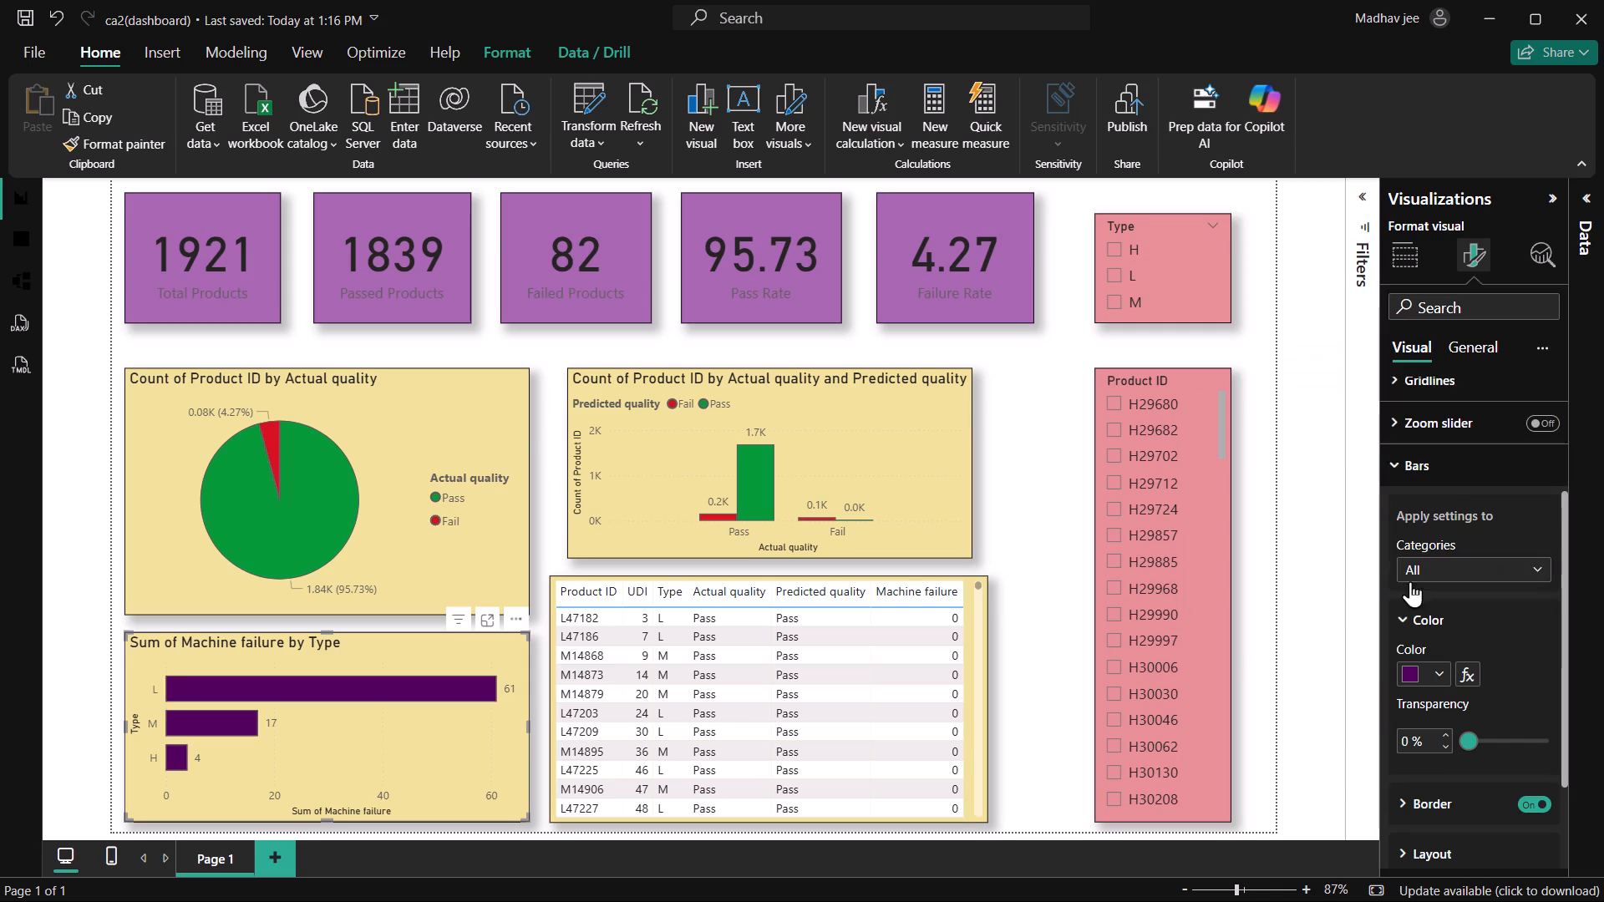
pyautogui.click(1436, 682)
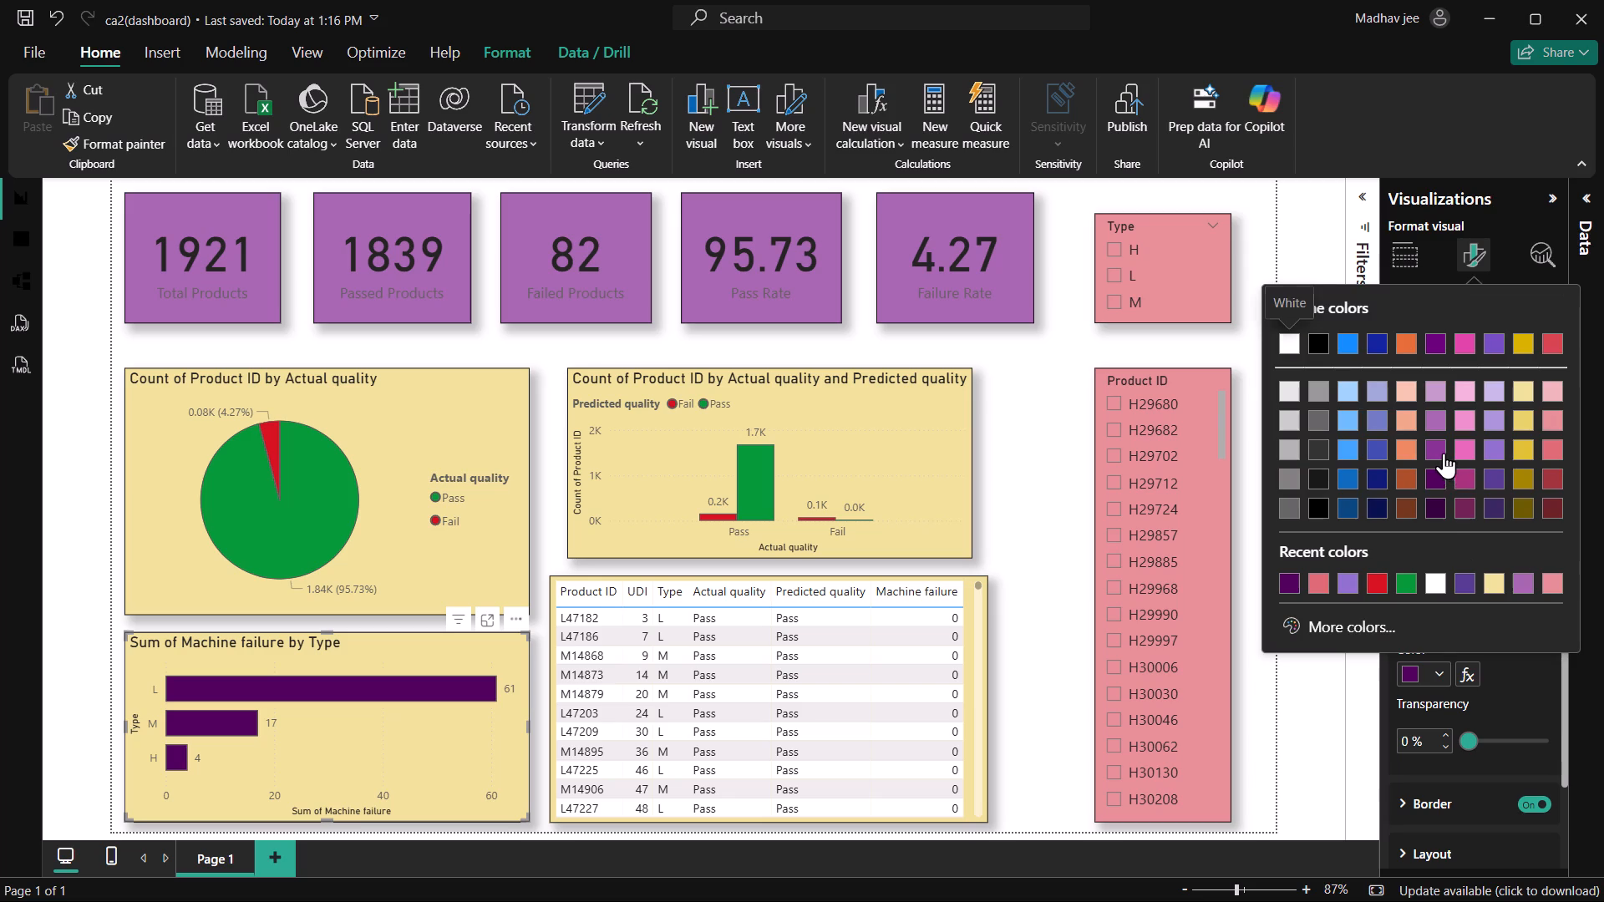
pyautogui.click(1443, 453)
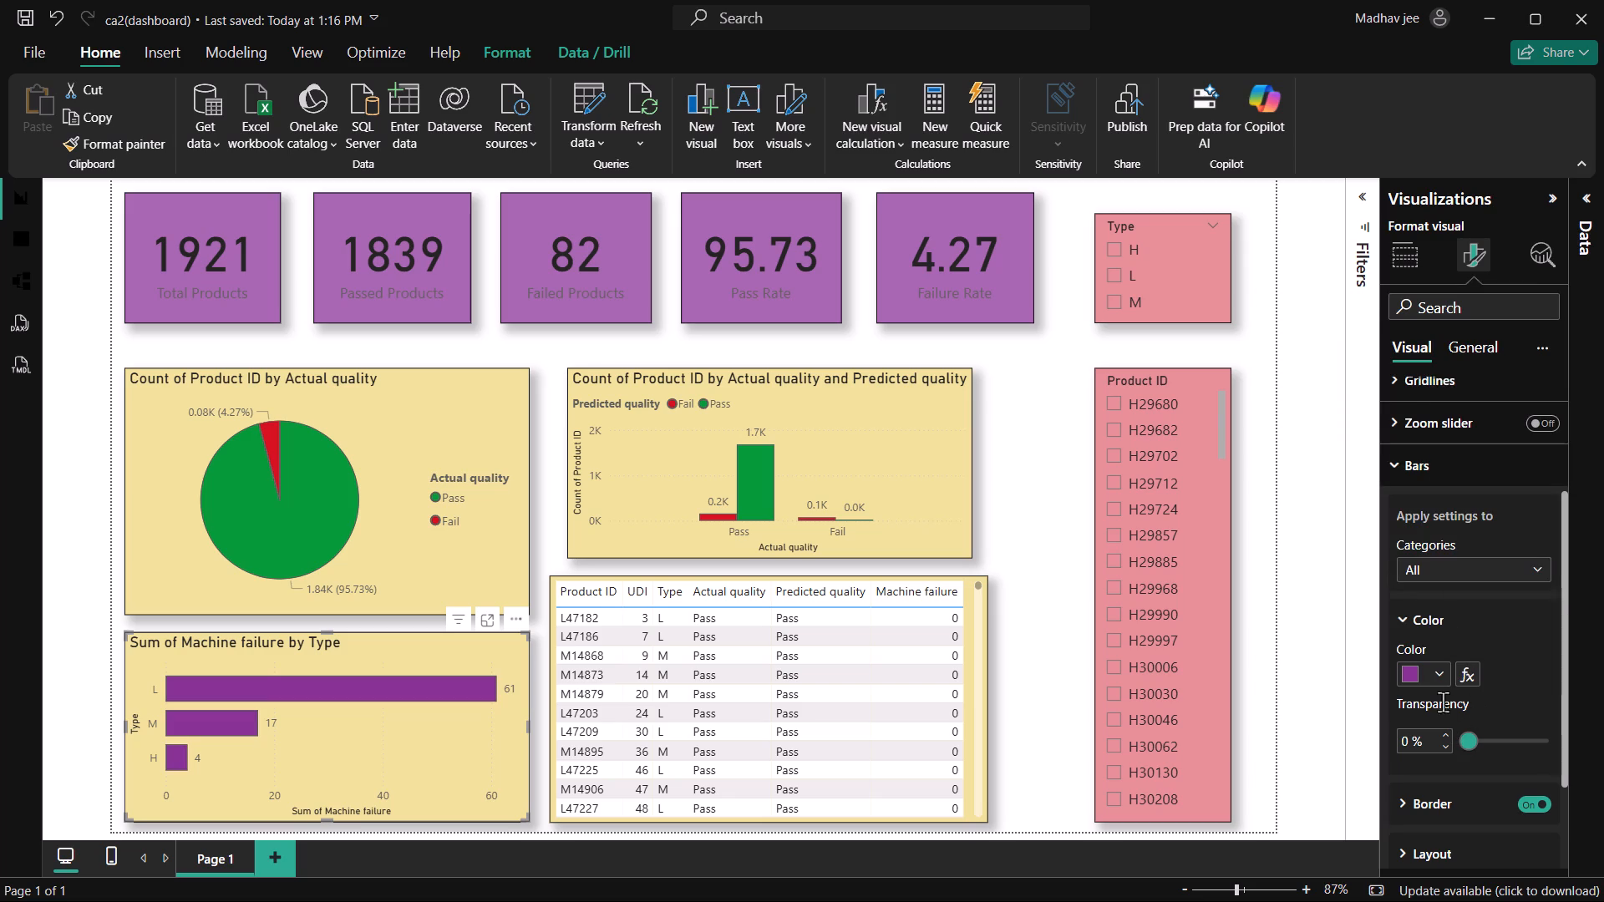
# Set the bar color of the Sum of Machine failure by Type chart to the darker magenta theme shade.
pyautogui.click(1442, 679)
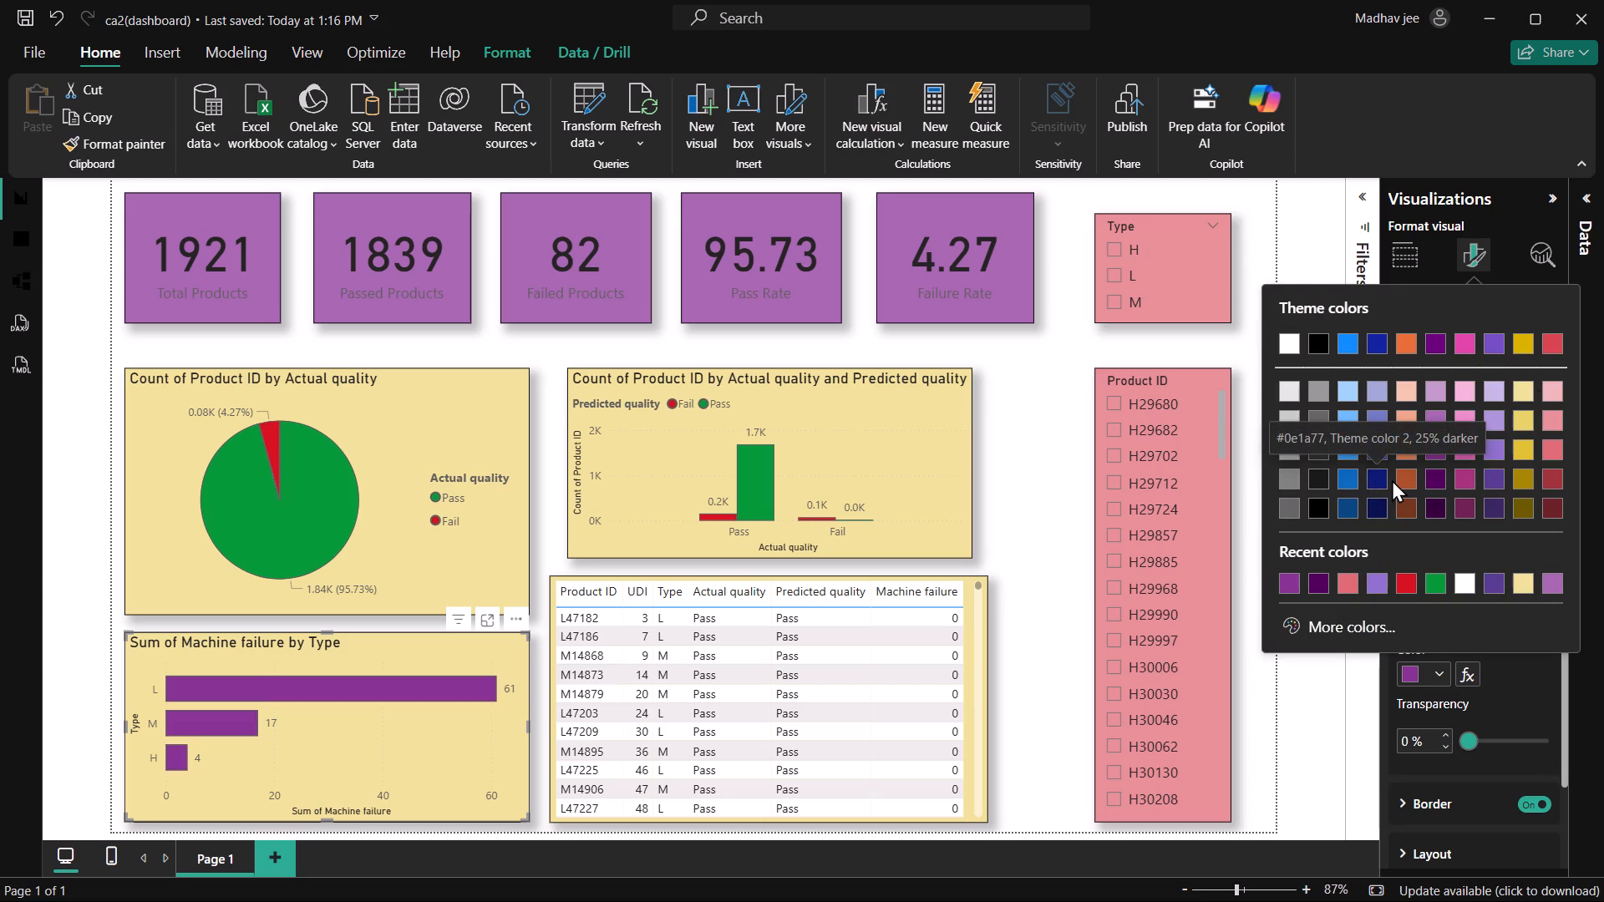
pyautogui.click(1469, 482)
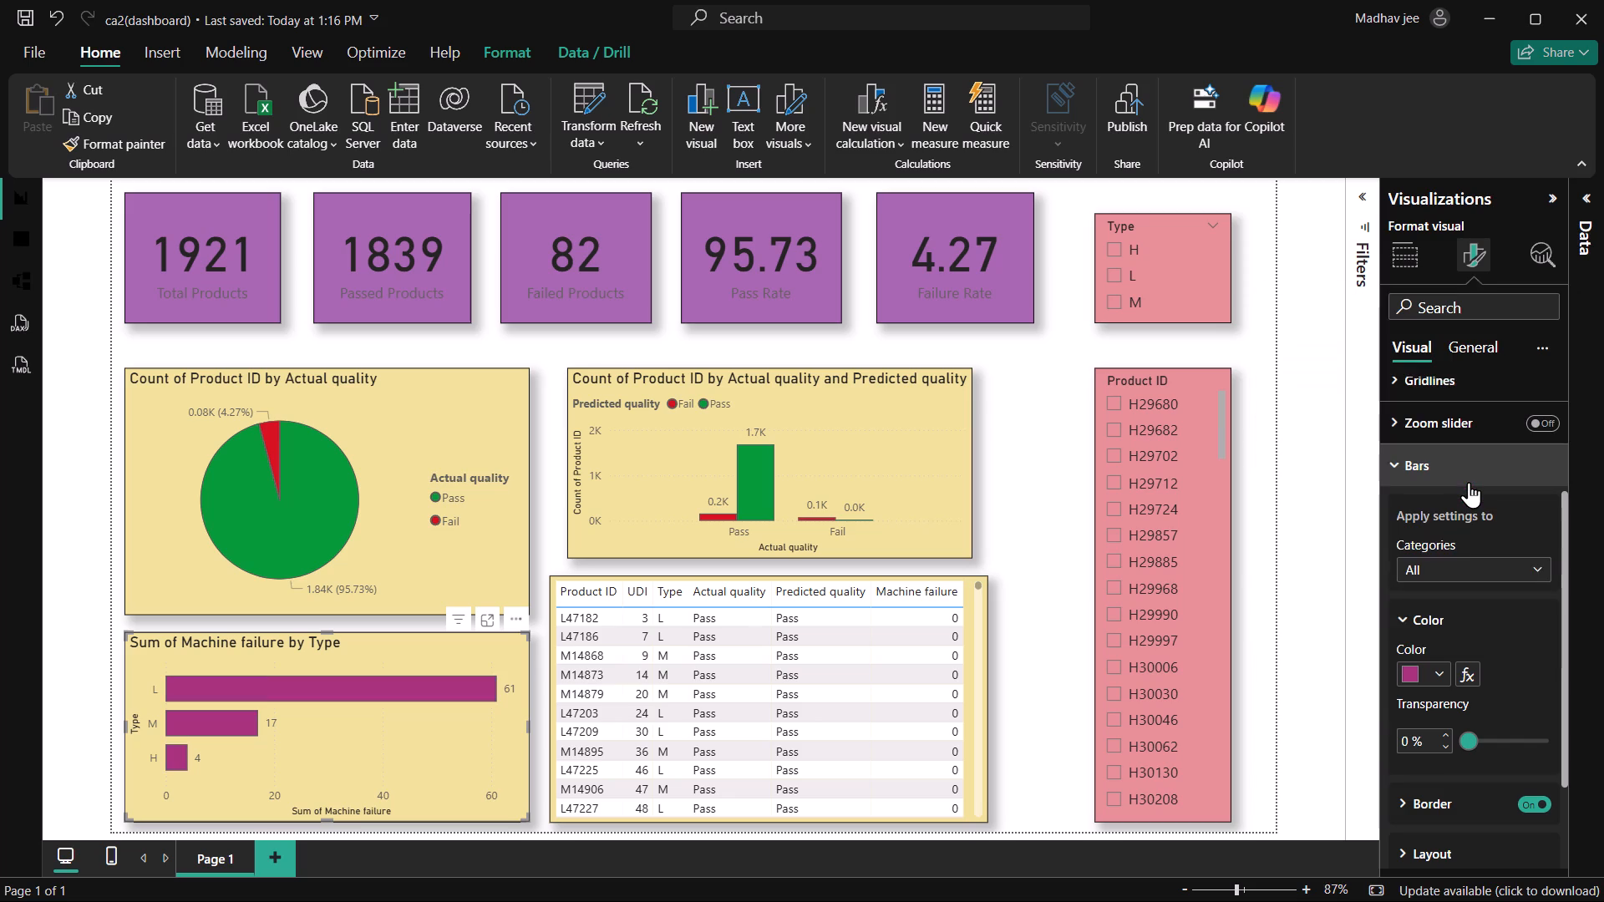
# Look through the product table's visual formatting options, including Specific column, Image size and Style presets.
pyautogui.click(966, 604)
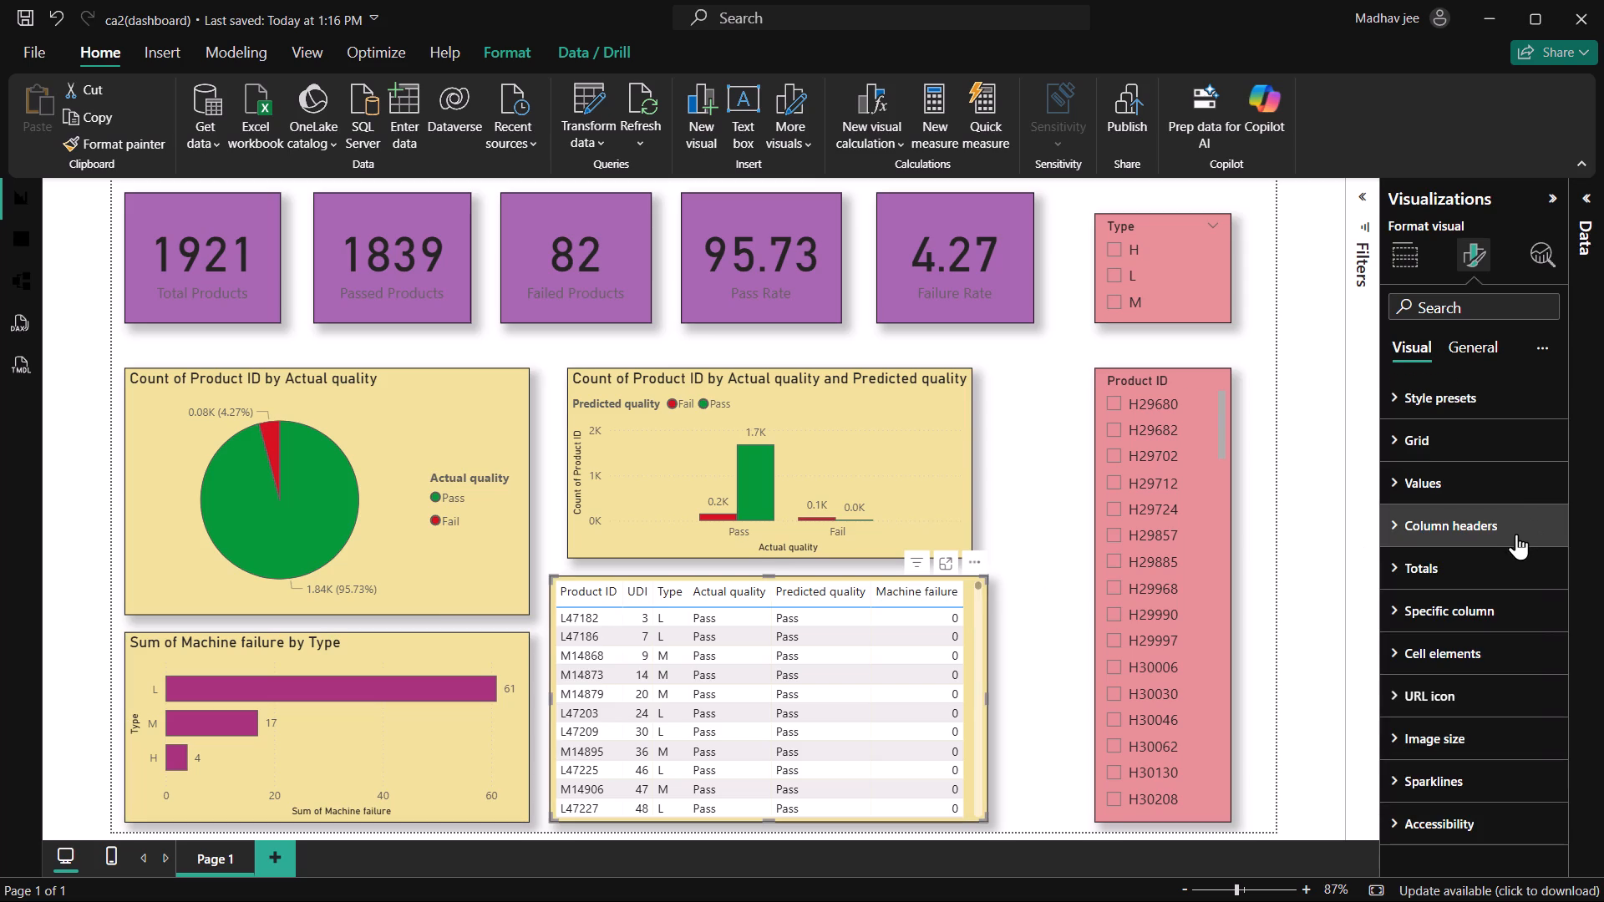
pyautogui.scroll(-2, 1501, 542)
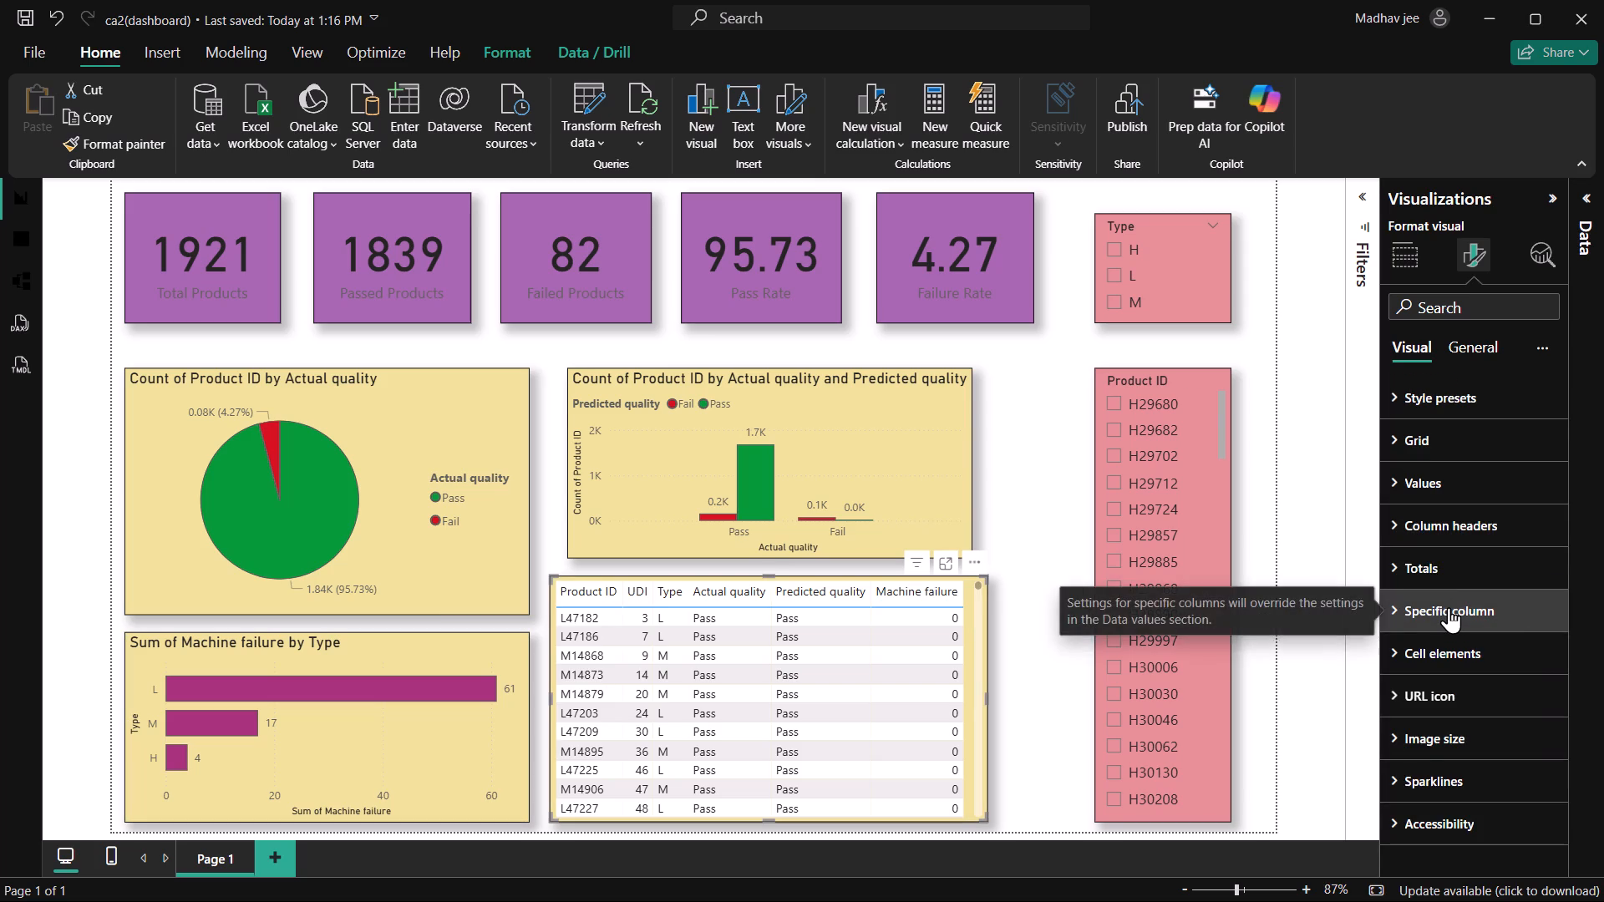
pyautogui.click(1449, 607)
pyautogui.click(1449, 607)
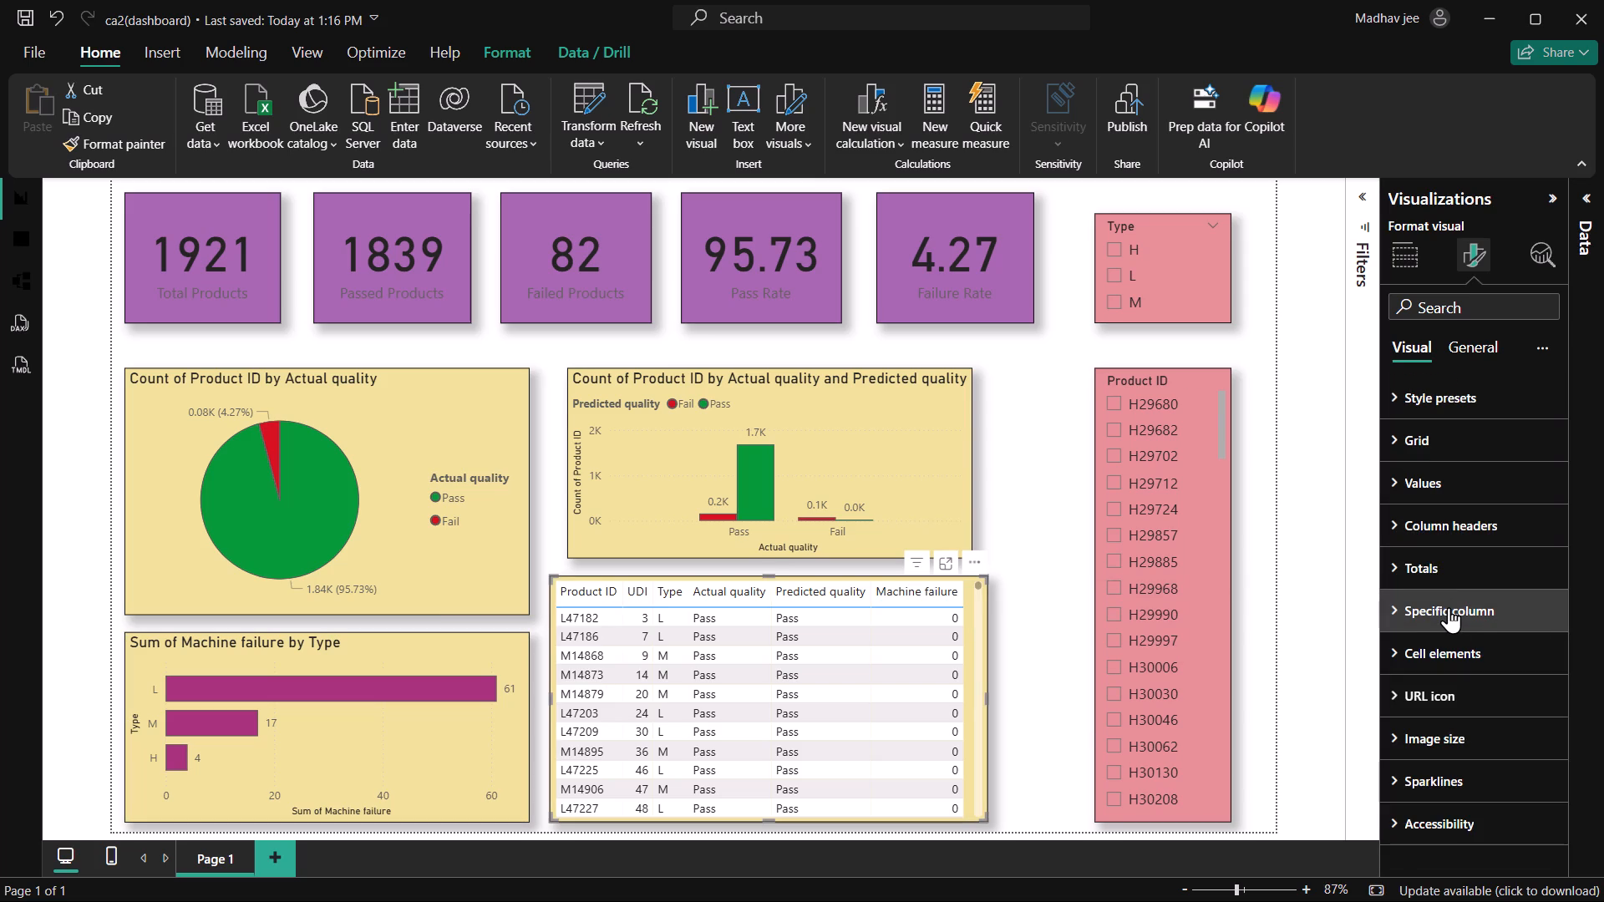
pyautogui.click(1480, 748)
pyautogui.scroll(-1, 1480, 748)
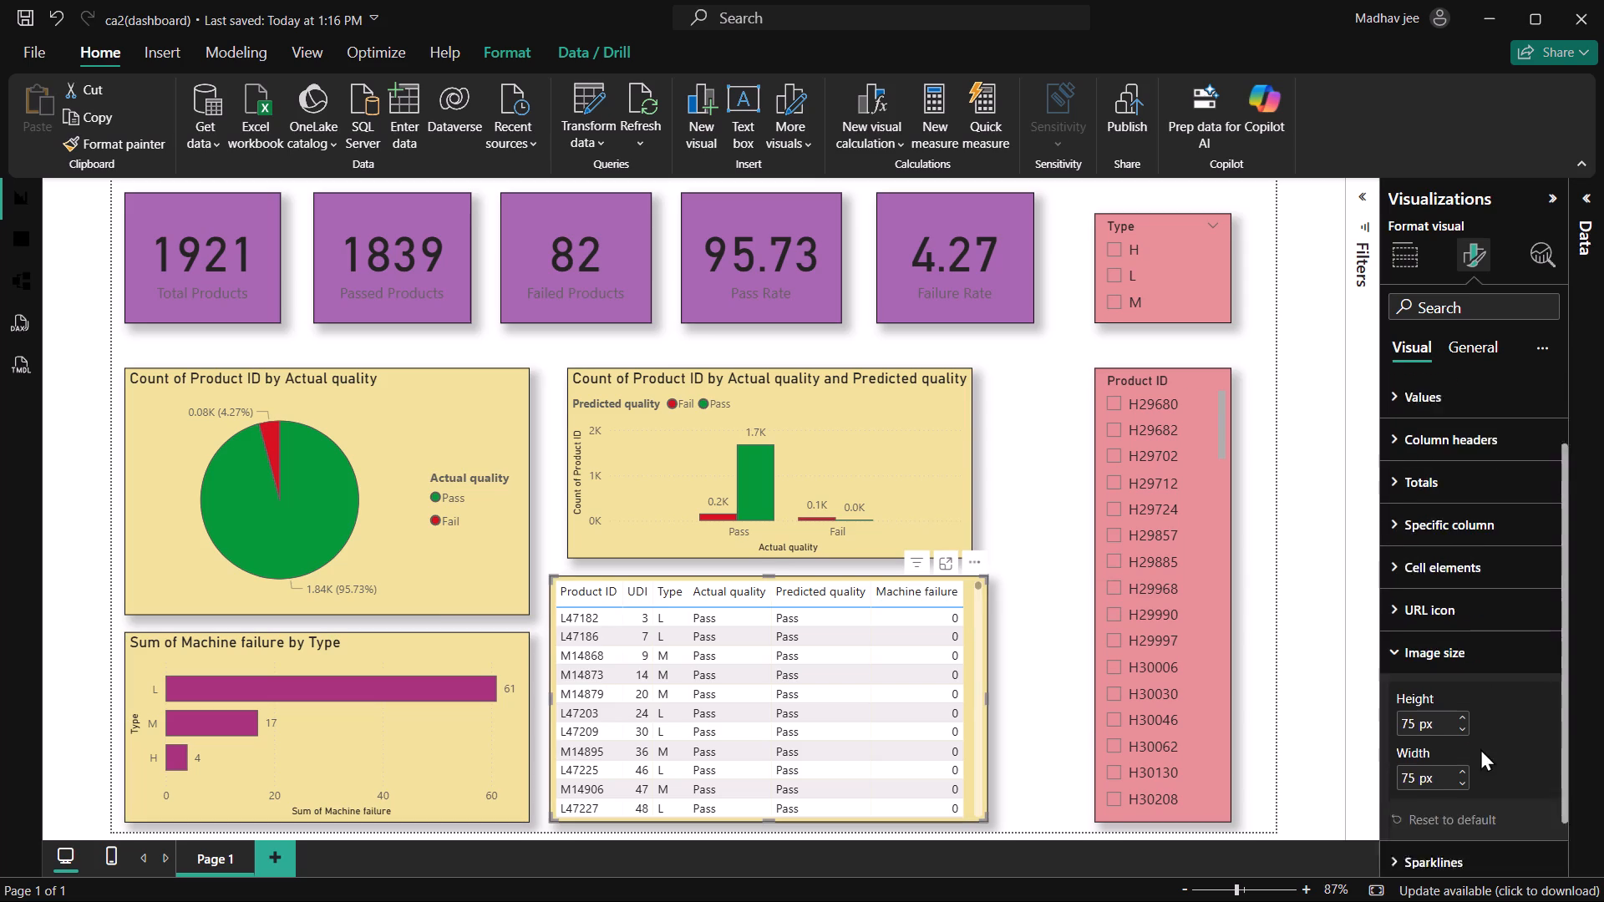
pyautogui.scroll(-1, 1480, 748)
pyautogui.scroll(4, 1480, 748)
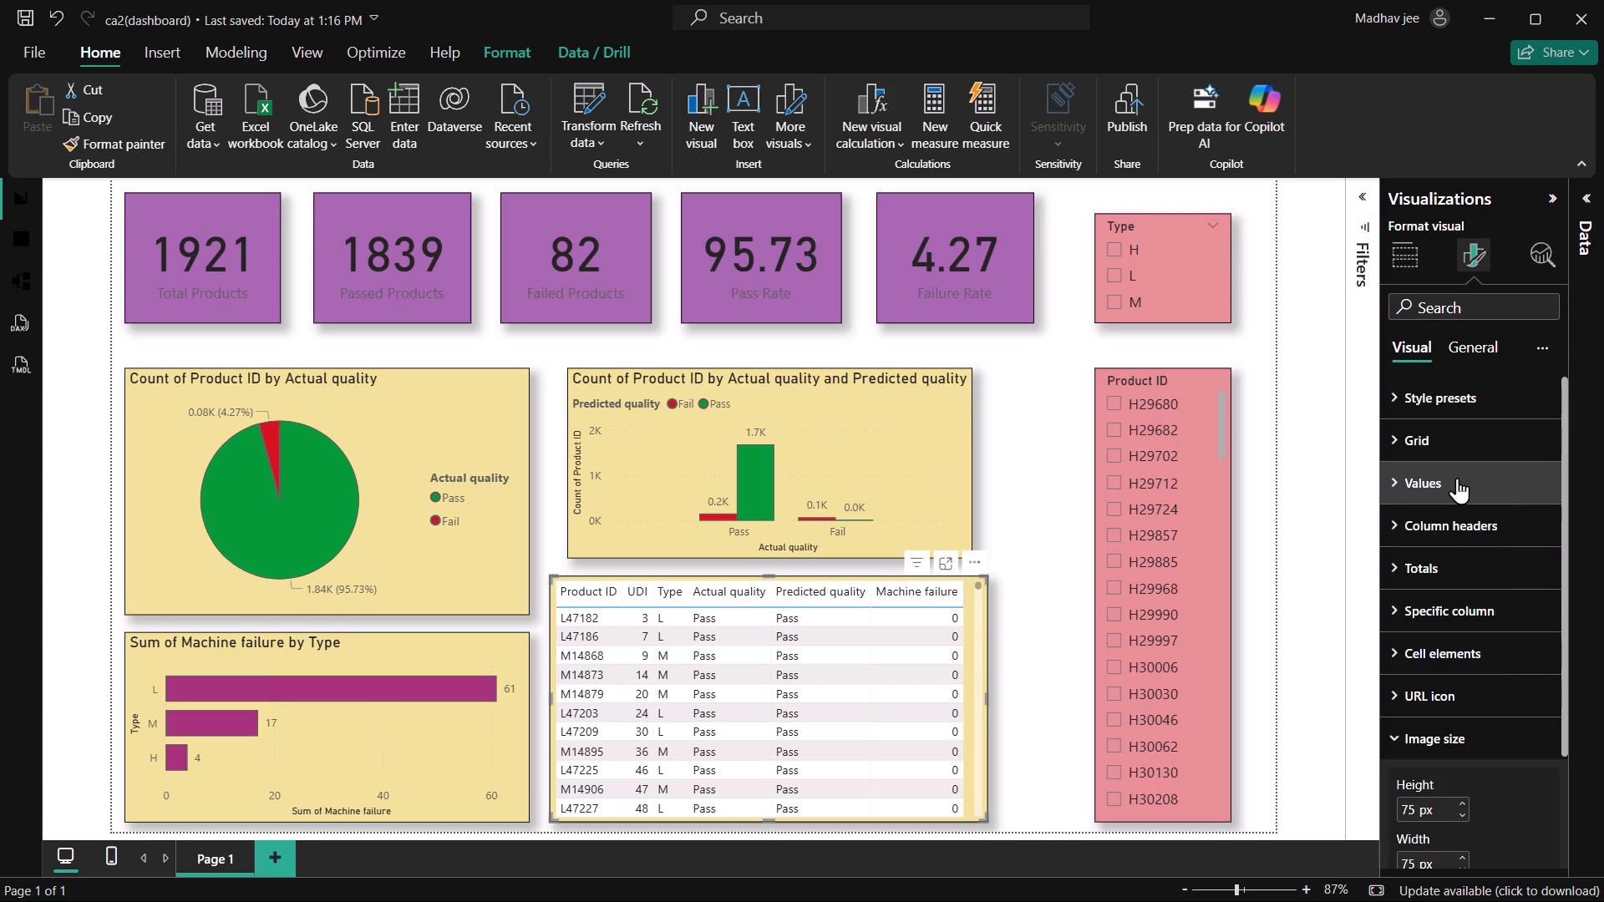
pyautogui.click(1471, 408)
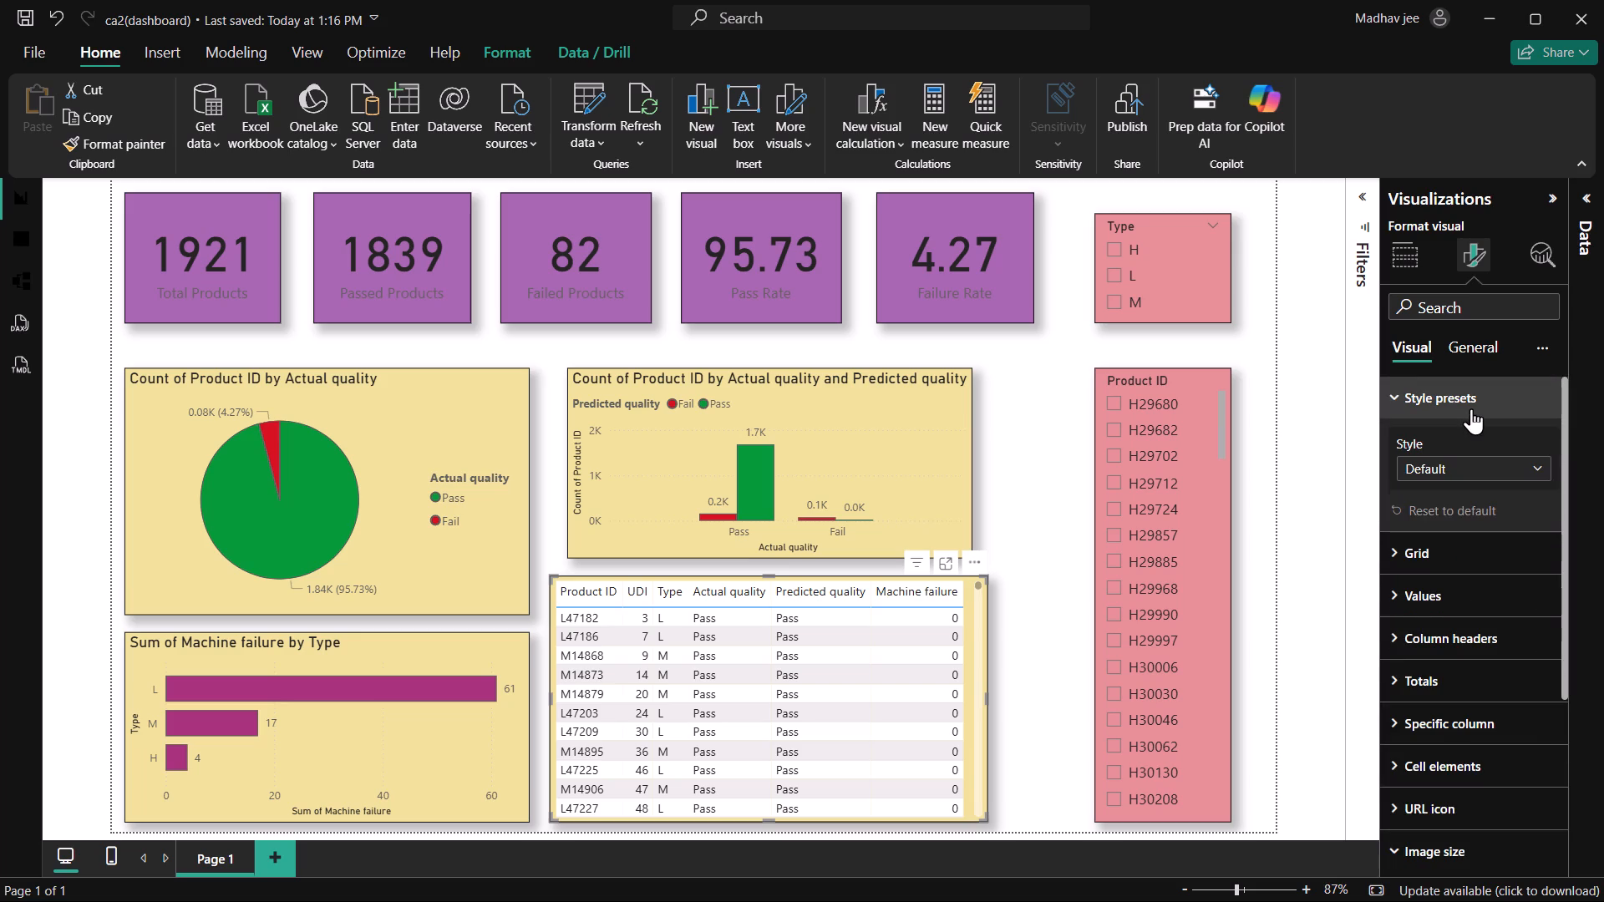
pyautogui.click(1471, 408)
# Set the border color of the product table's header icons to dark purple, after trying medium purple.
pyautogui.click(1479, 353)
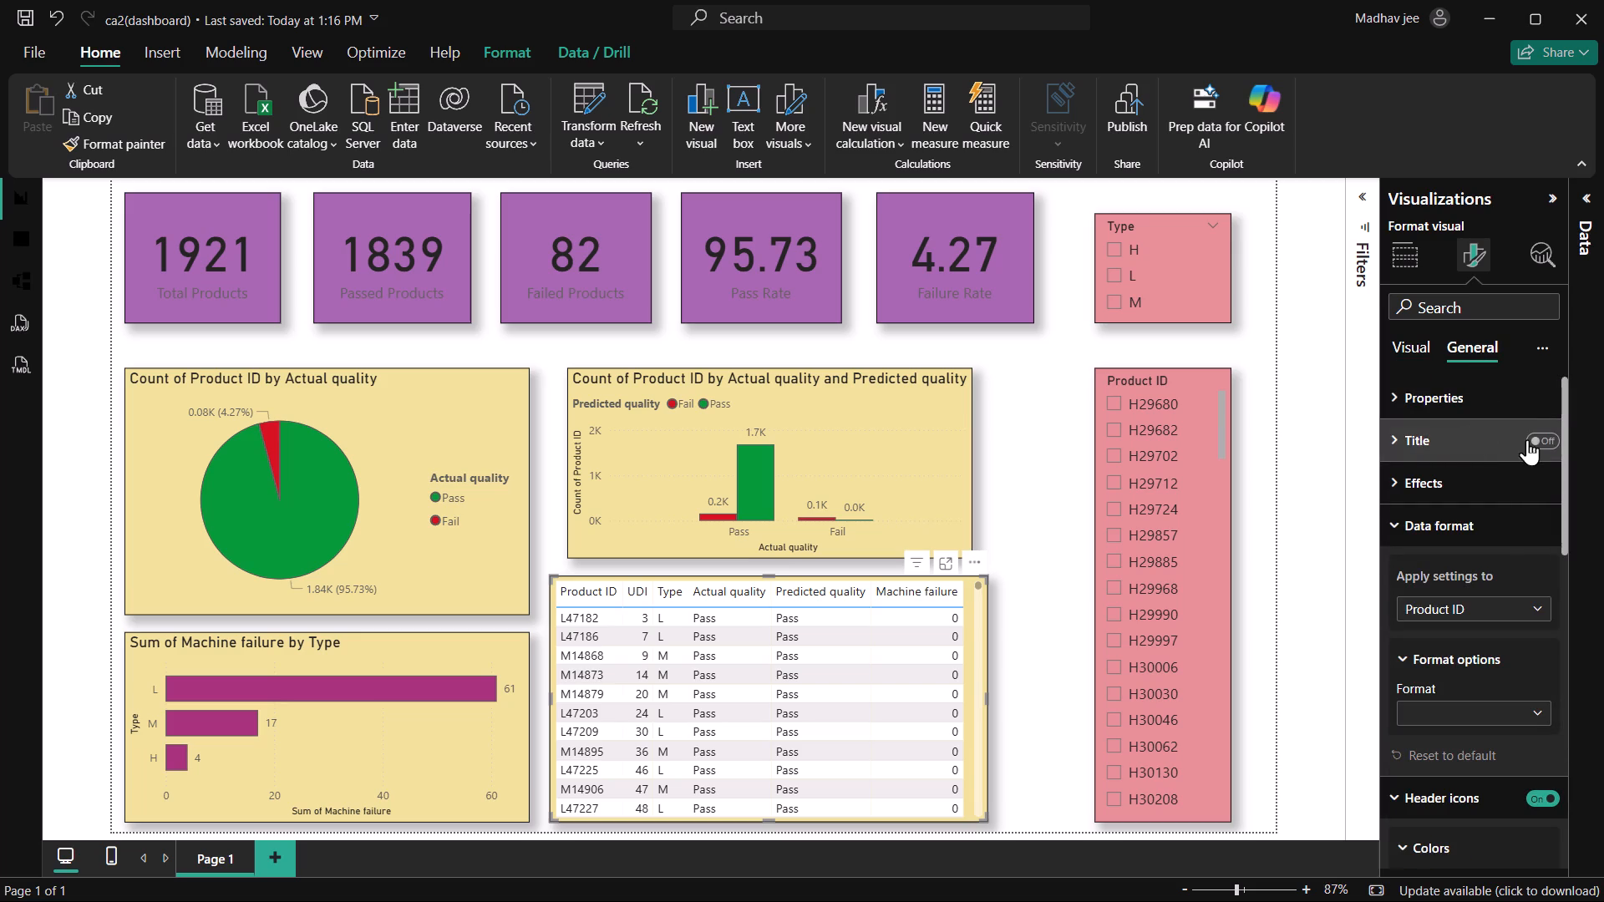
pyautogui.click(1535, 473)
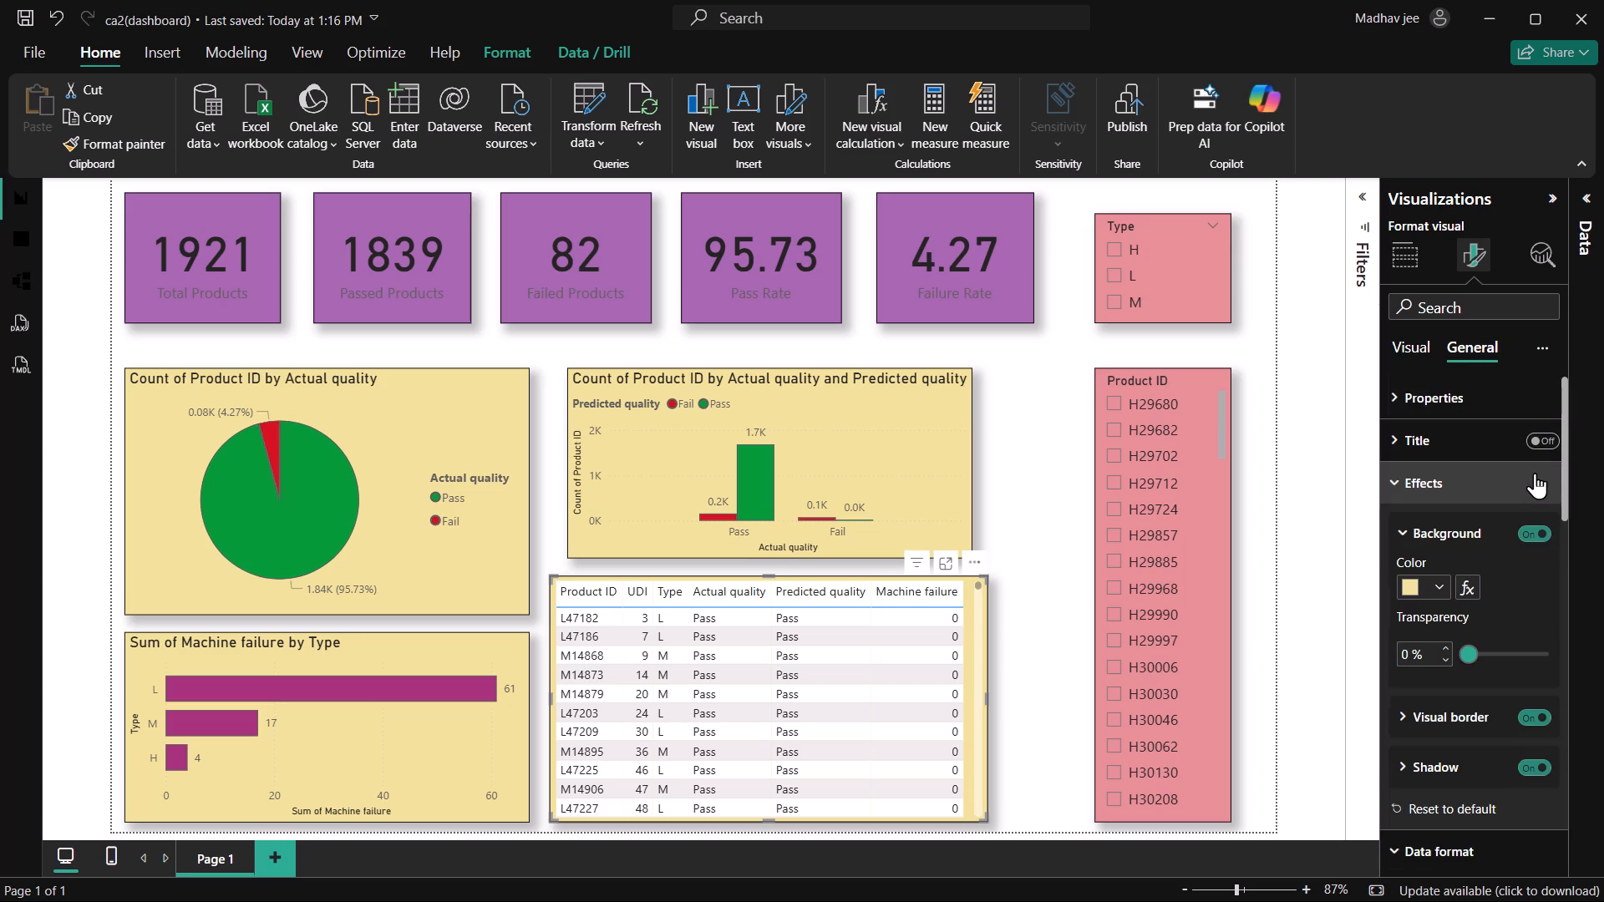
pyautogui.scroll(-1, 1487, 660)
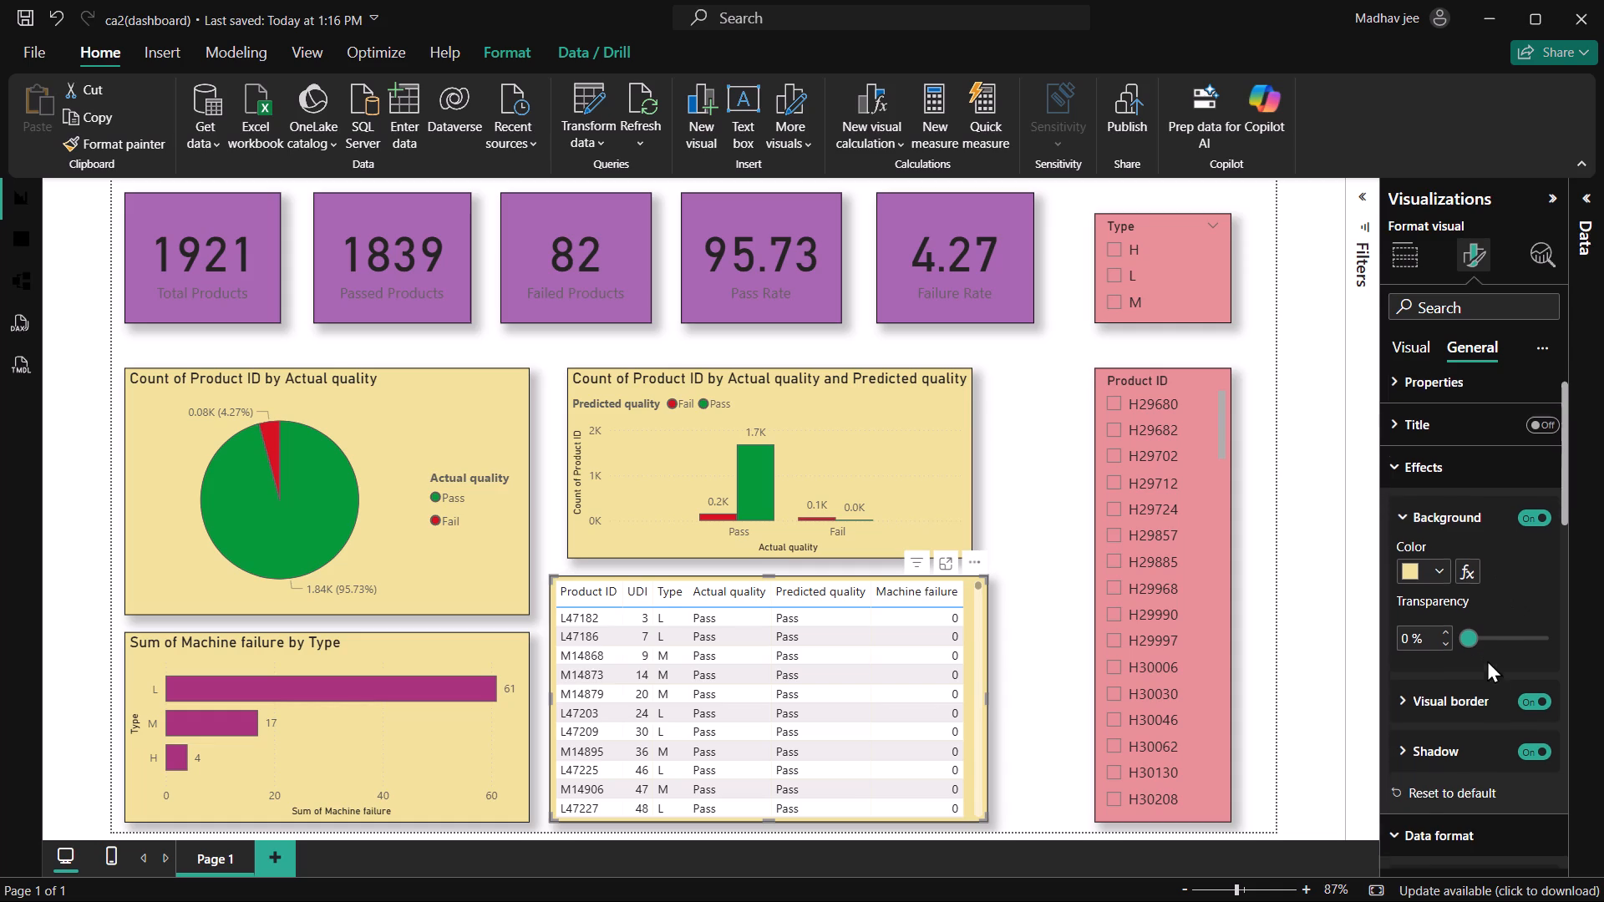
pyautogui.scroll(-3, 1487, 660)
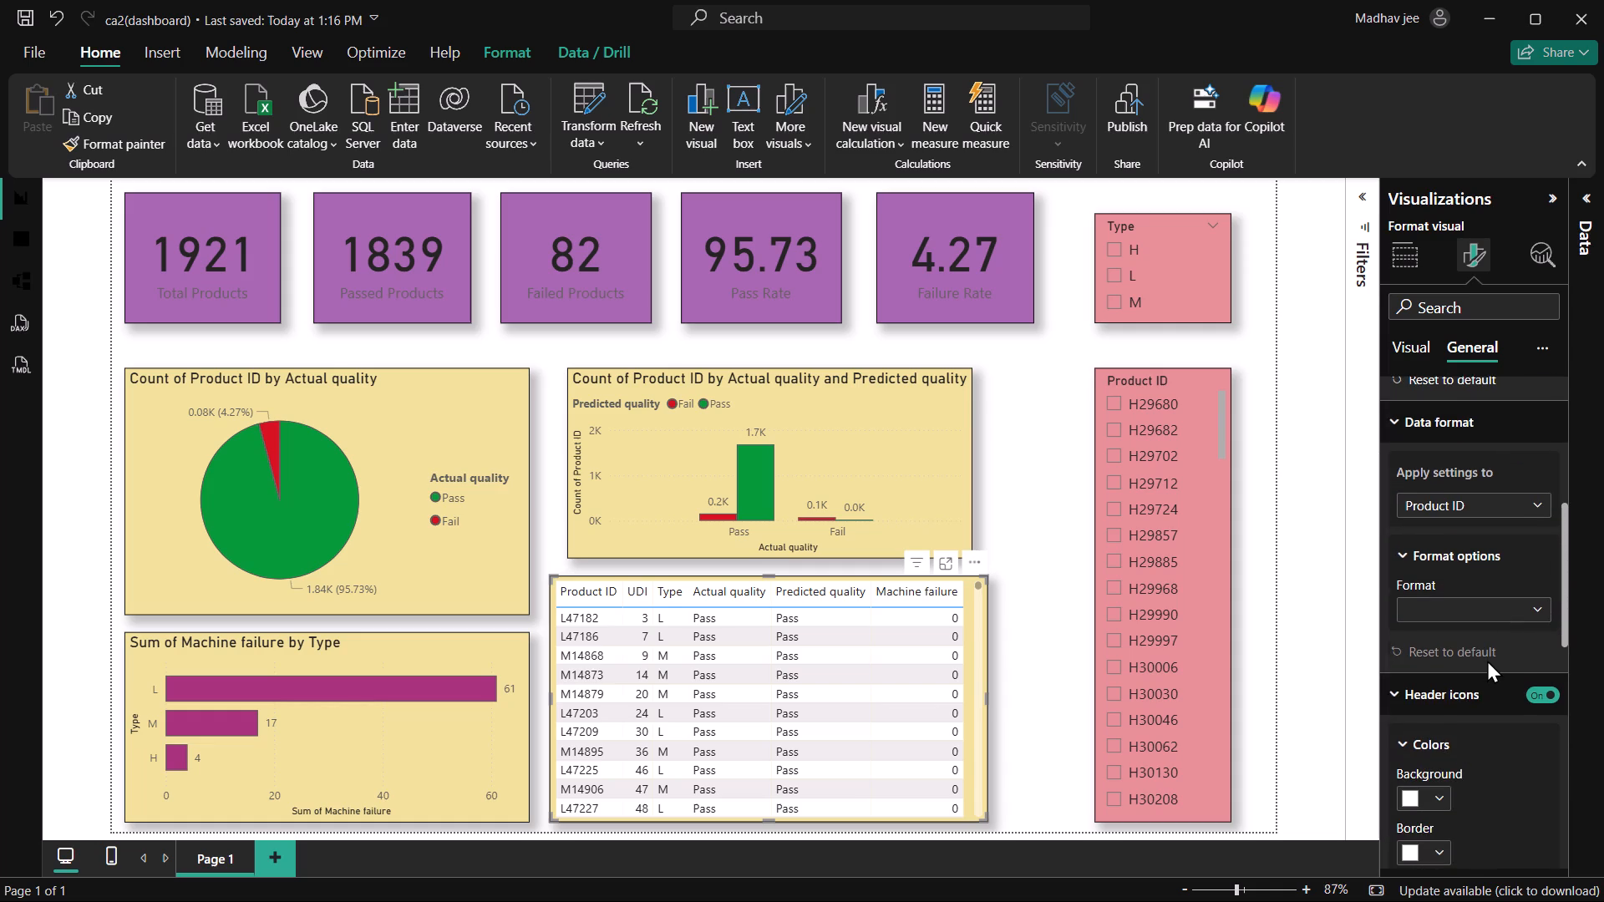
pyautogui.scroll(-2, 1487, 660)
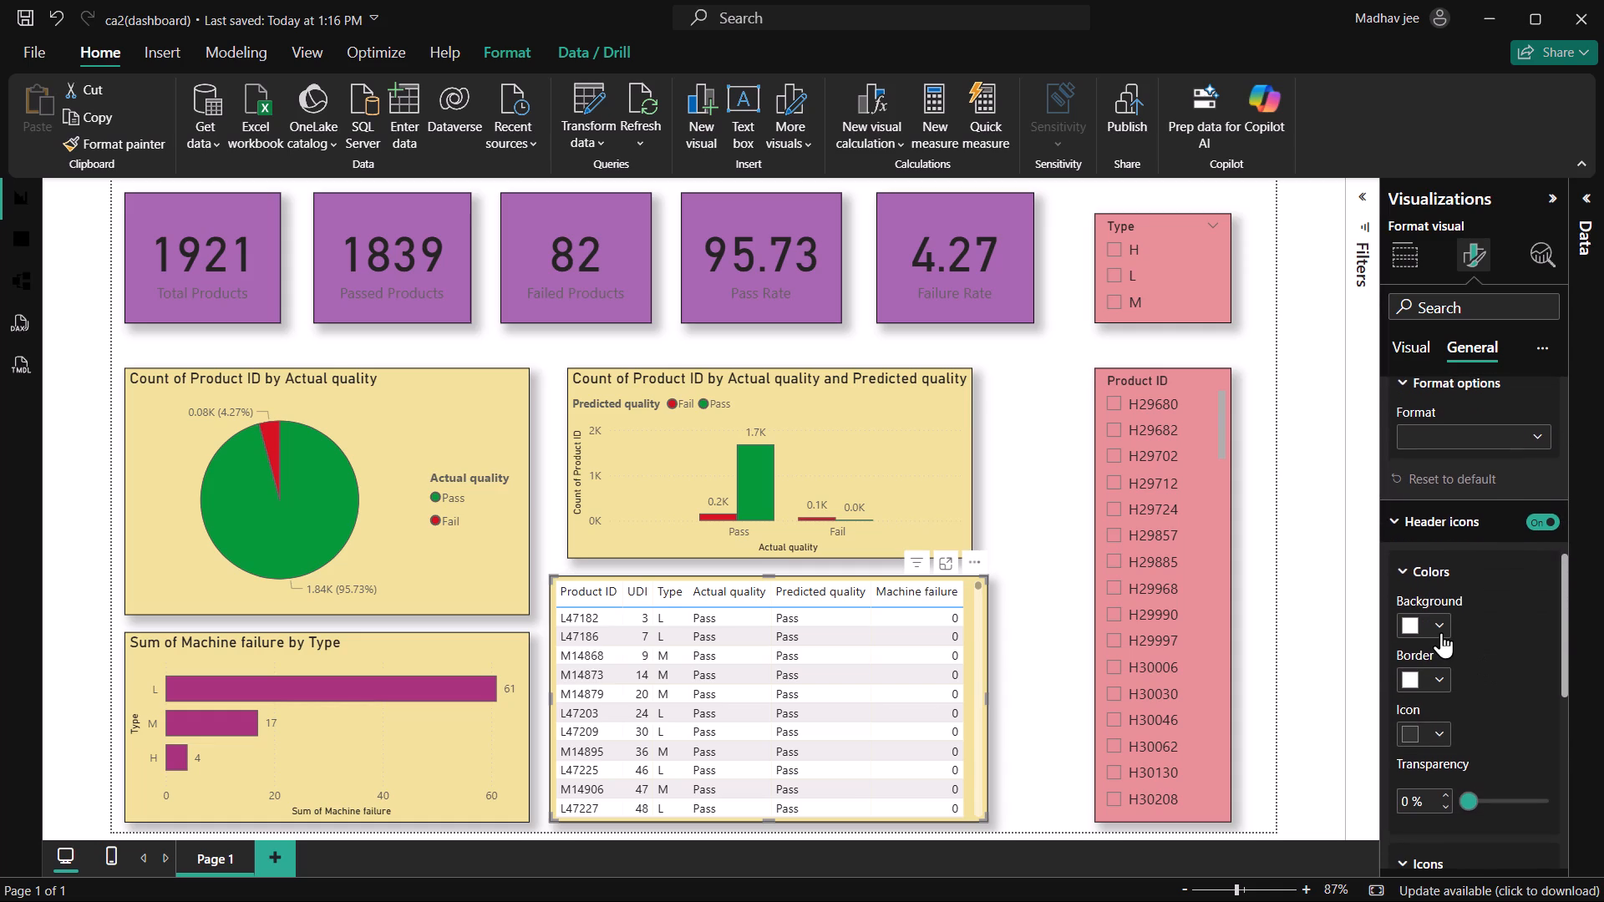
pyautogui.click(1448, 679)
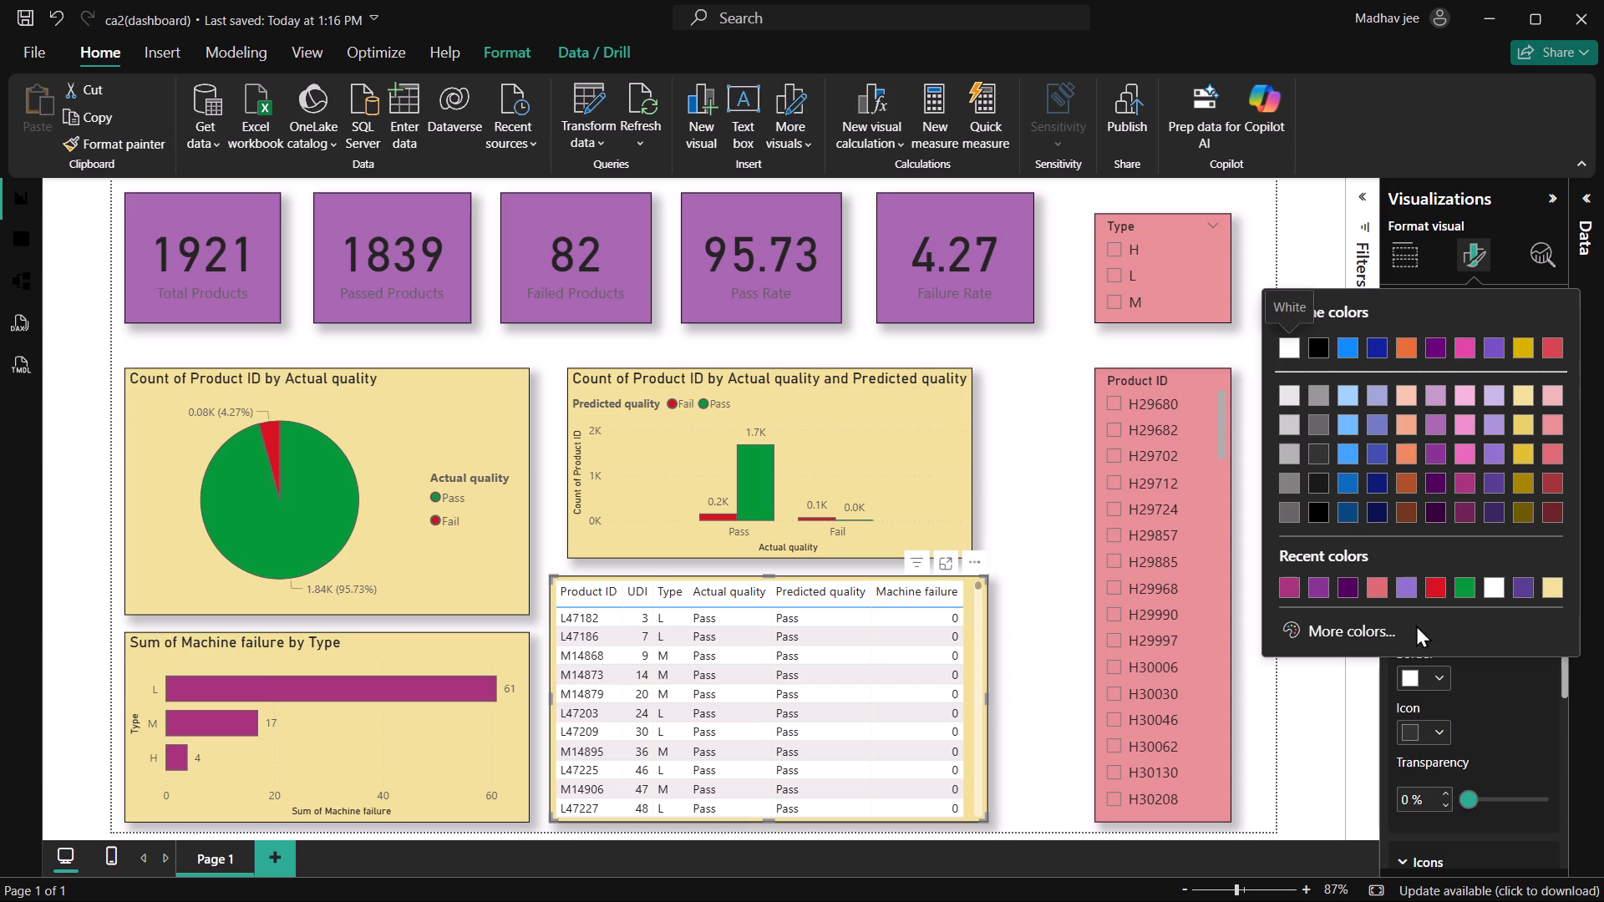
pyautogui.click(1324, 589)
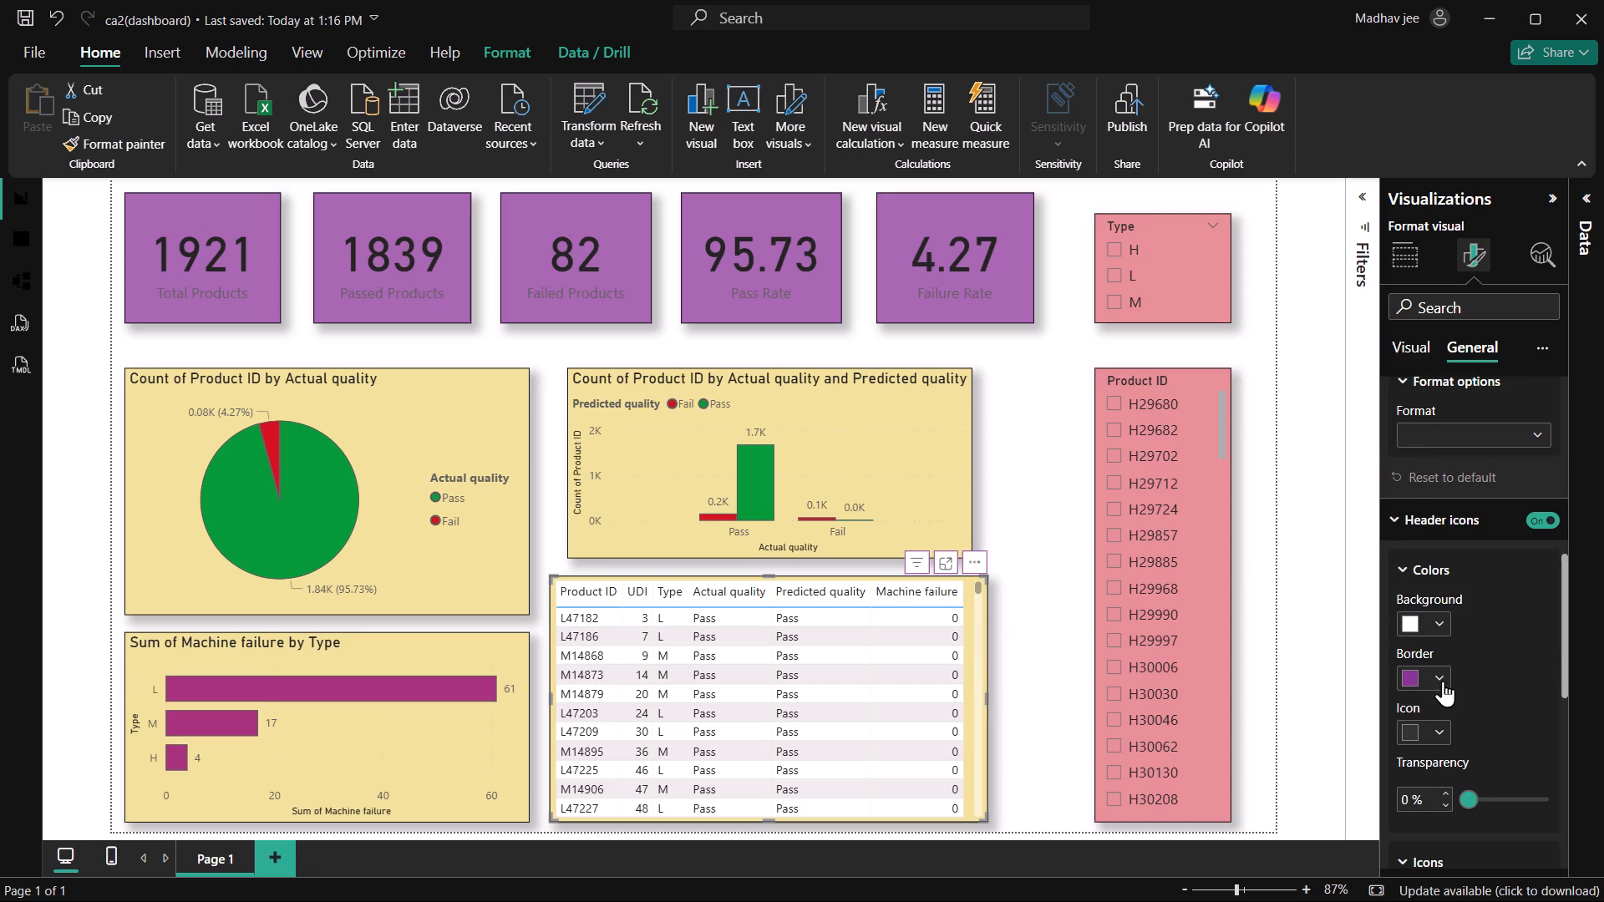
pyautogui.click(1444, 681)
pyautogui.click(1354, 588)
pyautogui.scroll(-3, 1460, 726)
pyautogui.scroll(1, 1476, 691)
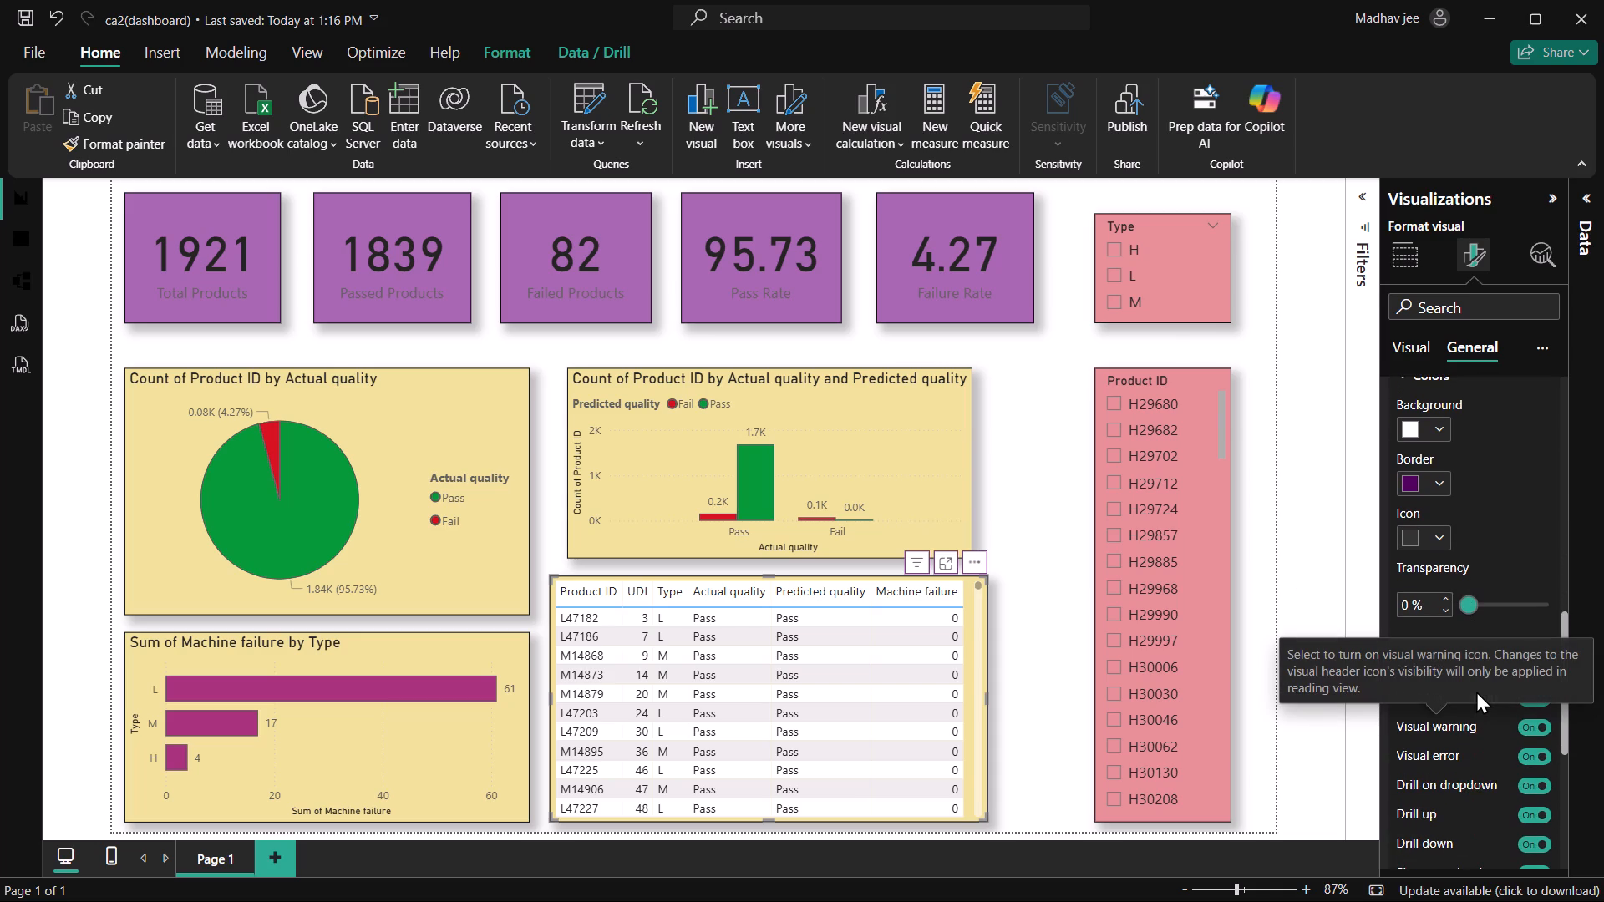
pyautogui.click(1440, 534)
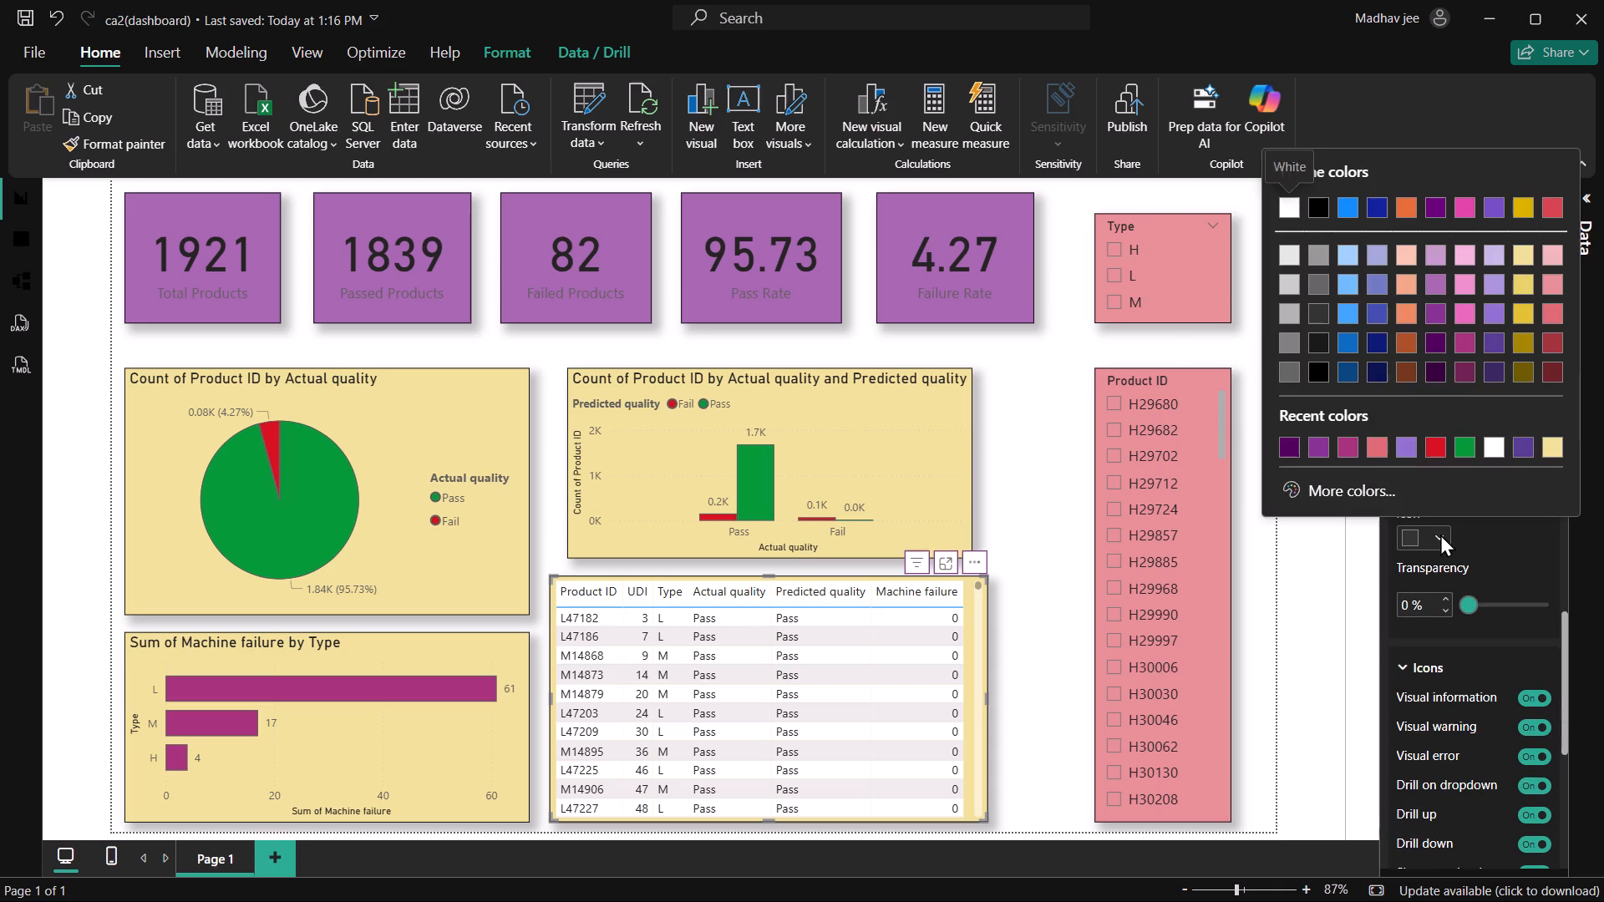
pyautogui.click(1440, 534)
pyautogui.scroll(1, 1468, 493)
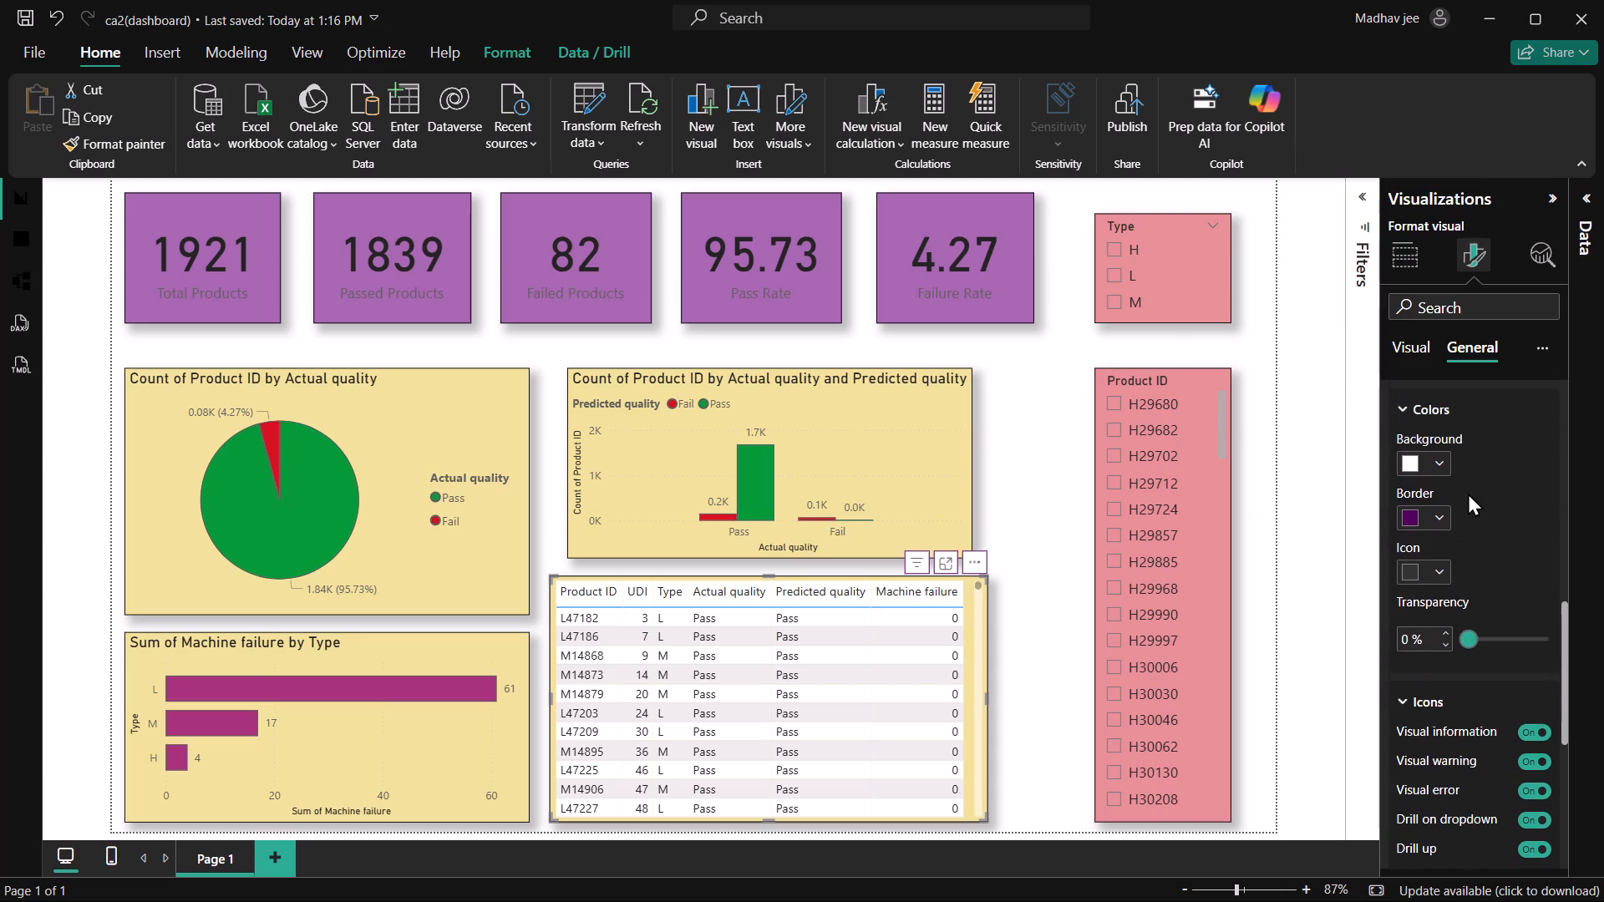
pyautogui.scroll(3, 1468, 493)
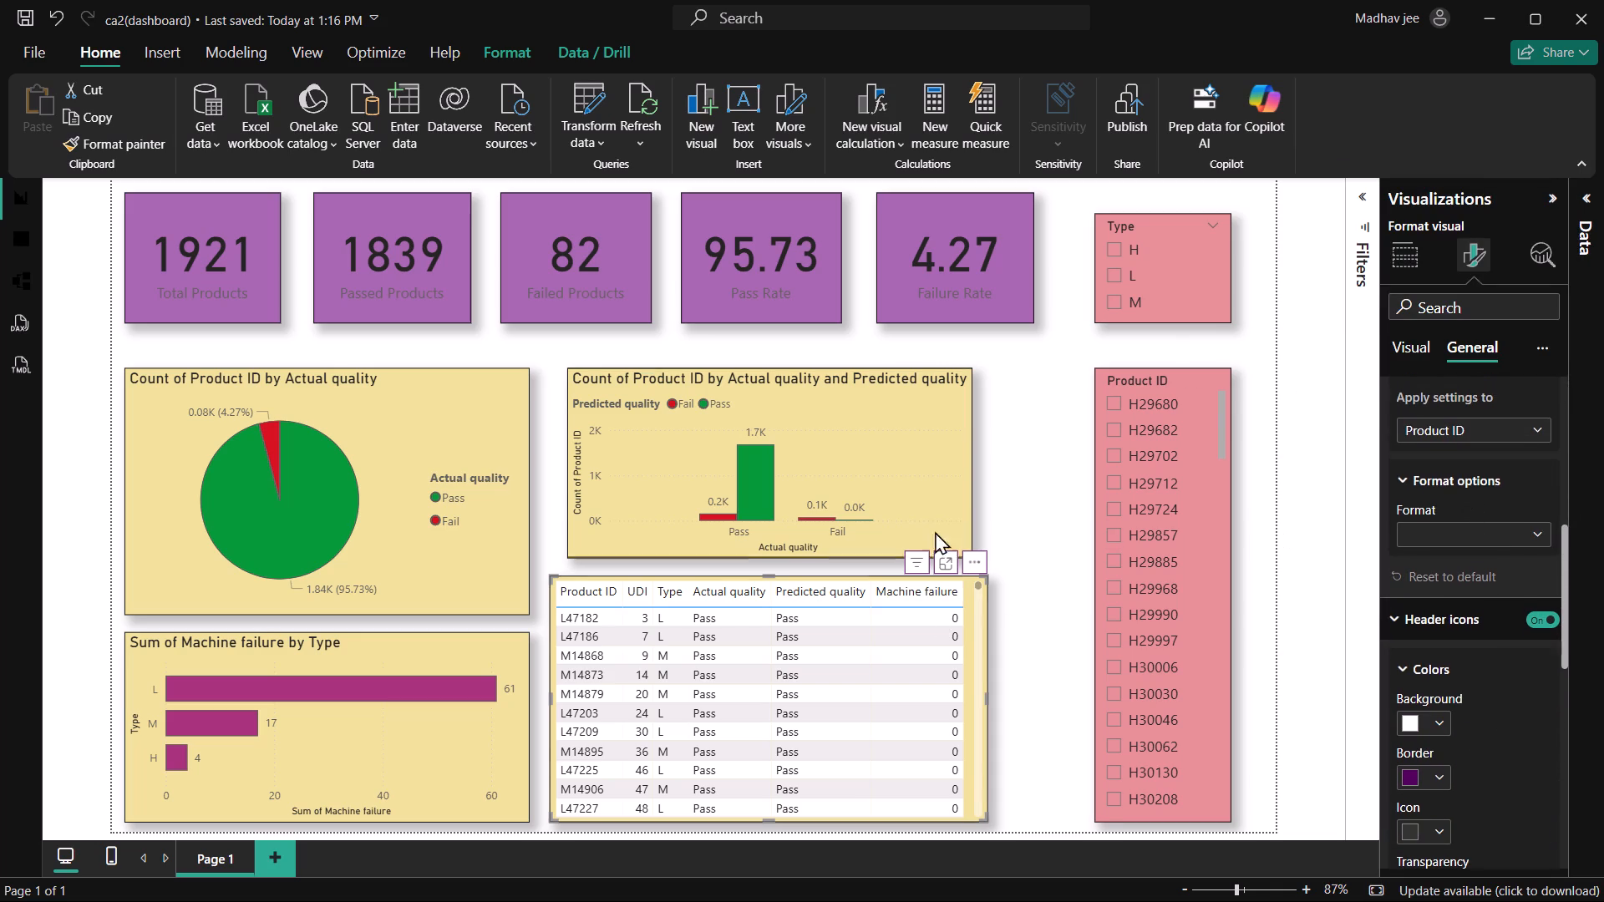
# Give the Actual quality and Predicted quality column chart a dark purple visual border, 3 px wide with 7 px rounded corners.
pyautogui.click(975, 504)
pyautogui.click(948, 501)
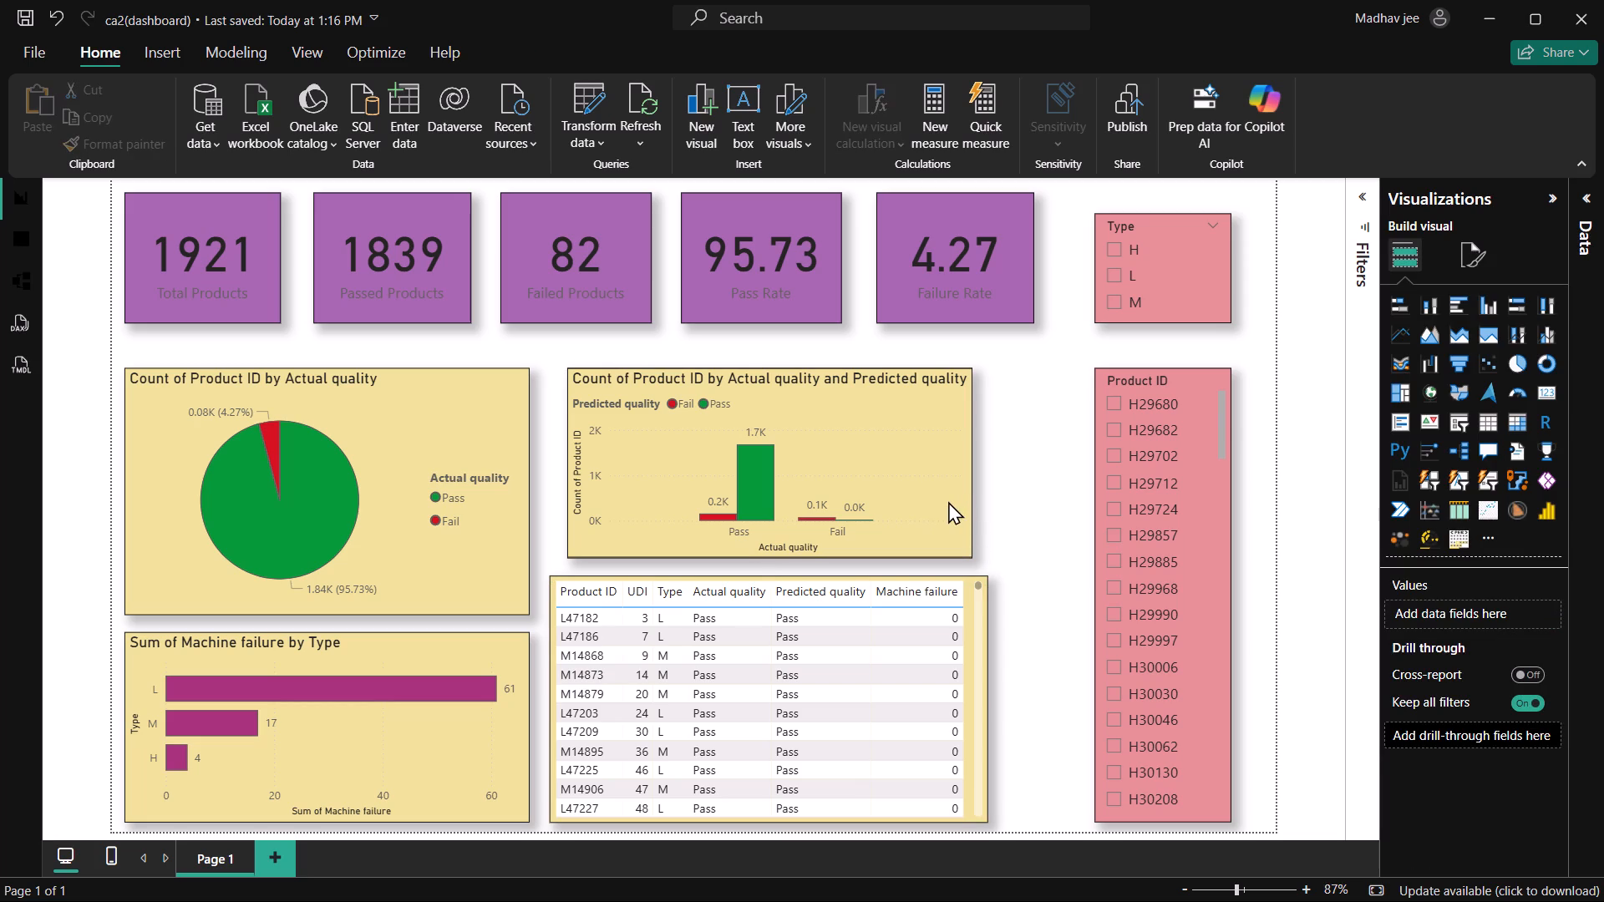
pyautogui.scroll(3, 1504, 666)
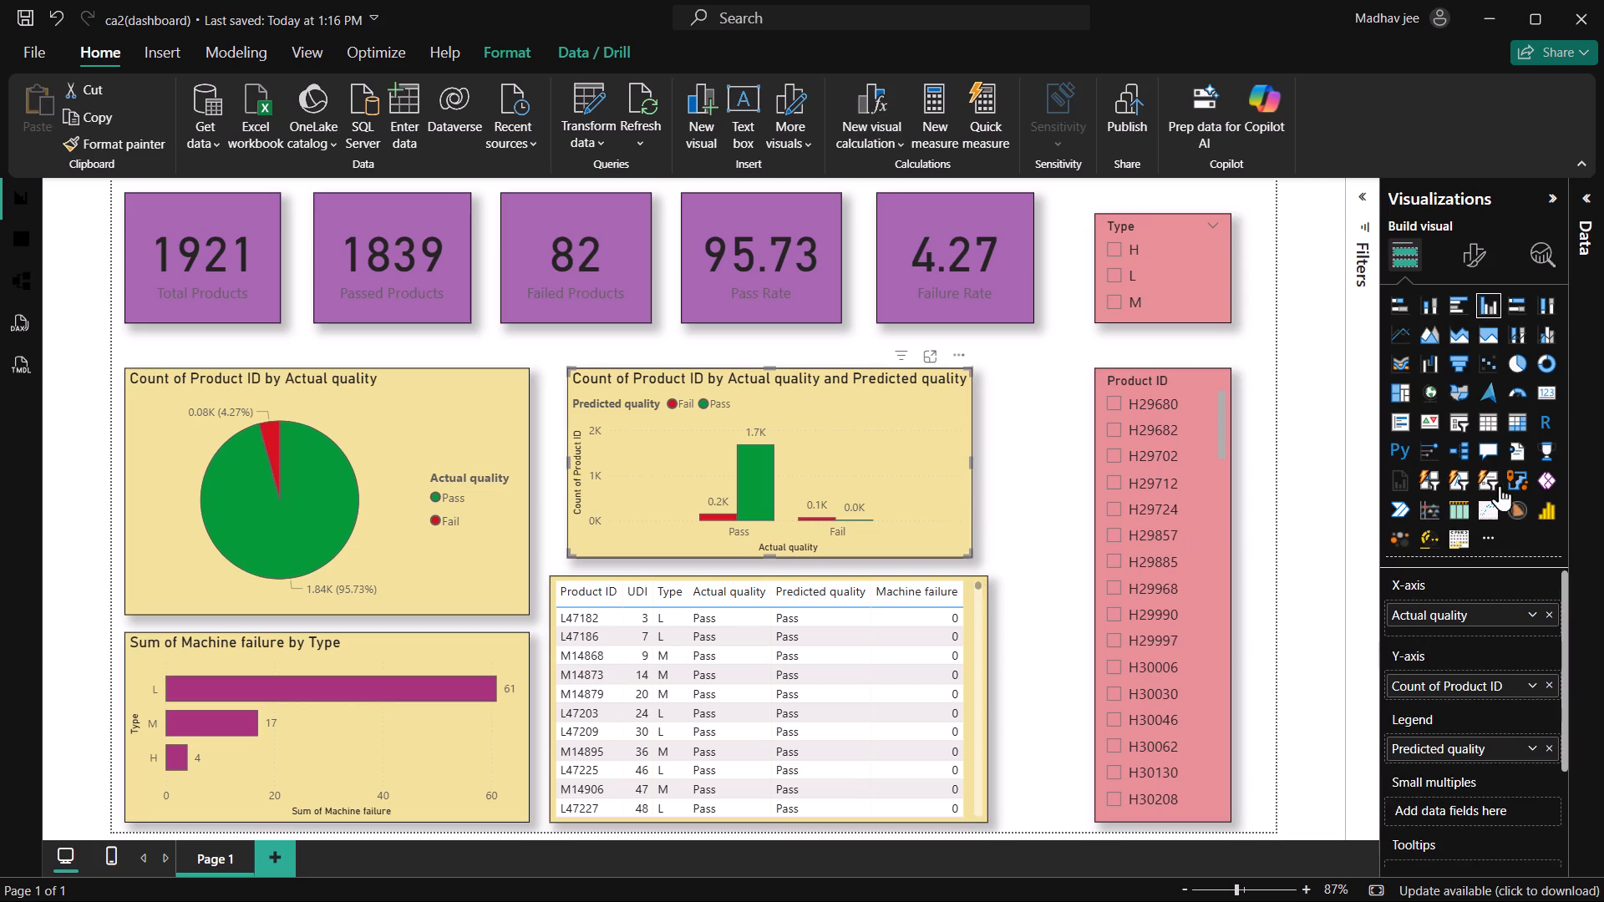
pyautogui.click(1475, 243)
pyautogui.click(1476, 347)
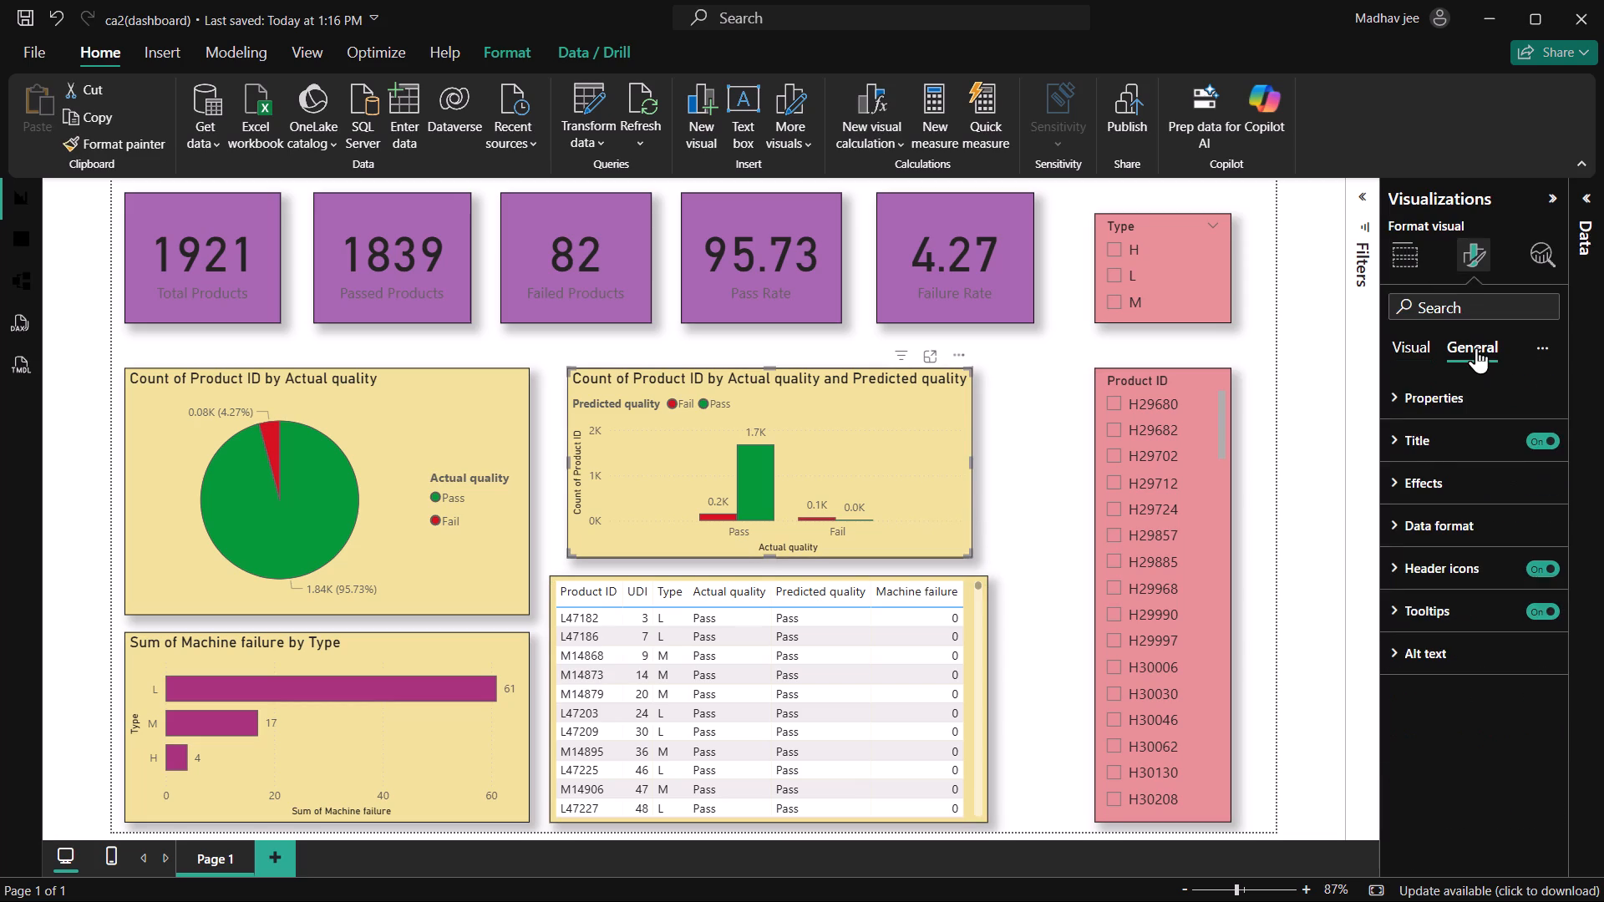
pyautogui.click(1455, 478)
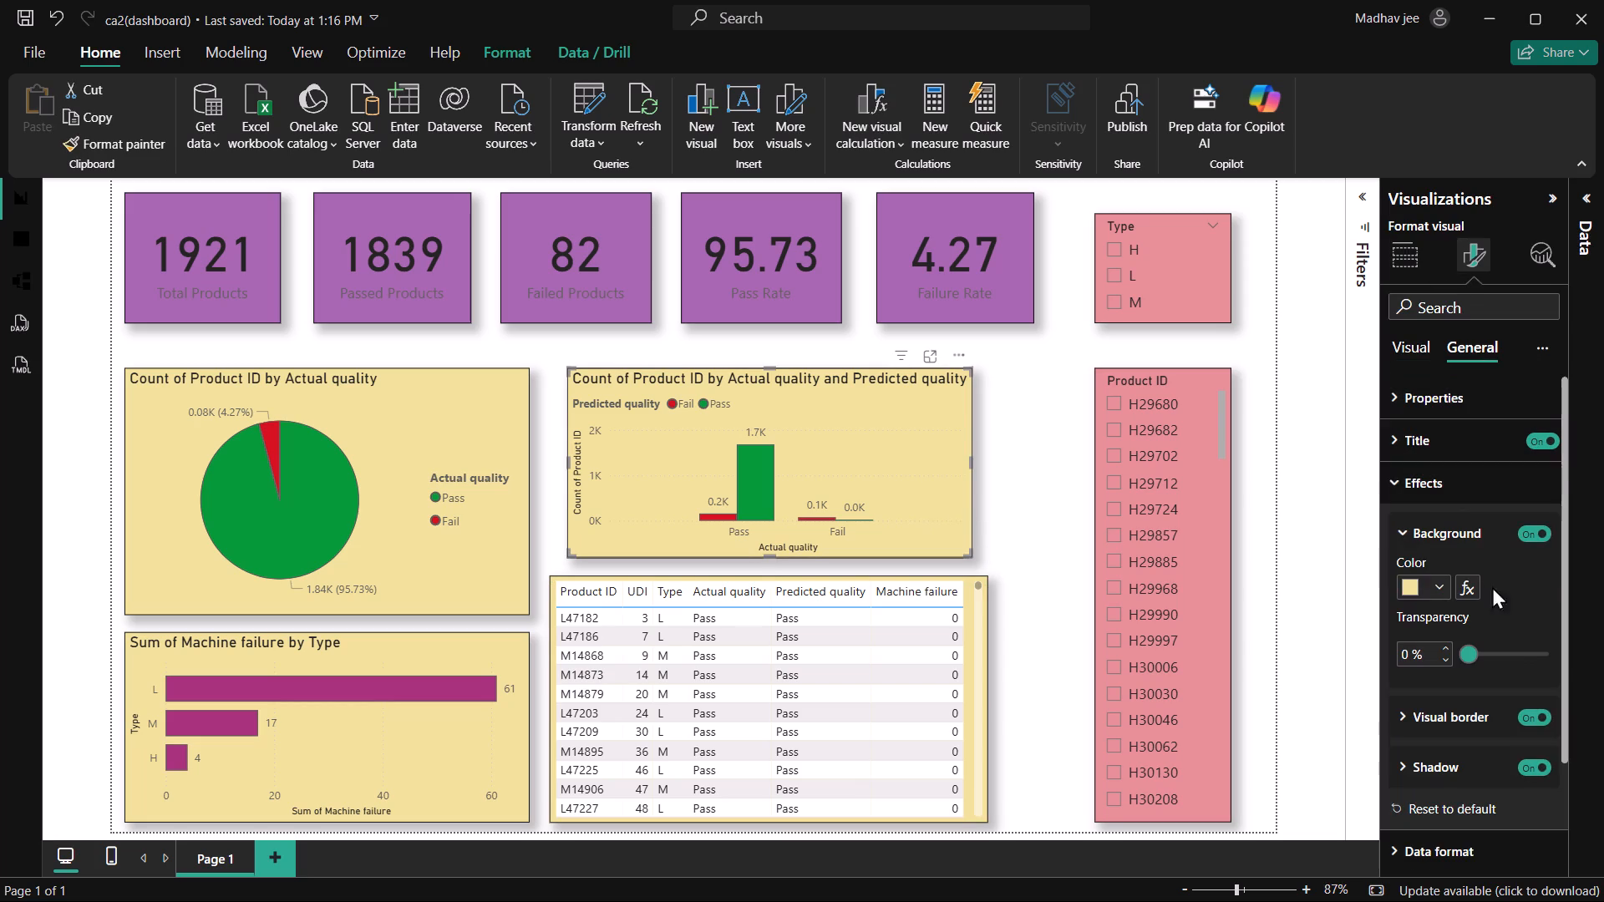
pyautogui.scroll(-3, 1515, 631)
pyautogui.click(1440, 590)
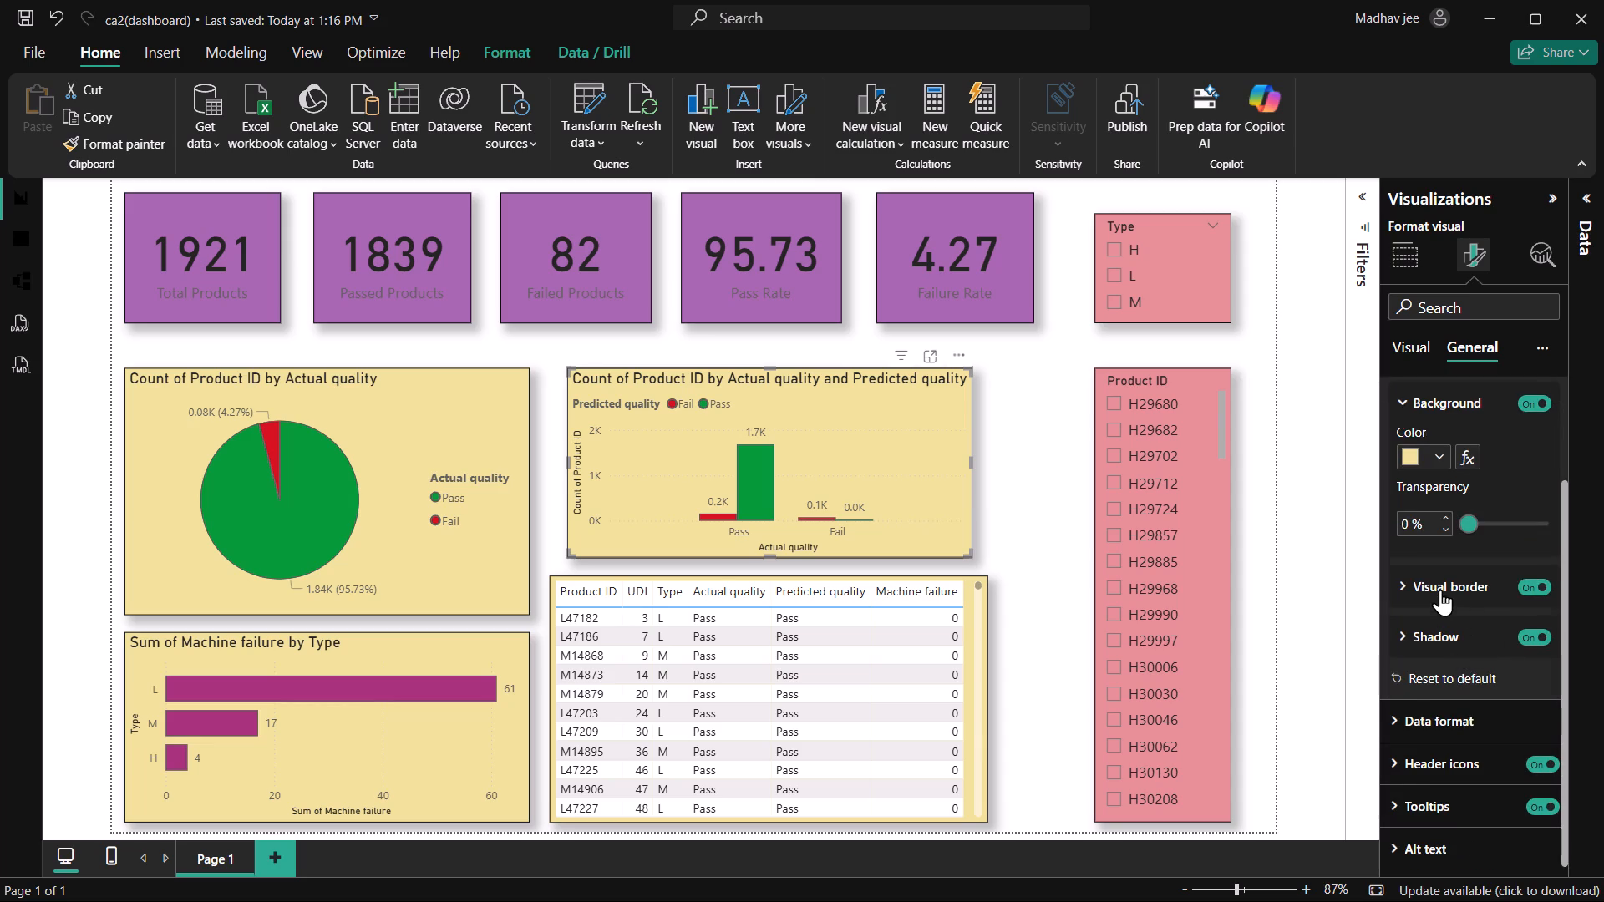
pyautogui.scroll(-1, 1440, 590)
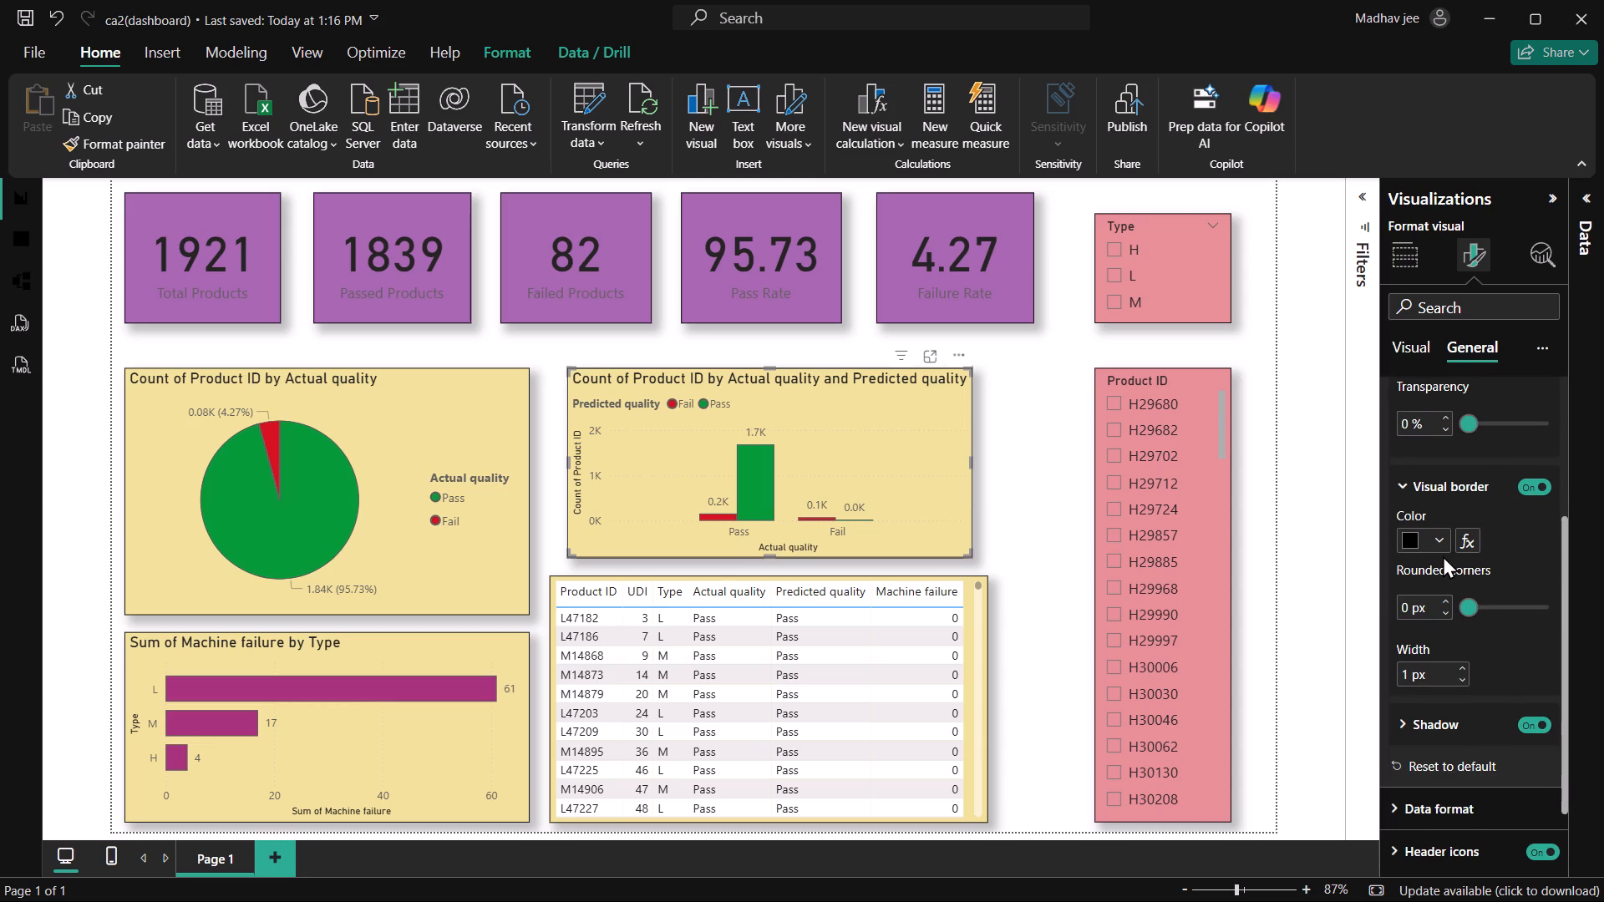
pyautogui.click(1439, 550)
pyautogui.click(1323, 449)
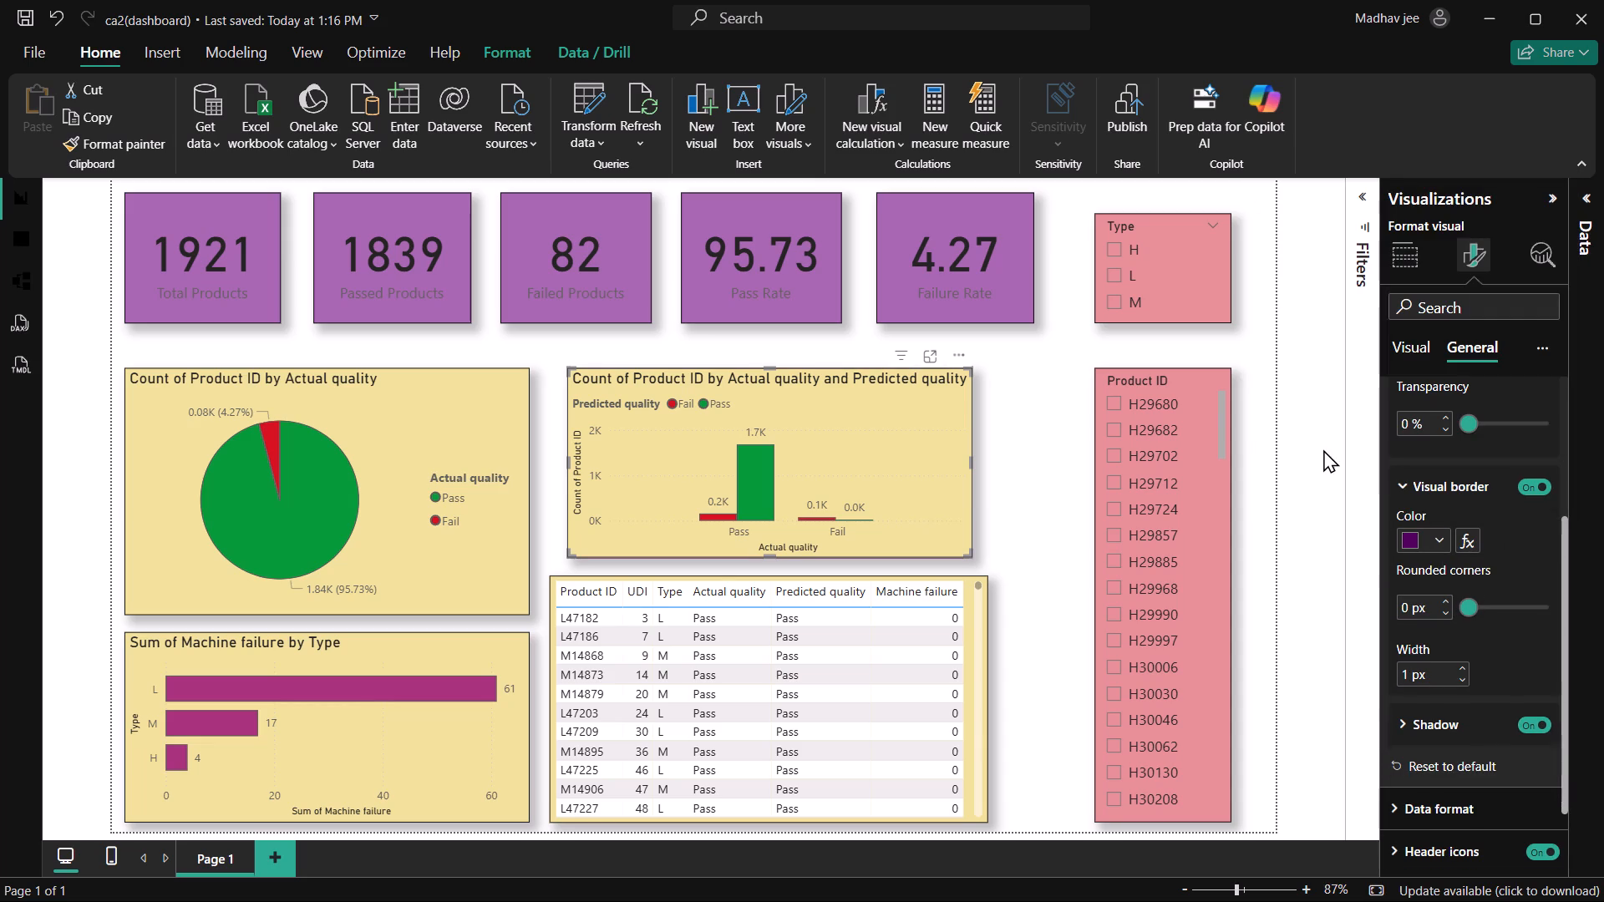
pyautogui.moveTo(1468, 601); pyautogui.dragTo(1472, 601)
pyautogui.moveTo(1472, 601); pyautogui.dragTo(1486, 600)
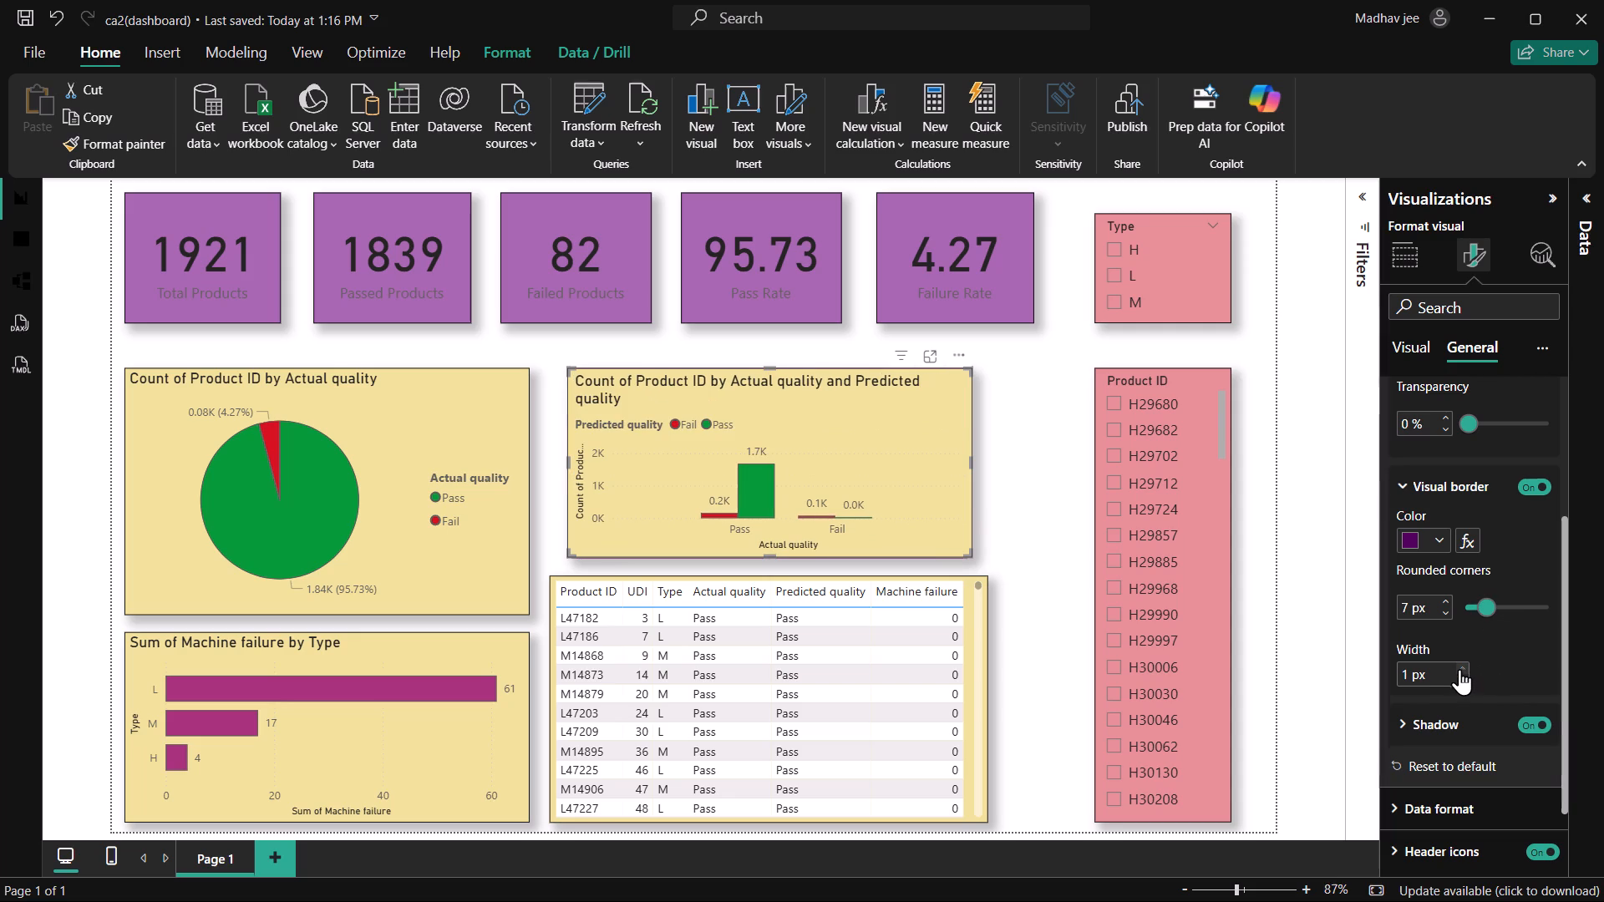
pyautogui.doubleClick(1460, 667)
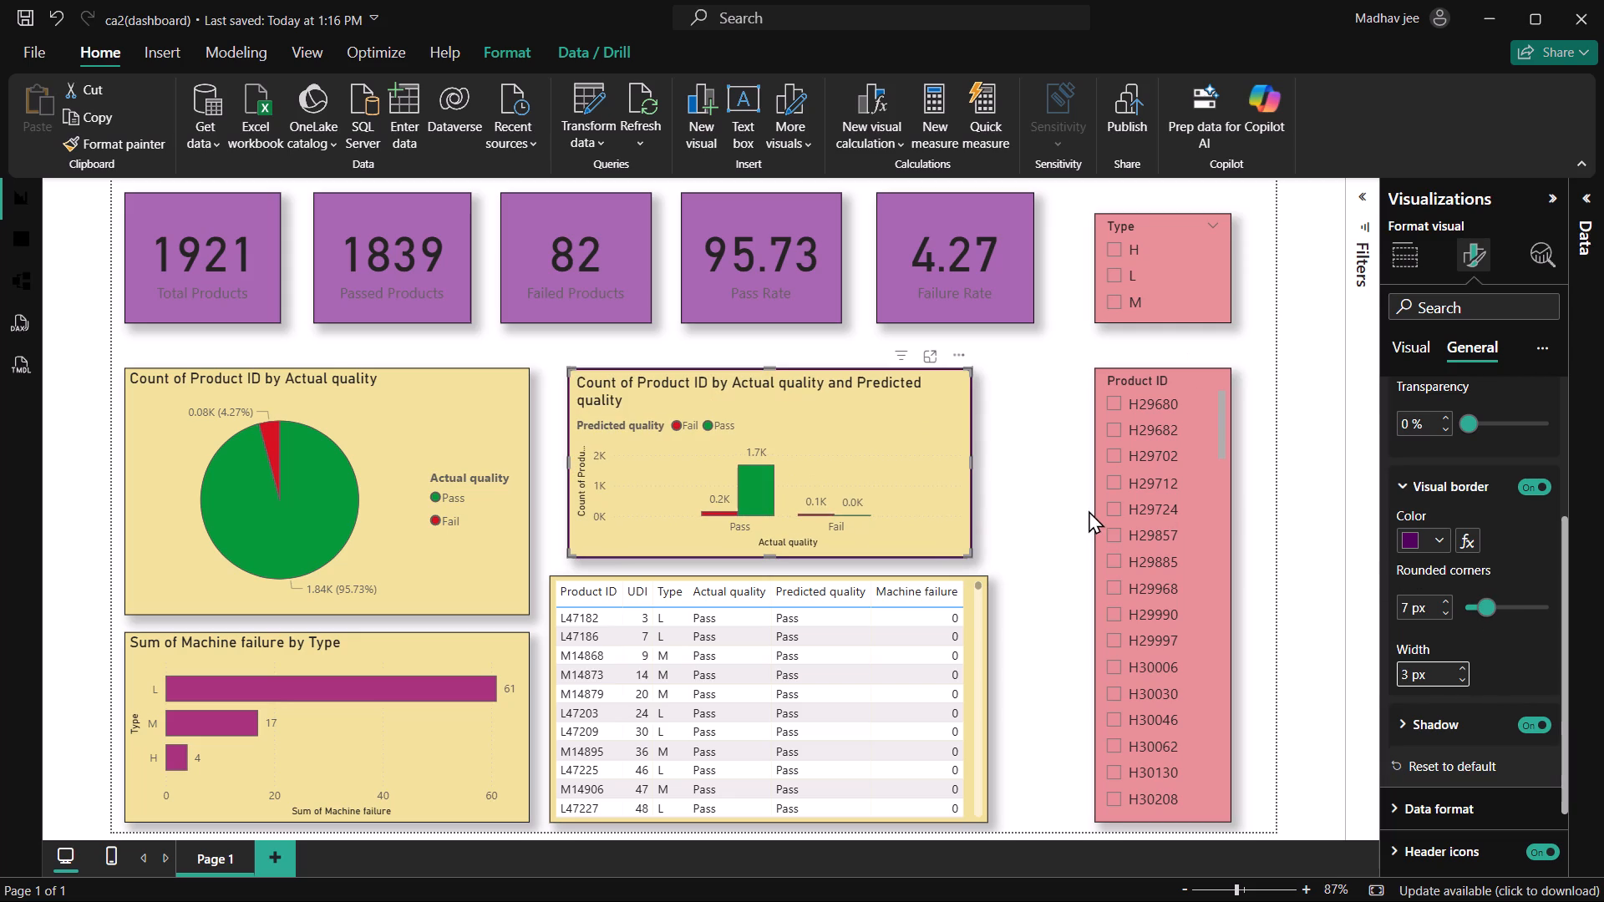
# Give the product table a matching dark purple visual border, 3 px wide with 7 px rounded corners.
pyautogui.click(972, 612)
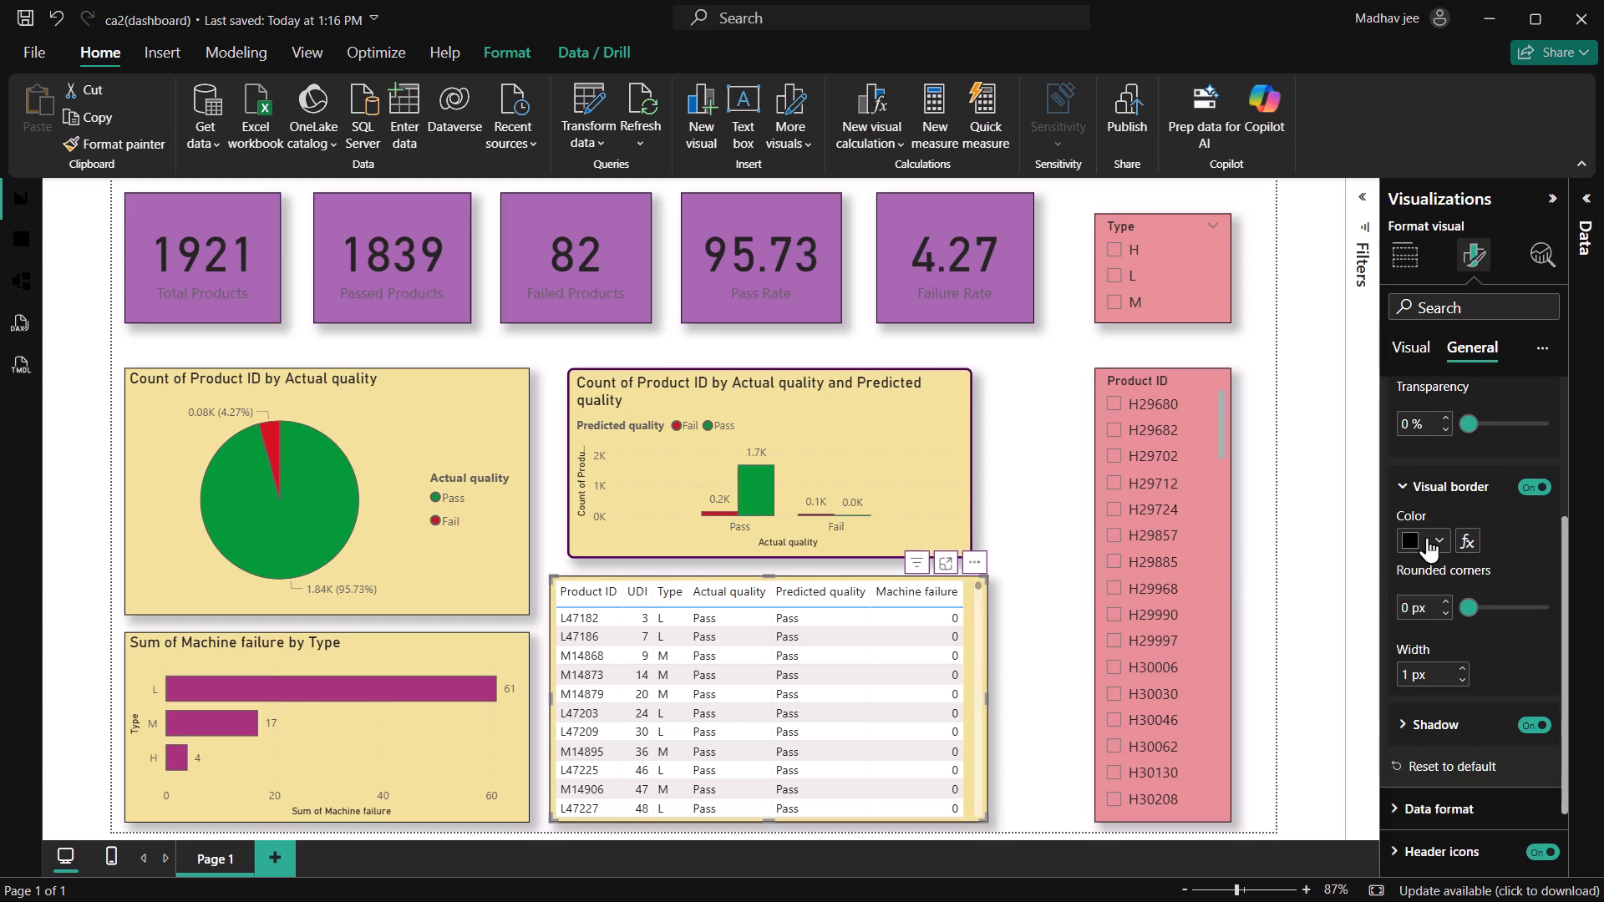
pyautogui.click(1428, 537)
pyautogui.click(1288, 448)
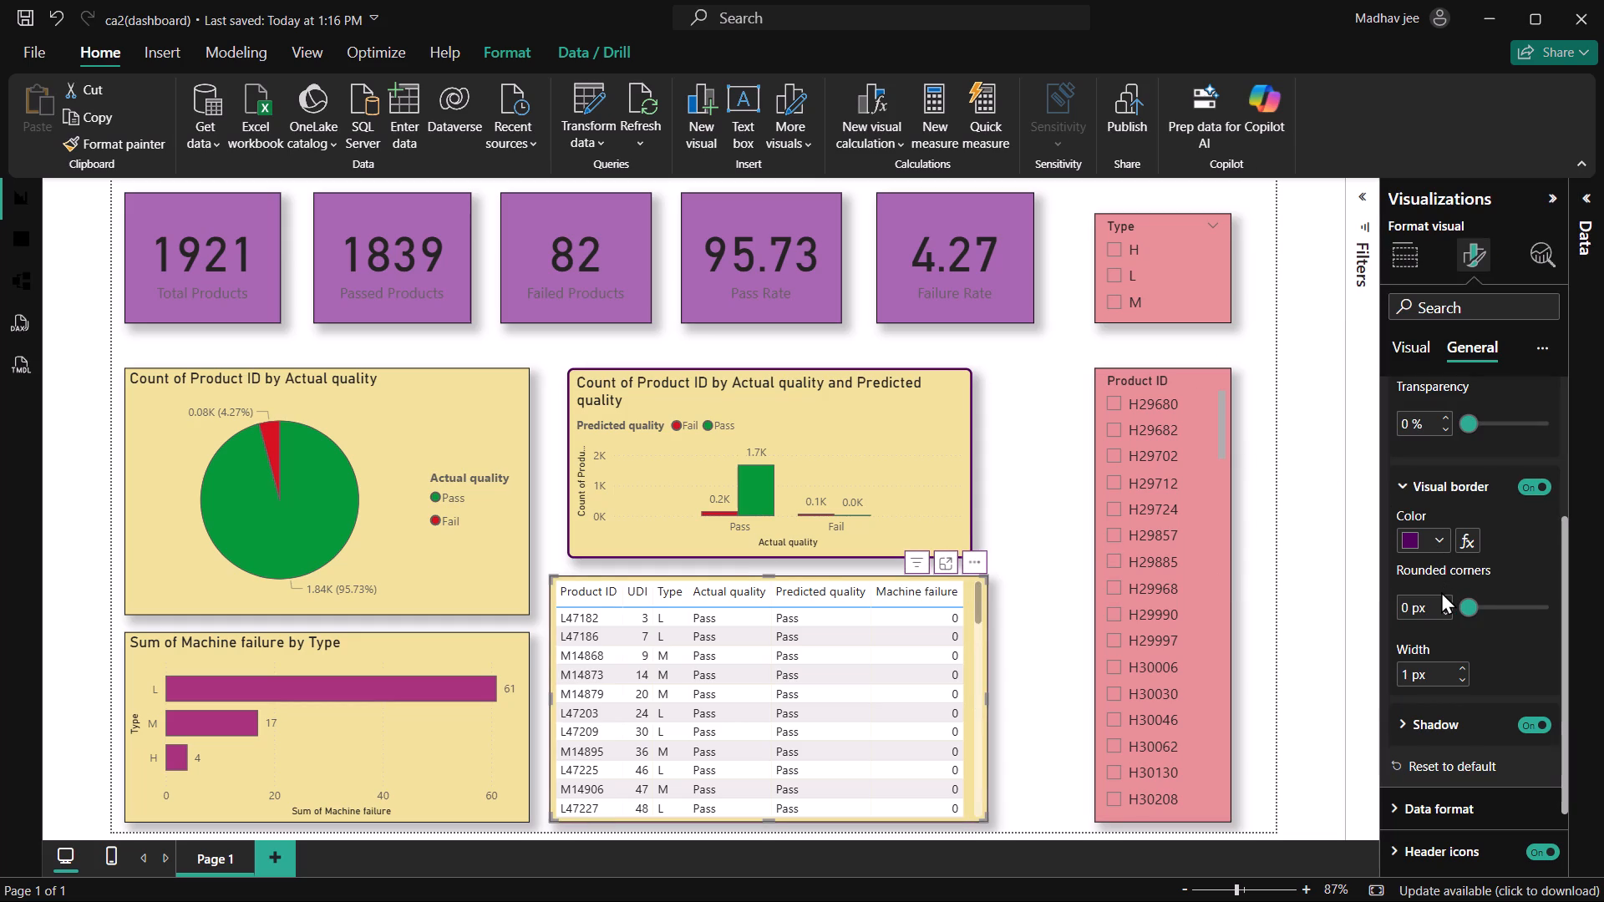
pyautogui.doubleClick(1459, 663)
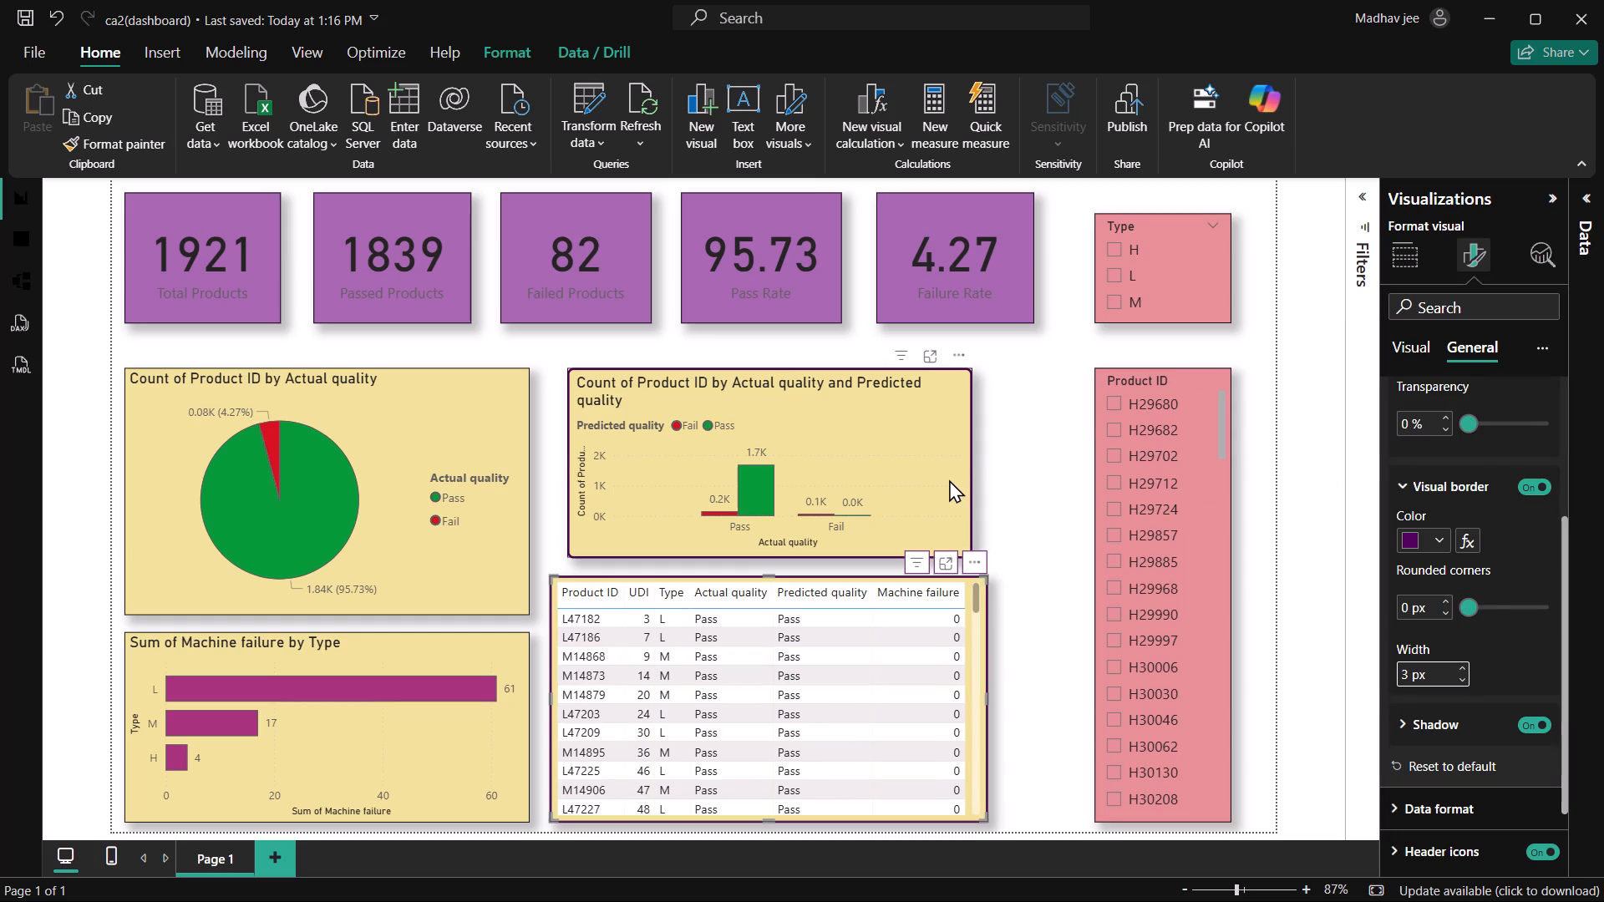
pyautogui.click(949, 479)
pyautogui.click(972, 600)
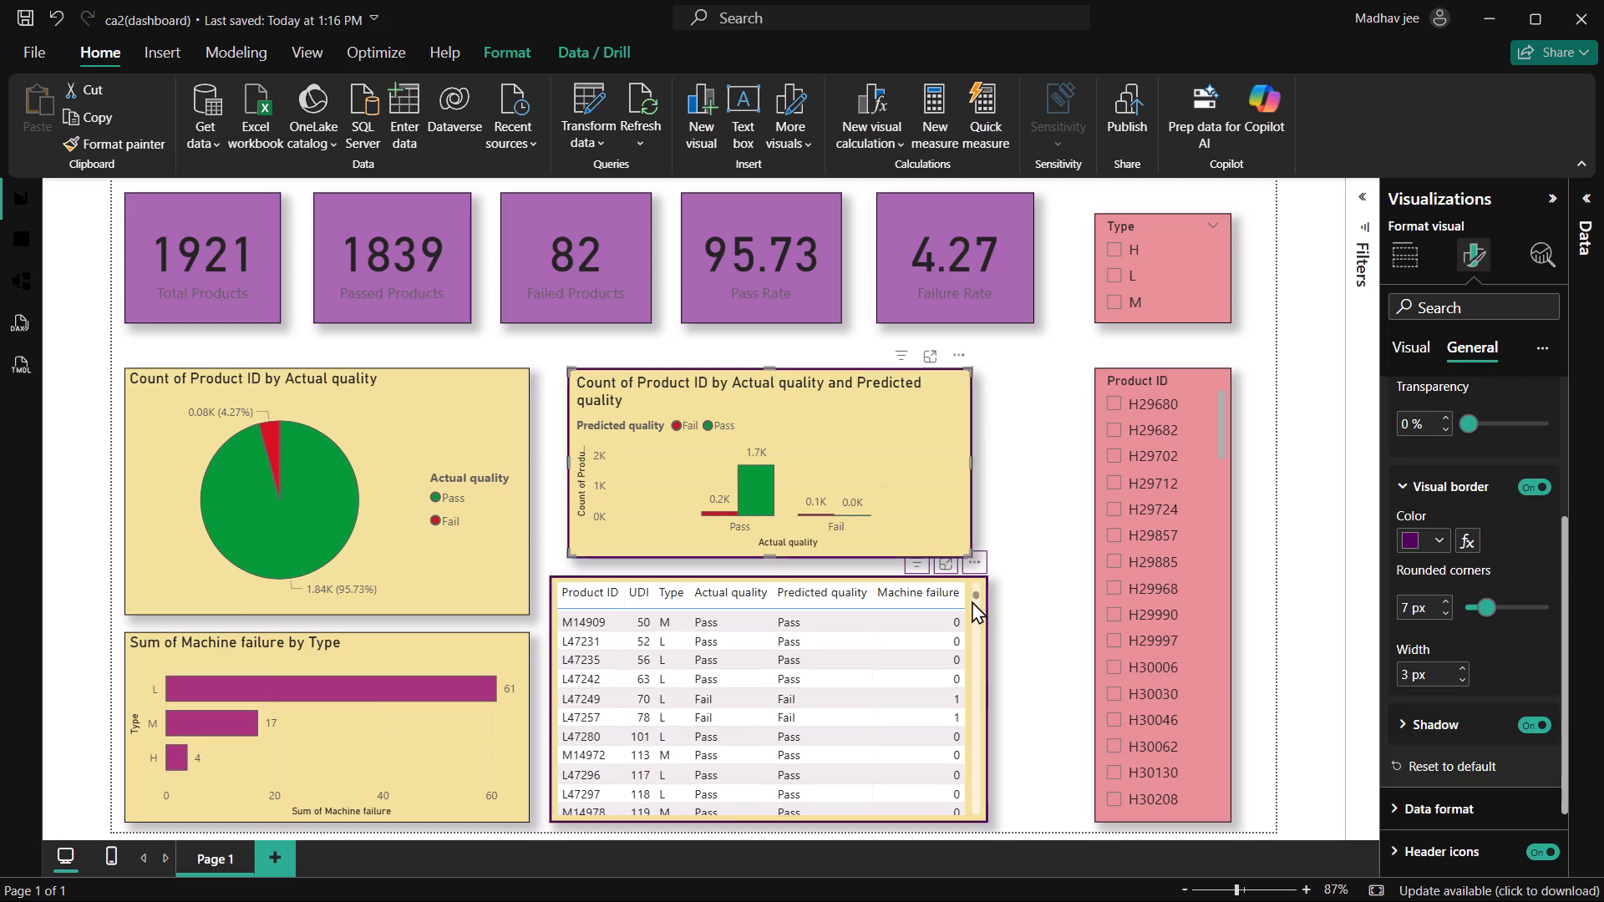
pyautogui.tripleClick(1446, 598)
pyautogui.tripleClick(1446, 598)
pyautogui.click(1446, 598)
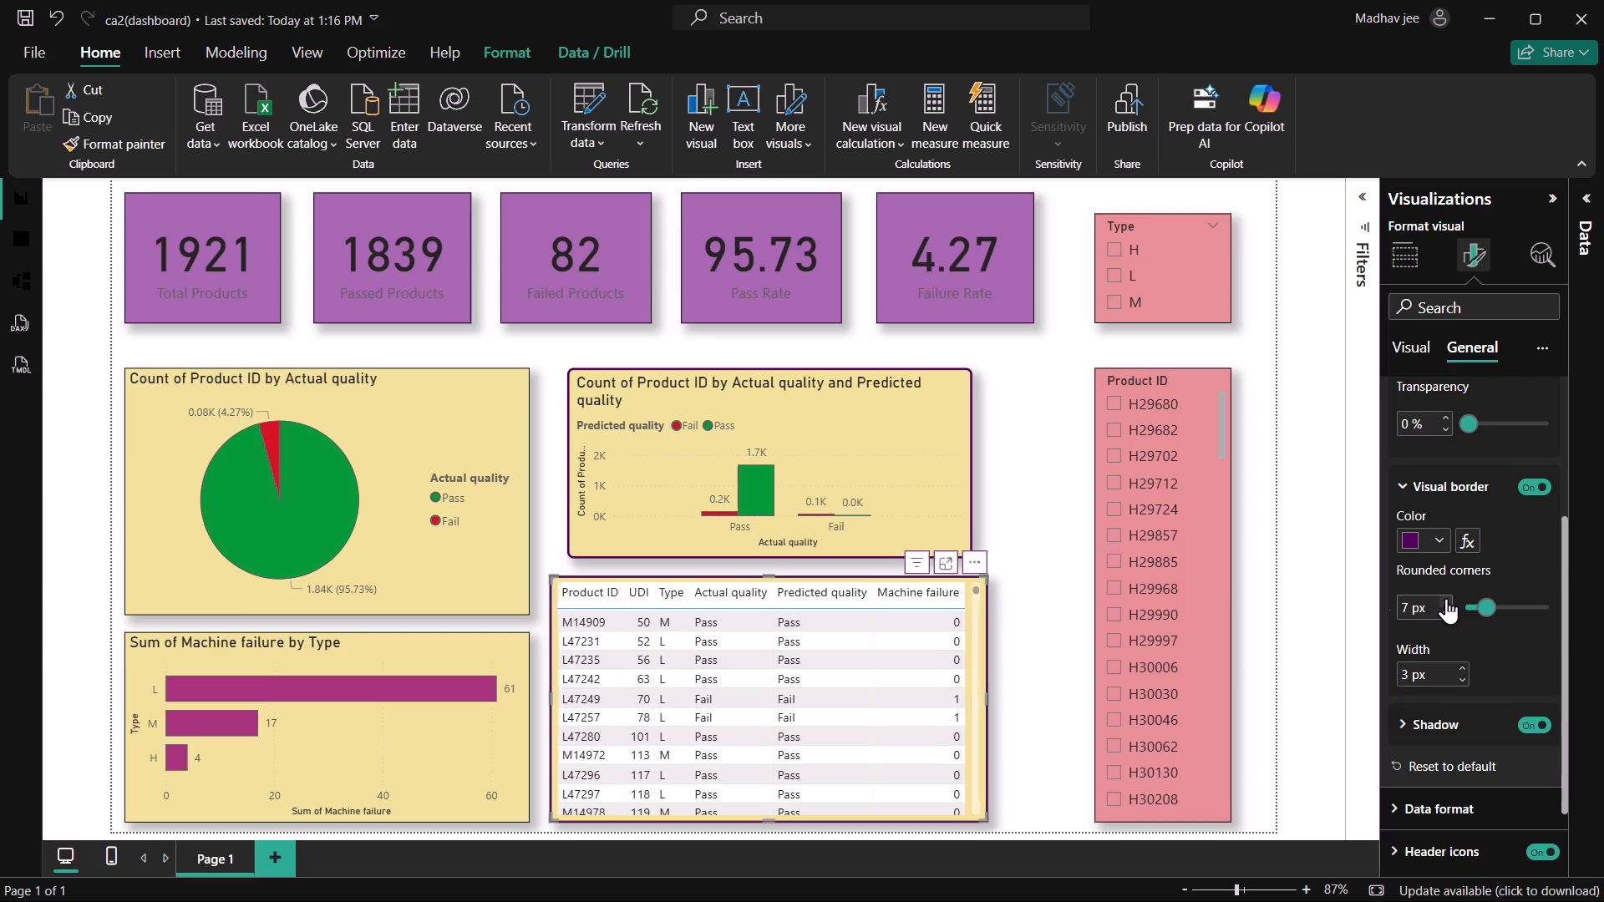
# Give the Count of Product ID by Actual quality pie chart a dark purple visual border, 3 px wide with 7 px rounded corners.
pyautogui.click(514, 409)
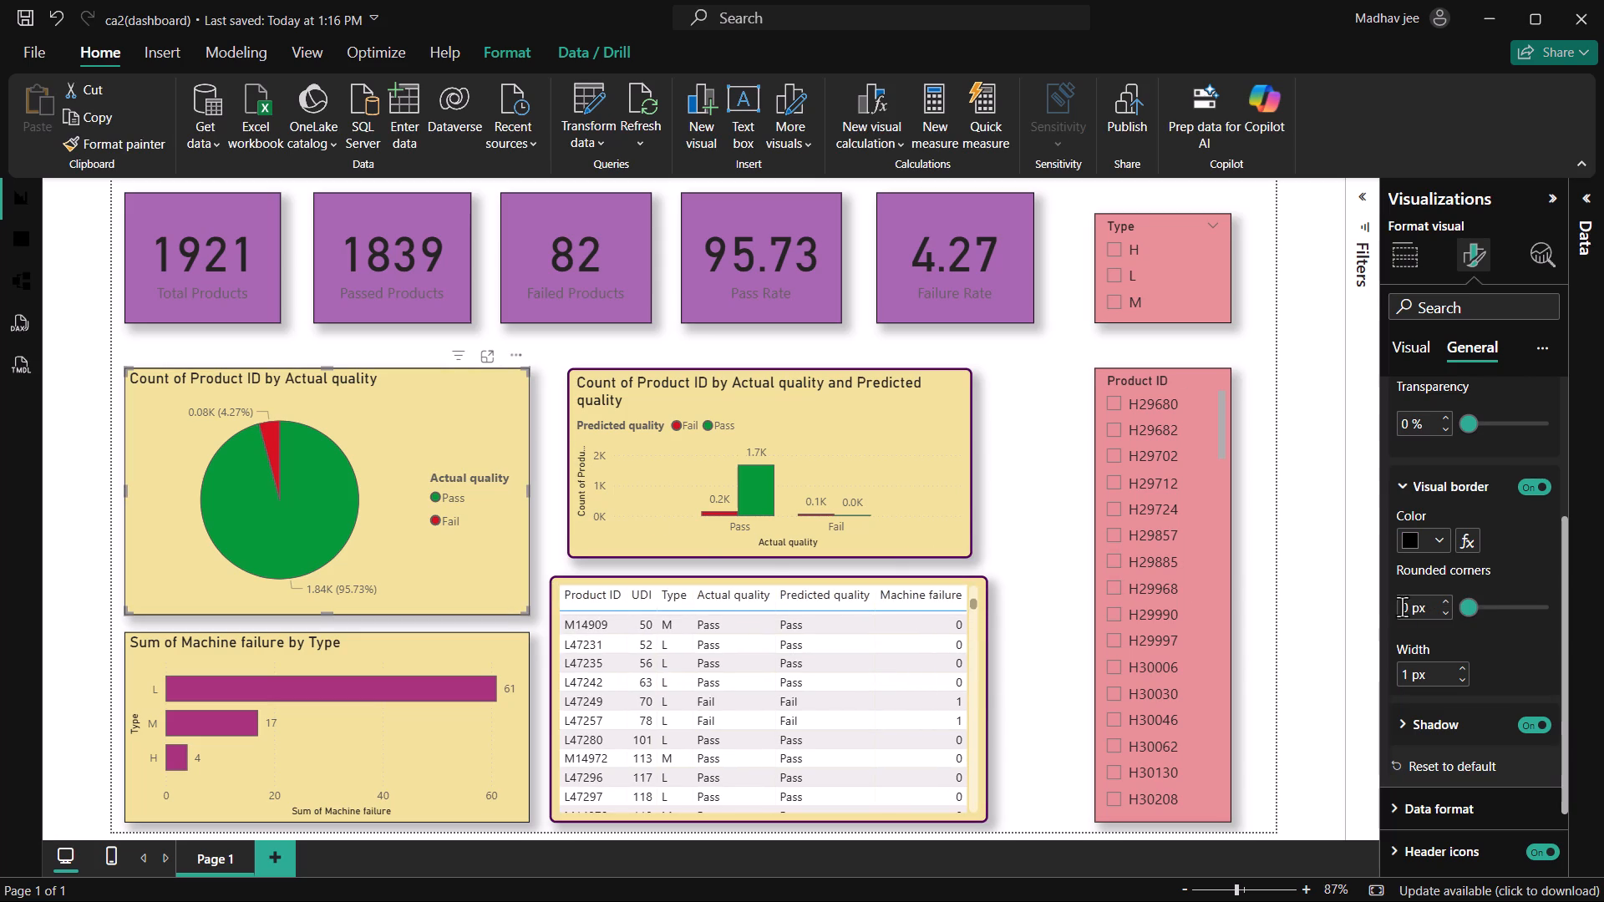
pyautogui.click(1435, 551)
pyautogui.click(1290, 448)
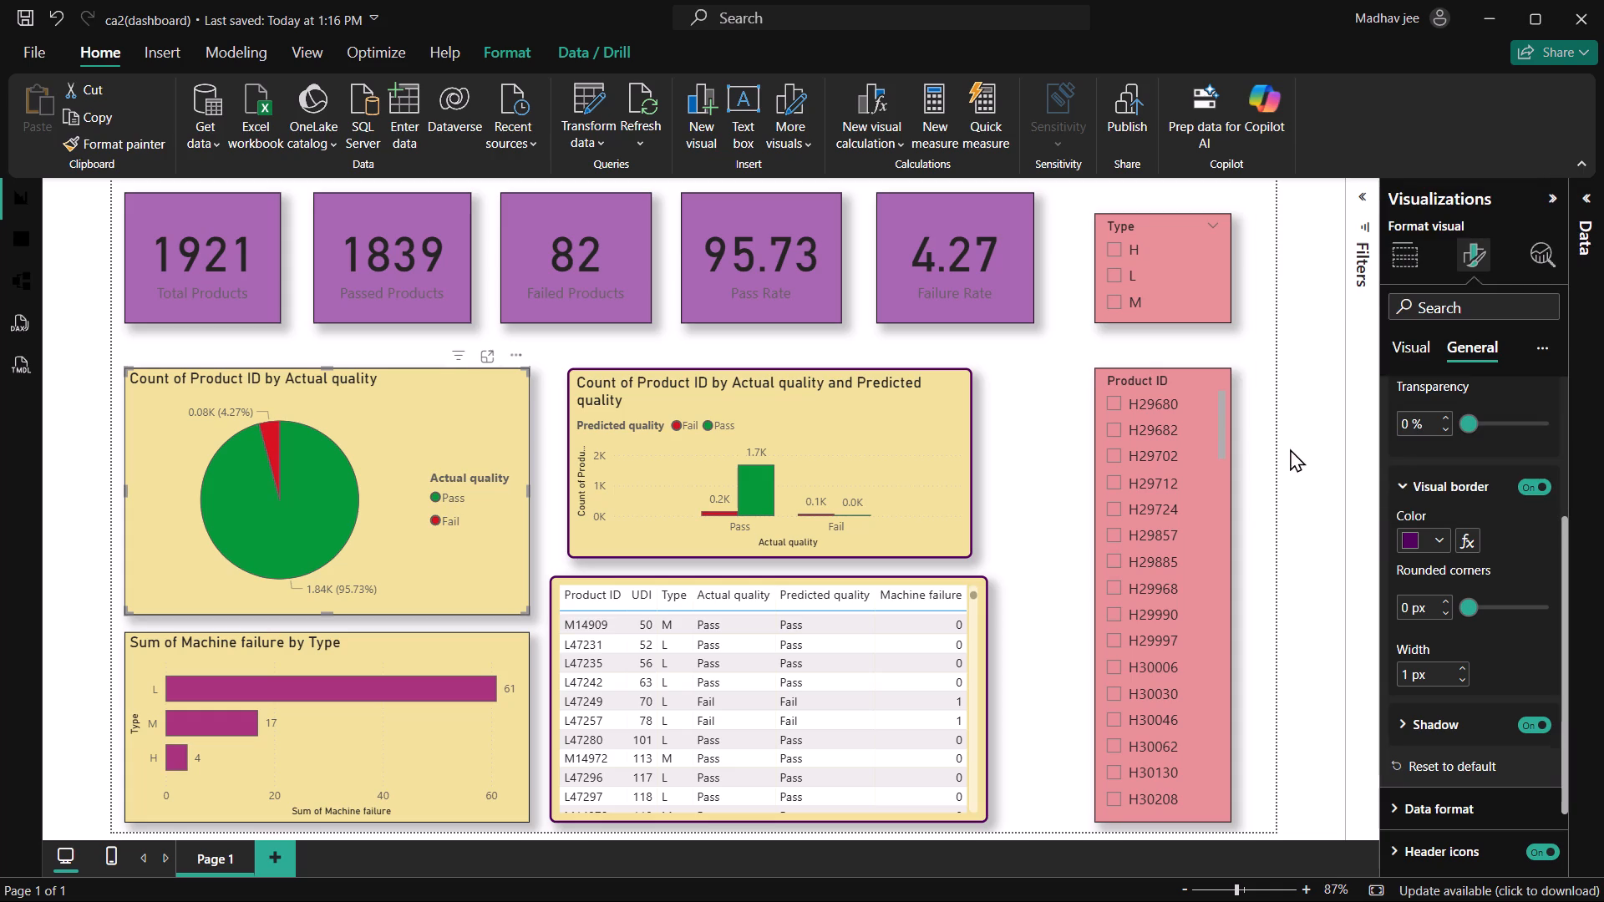
pyautogui.tripleClick(1448, 600)
pyautogui.doubleClick(1448, 600)
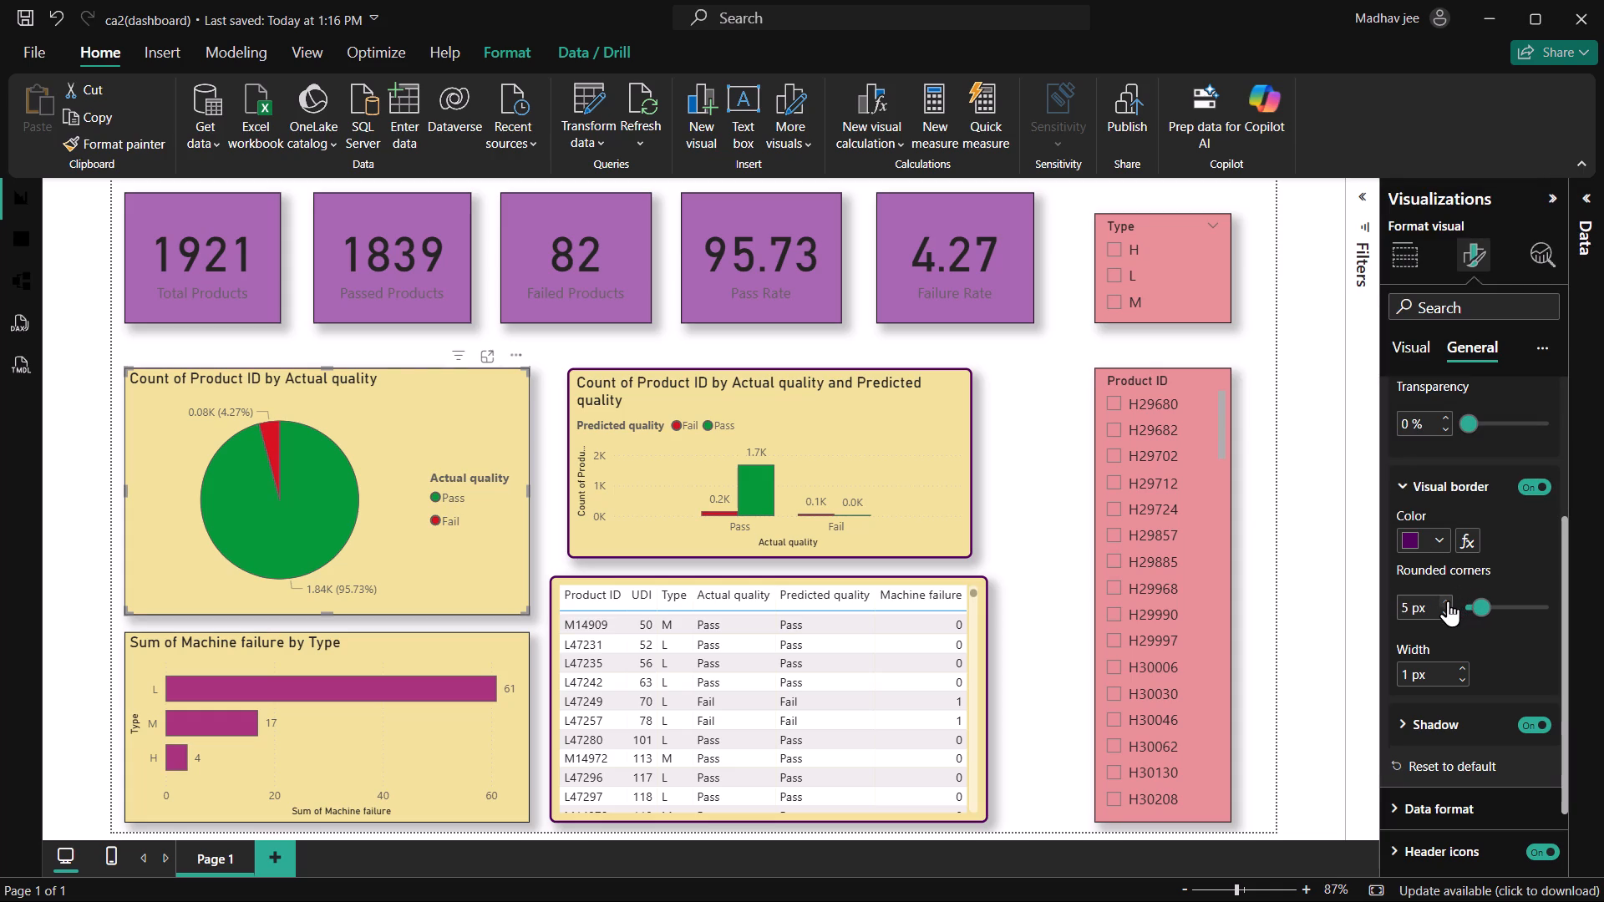
pyautogui.click(1448, 600)
pyautogui.click(1448, 600)
pyautogui.doubleClick(1464, 671)
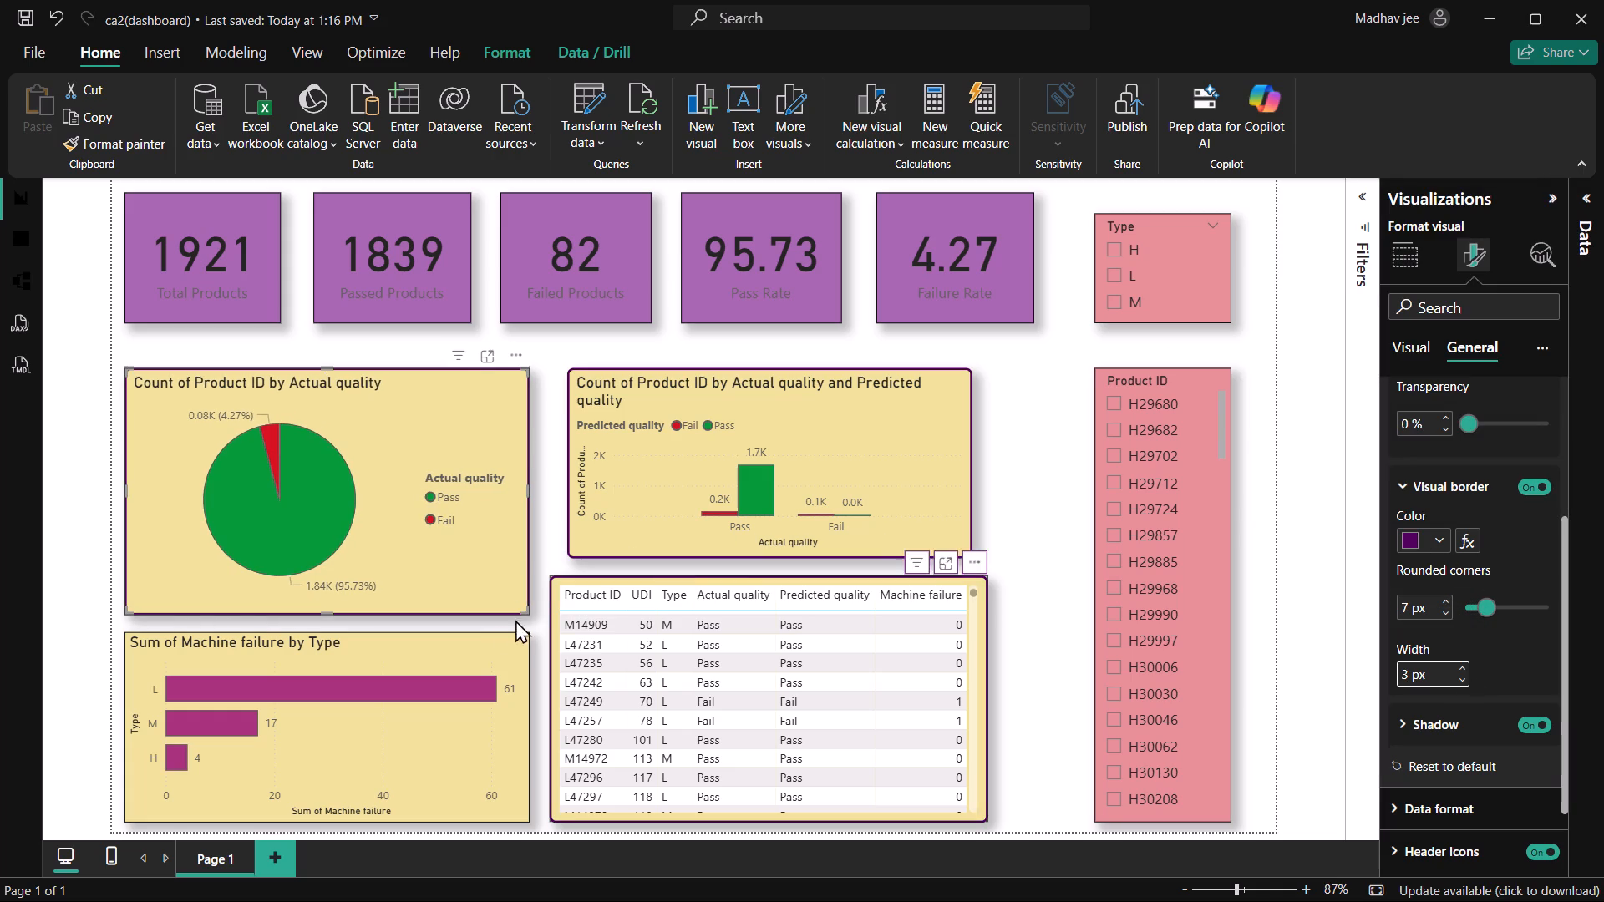
# Give the Sum of Machine failure by Type bar chart a dark purple visual border, 3 px wide with 7 px rounded corners.
pyautogui.click(503, 656)
pyautogui.tripleClick(1444, 598)
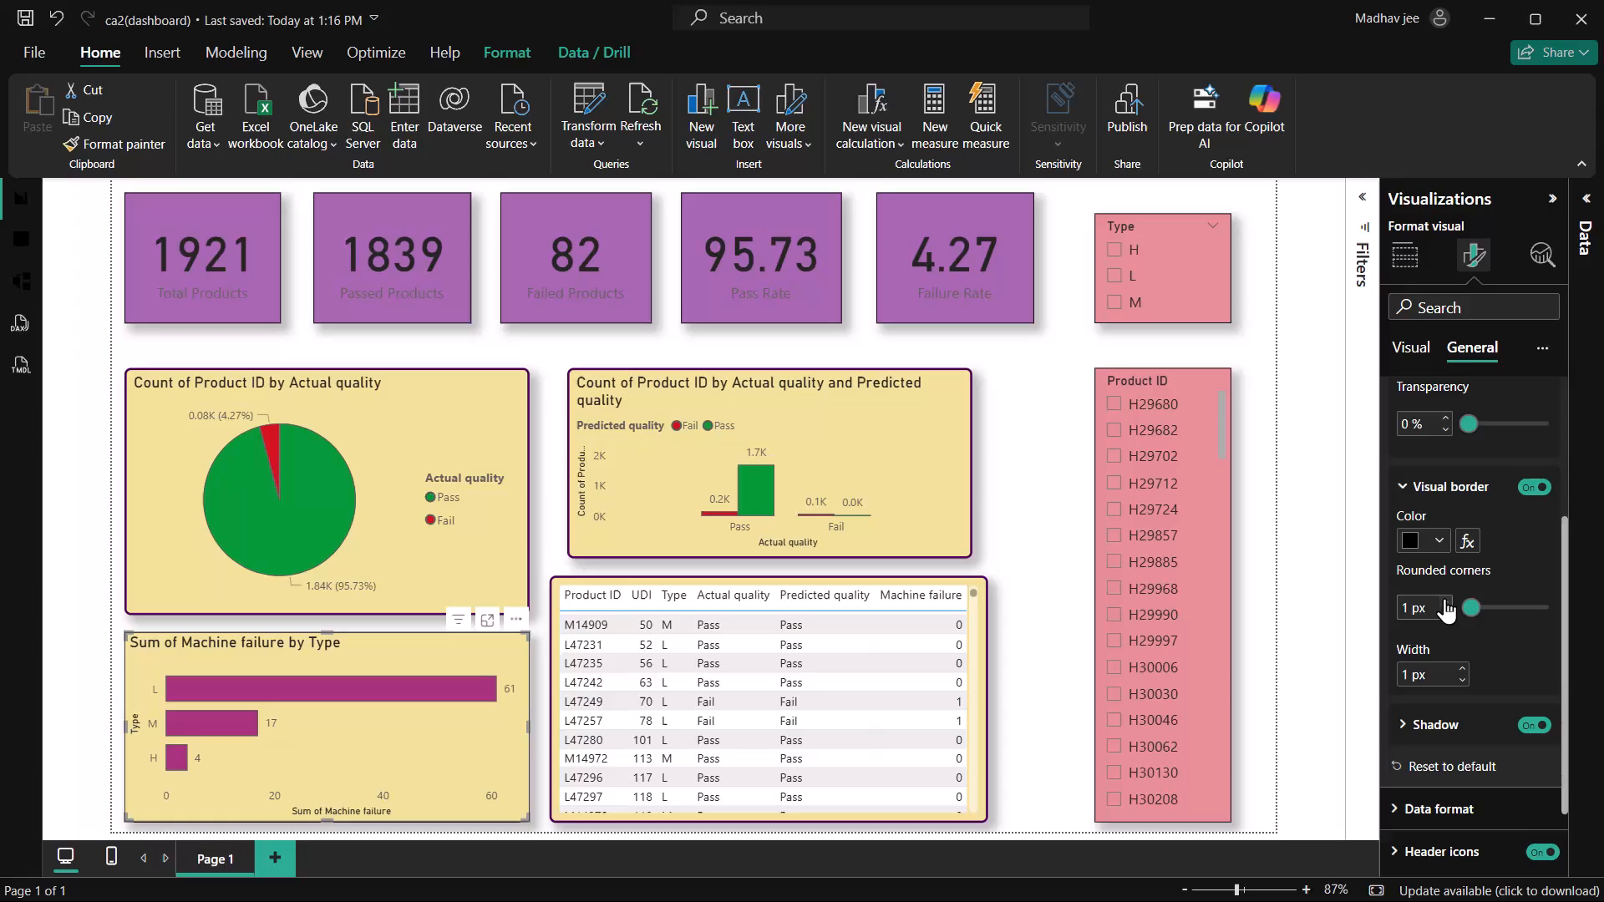
pyautogui.doubleClick(1444, 598)
pyautogui.click(1444, 598)
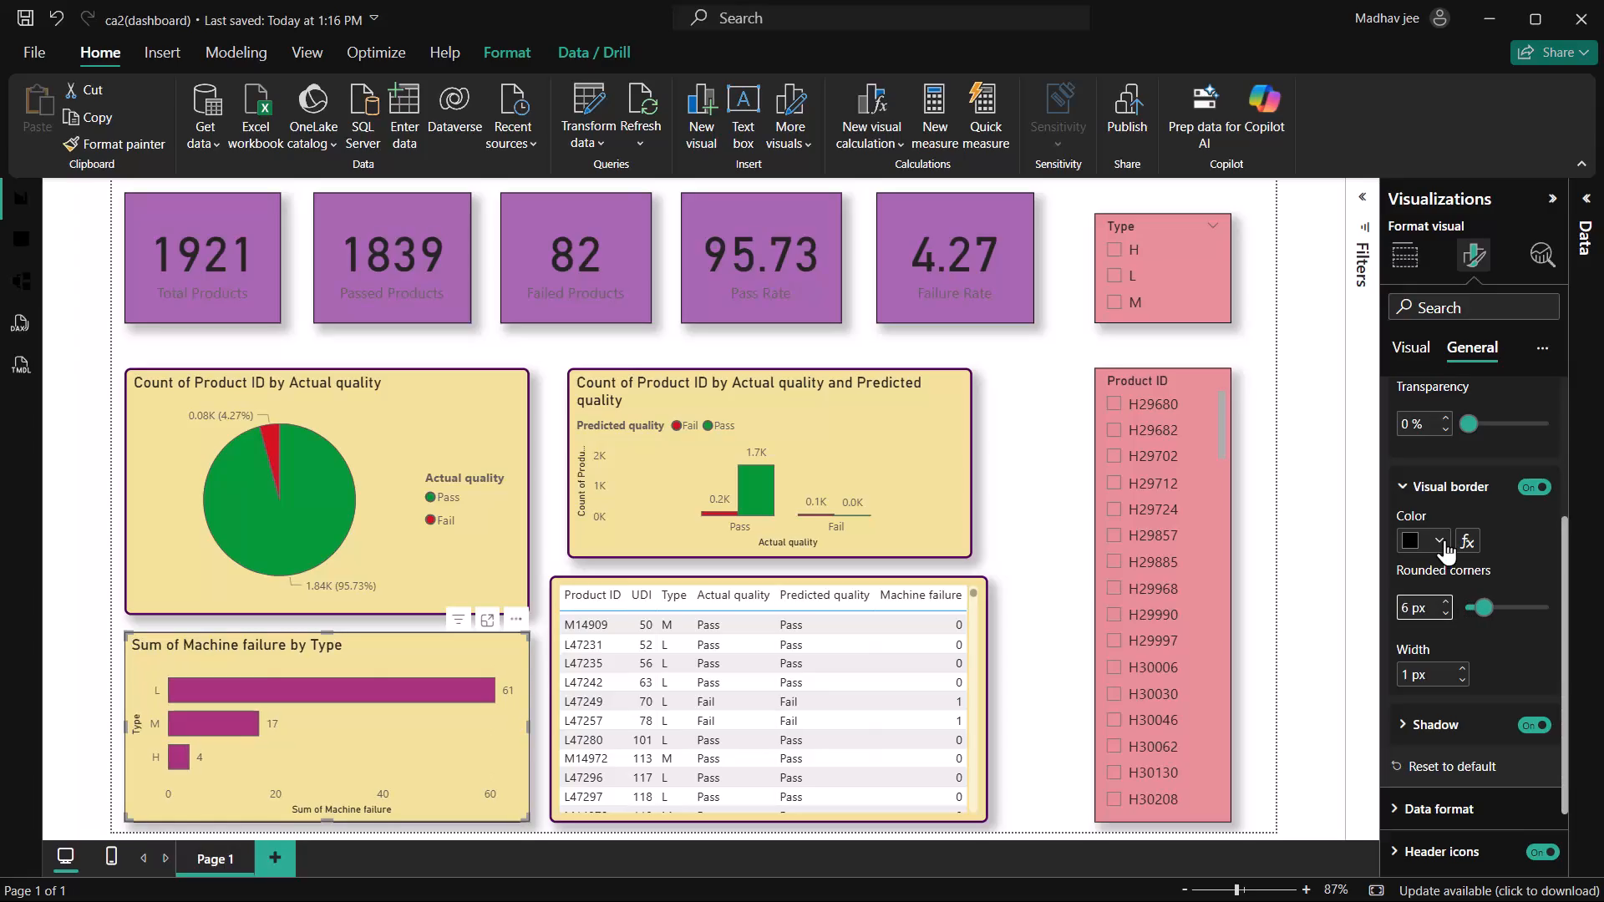
pyautogui.click(1447, 600)
pyautogui.click(1441, 542)
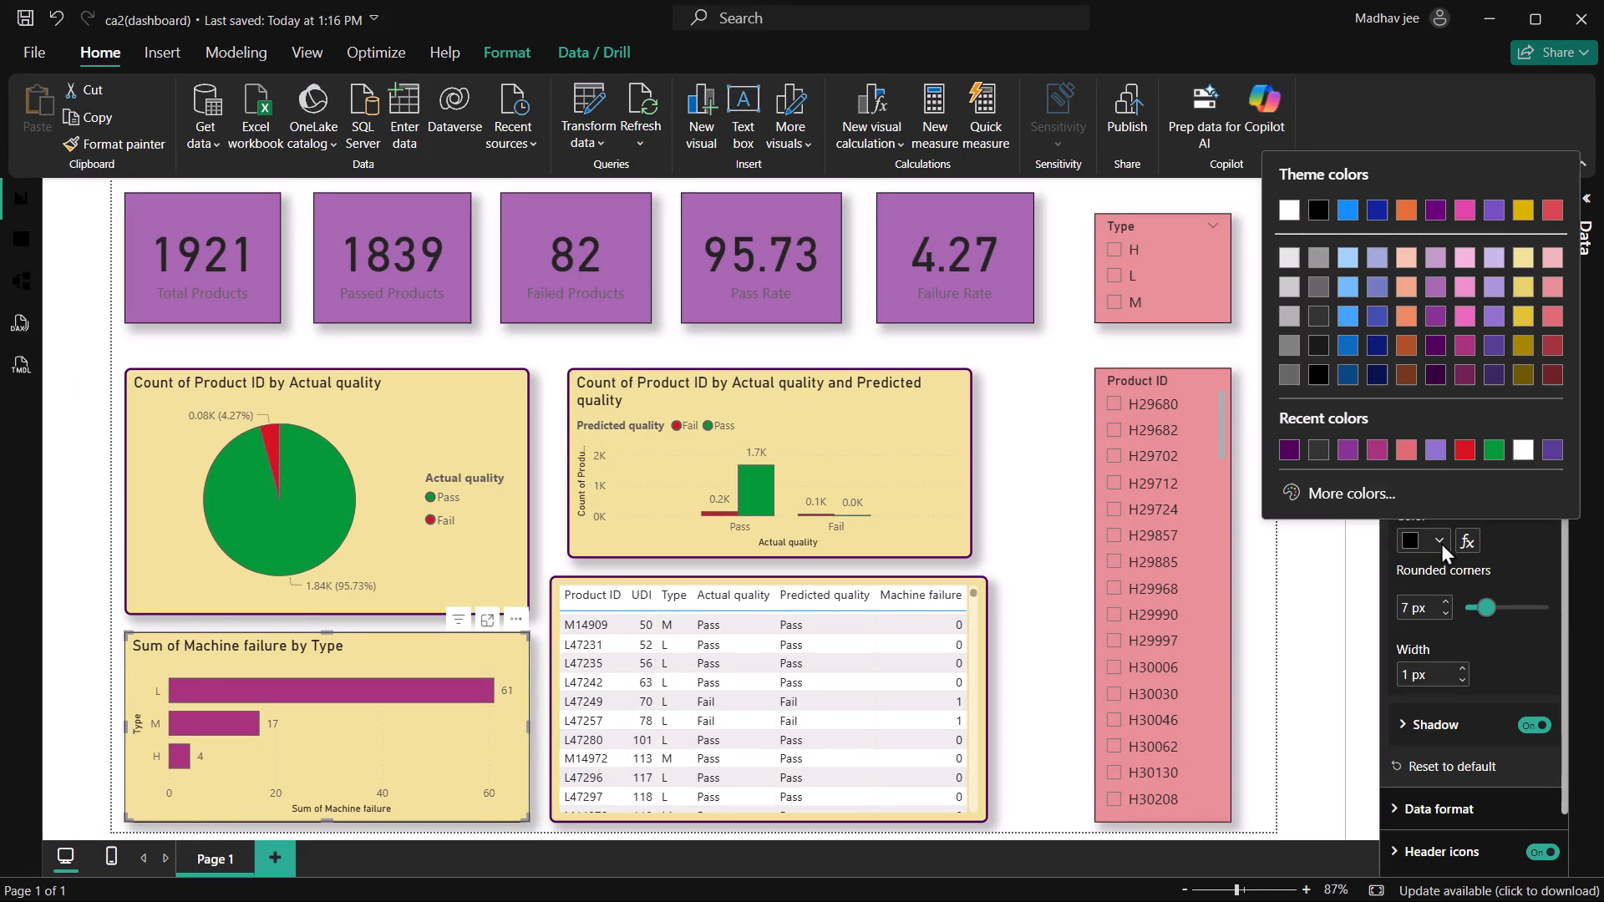
pyautogui.click(1295, 443)
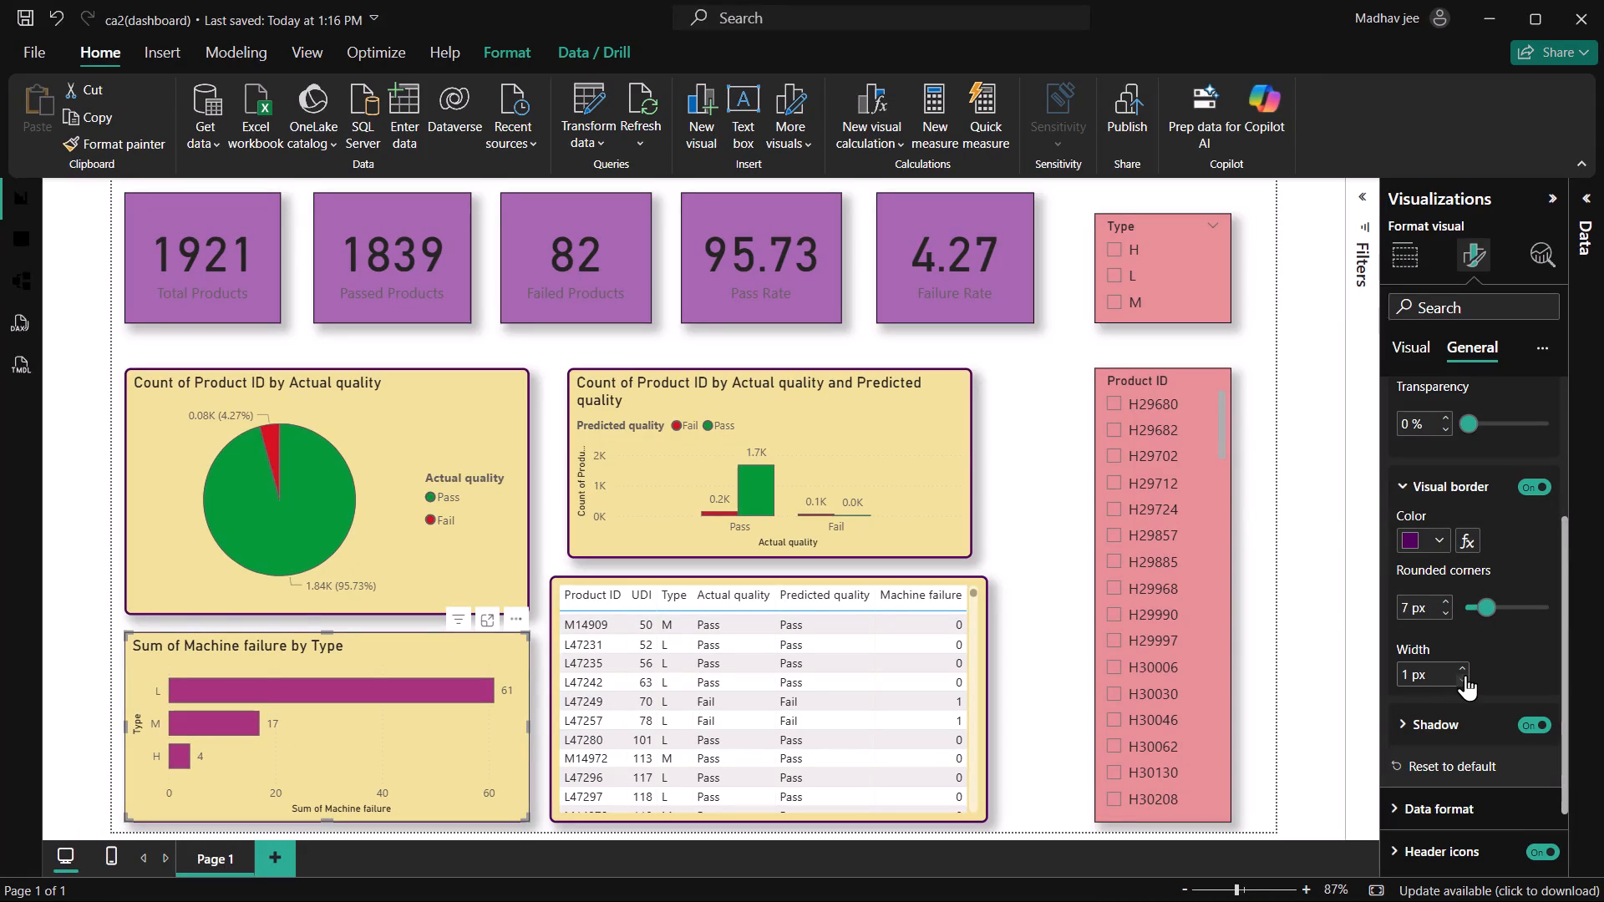
pyautogui.doubleClick(1465, 668)
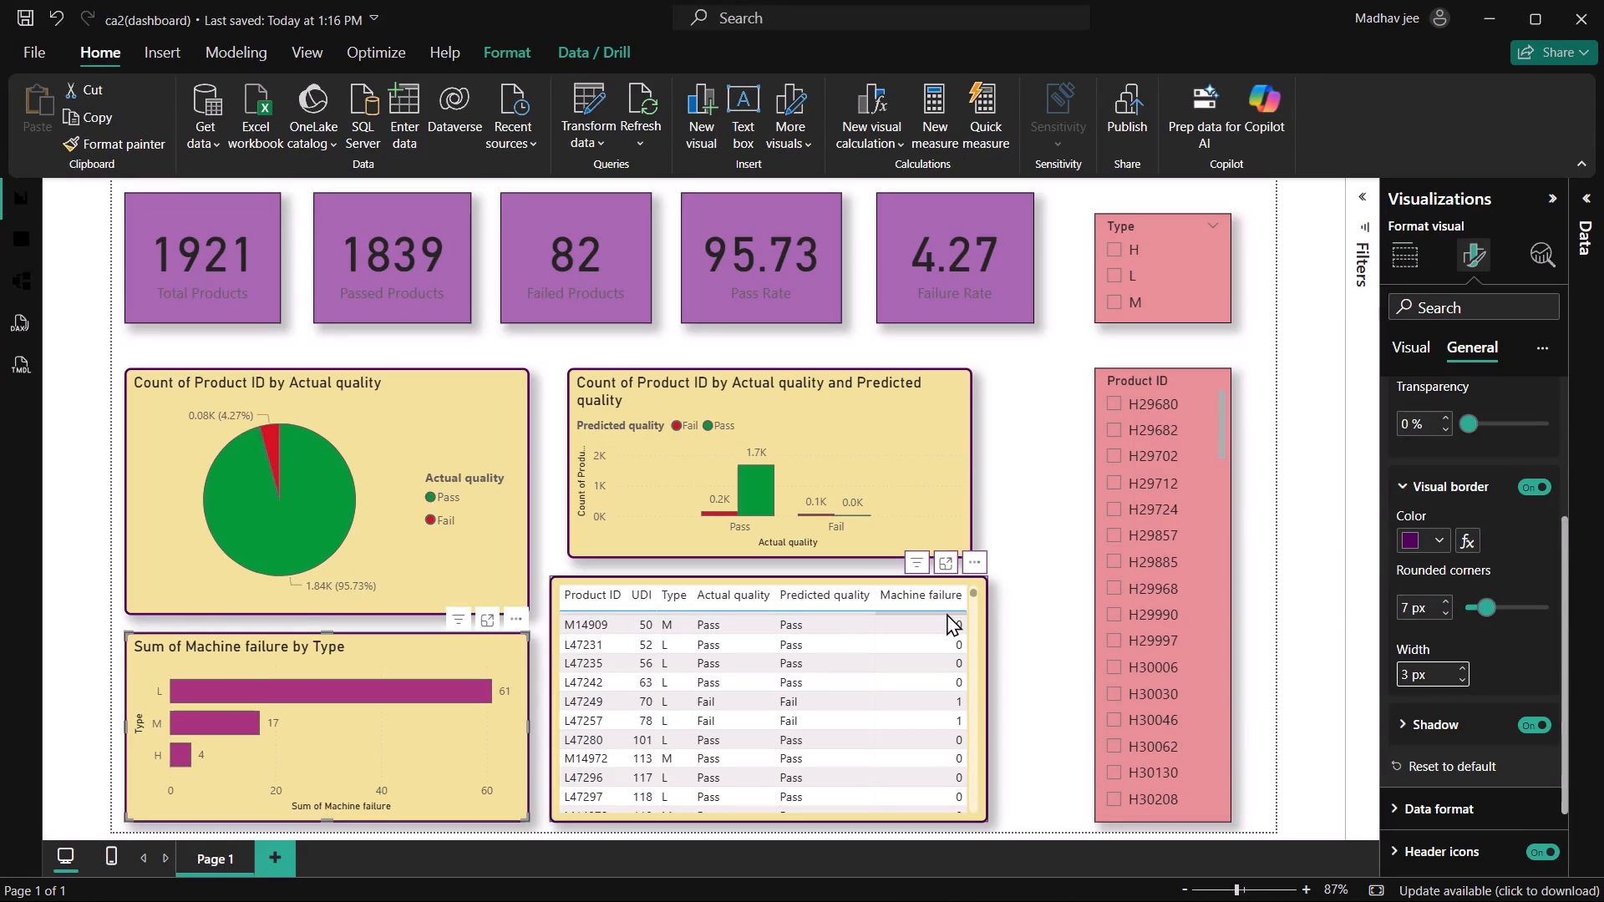
# Give the Product ID slicer a dark purple visual border, 3 px wide with 7 px rounded corners.
pyautogui.click(1218, 376)
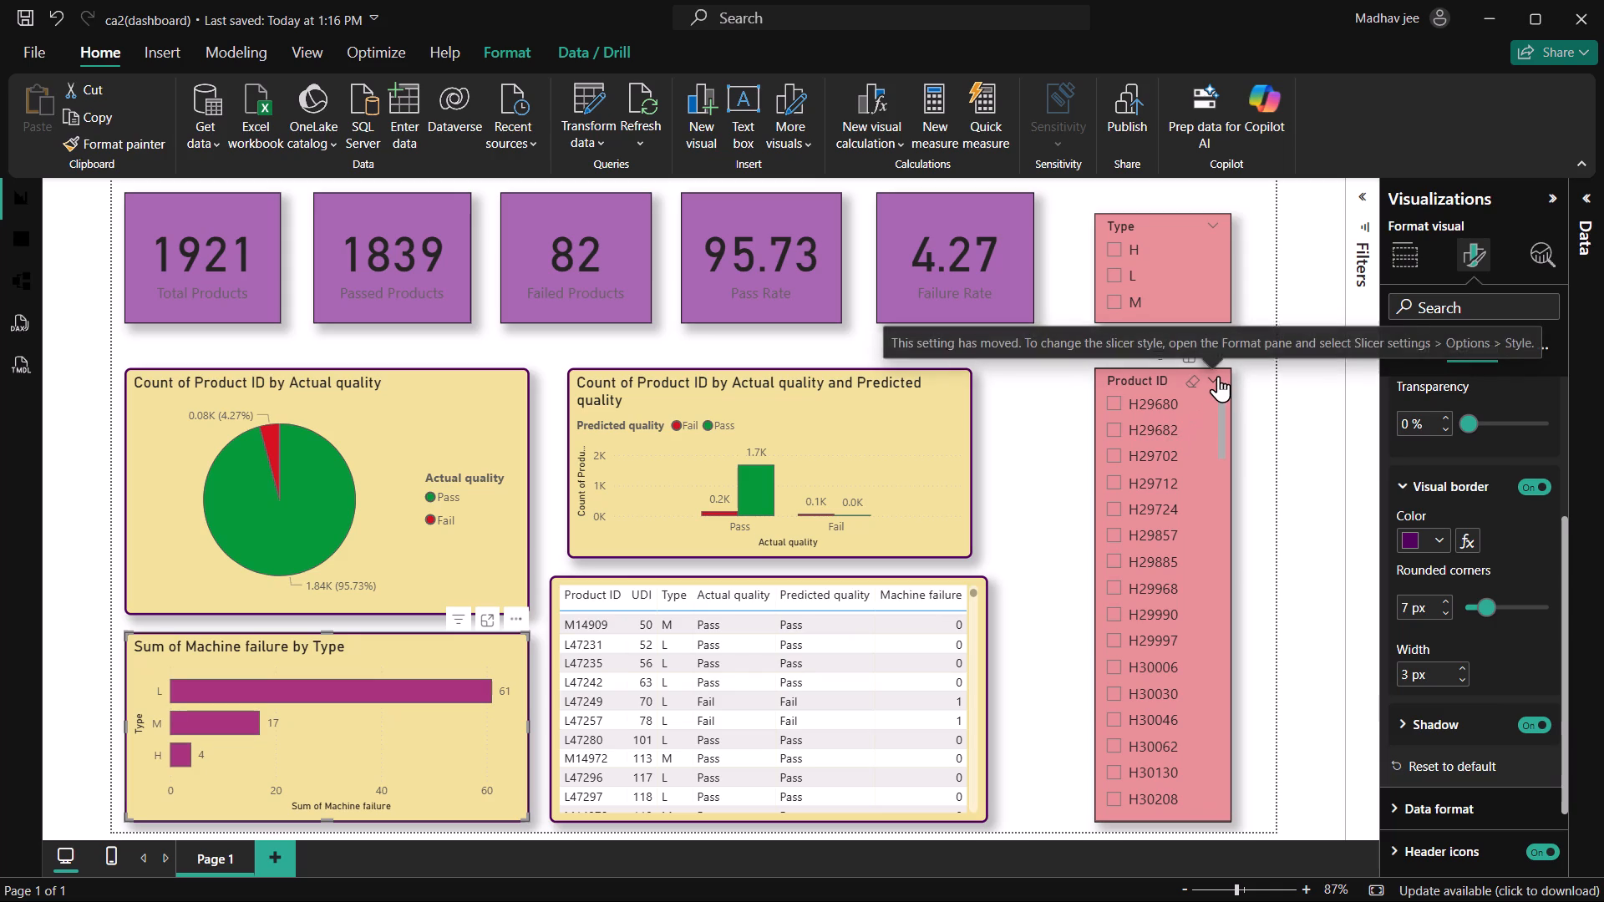
pyautogui.click(1445, 534)
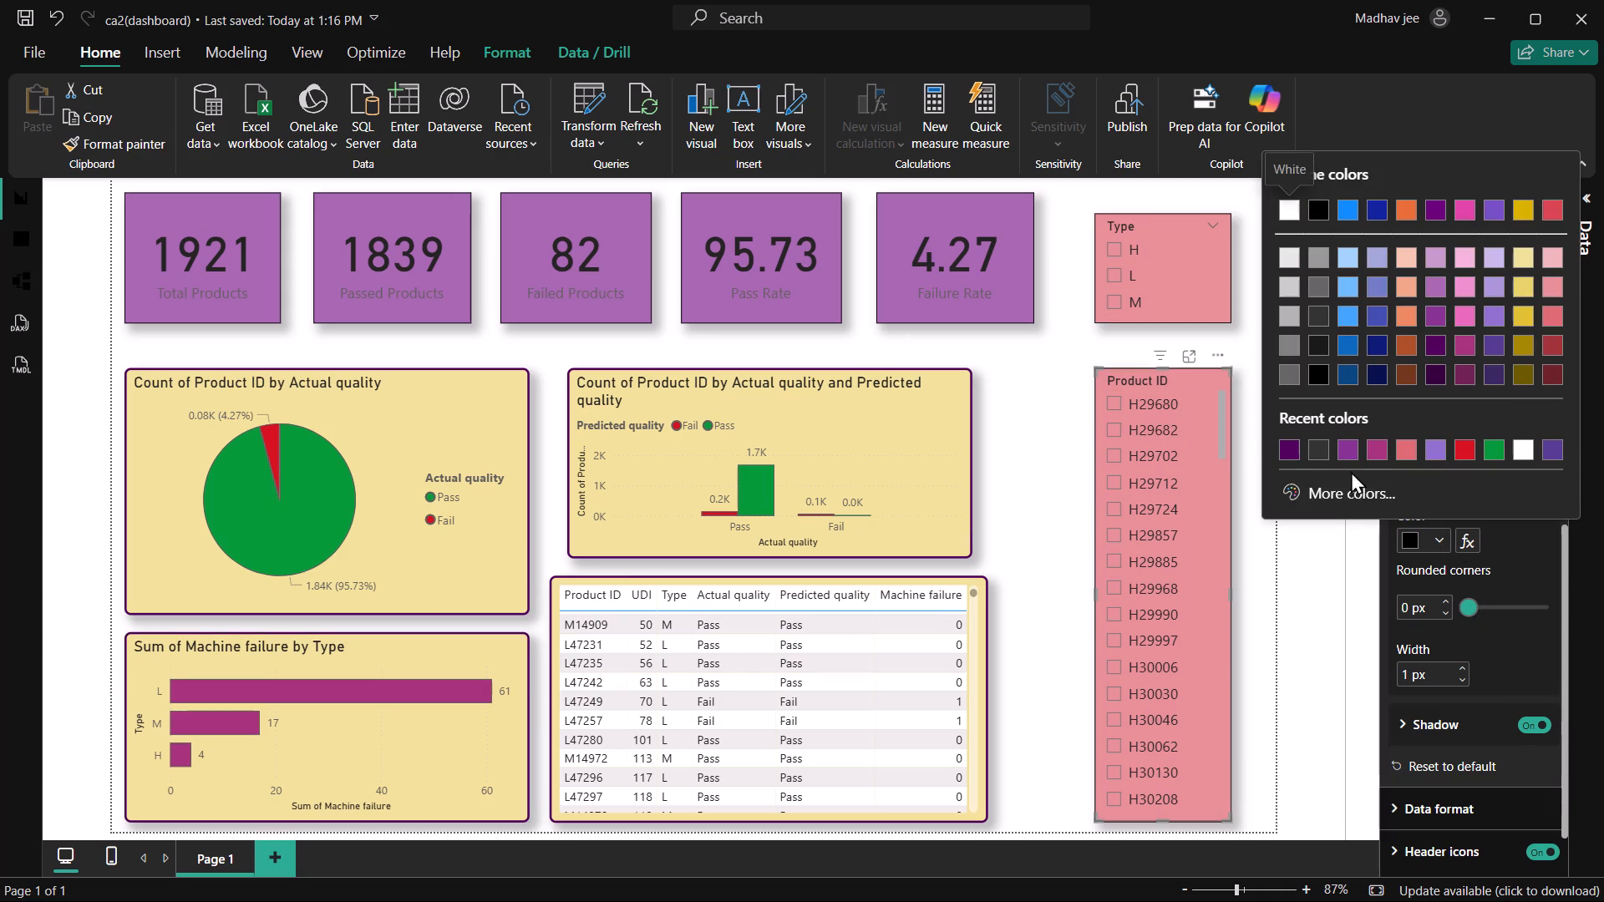
pyautogui.click(1294, 454)
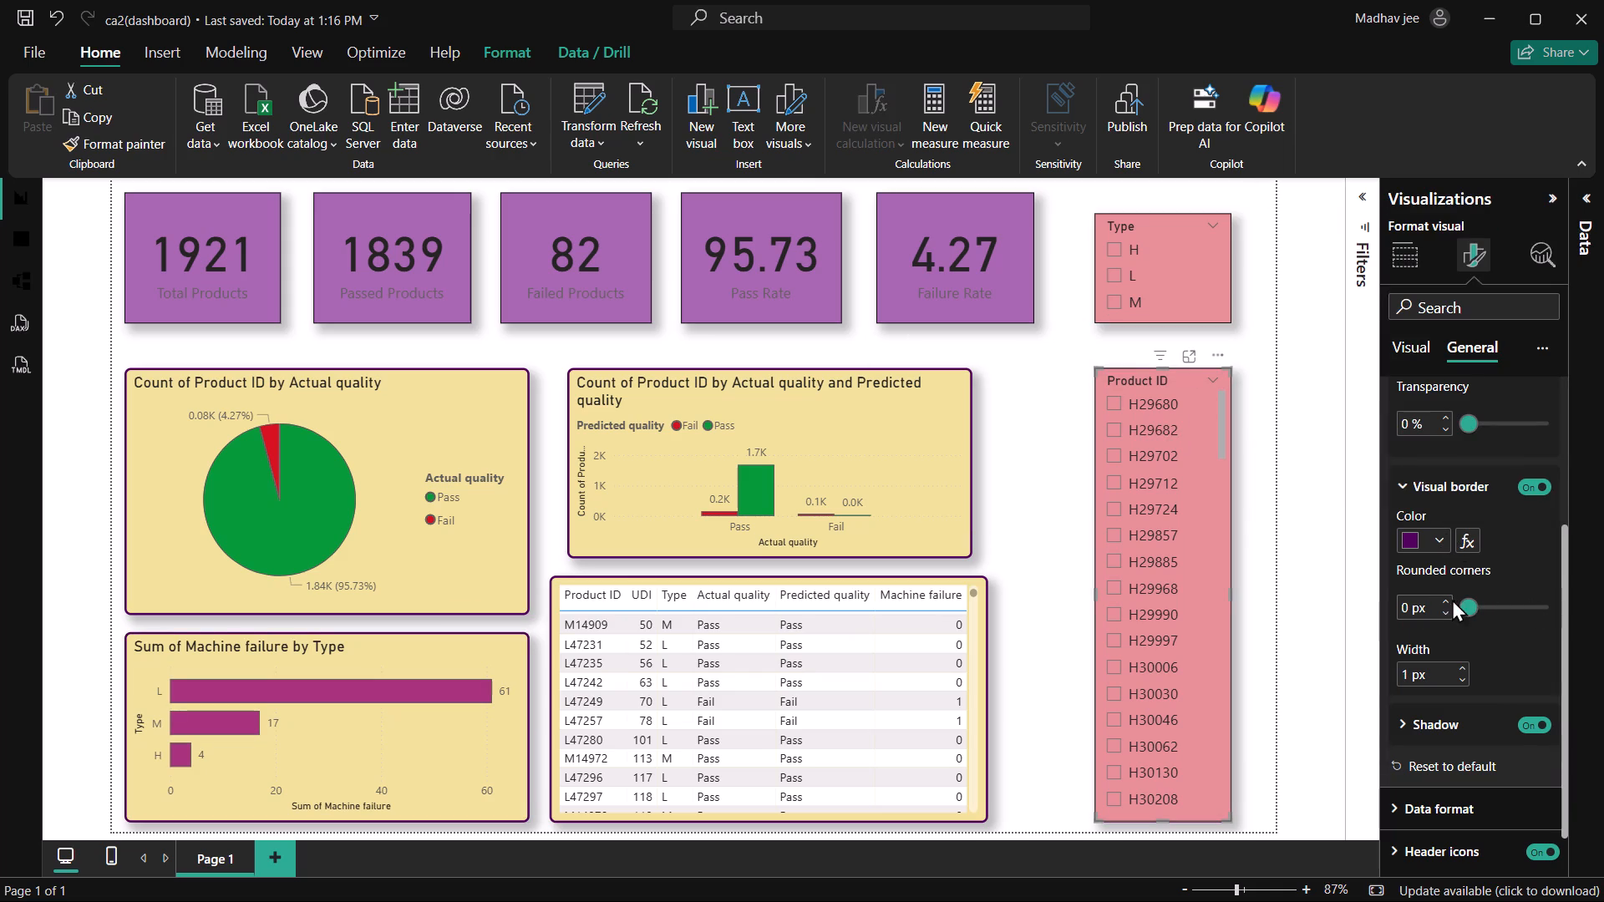
pyautogui.tripleClick(1446, 600)
pyautogui.click(1446, 600)
pyautogui.click(1446, 600)
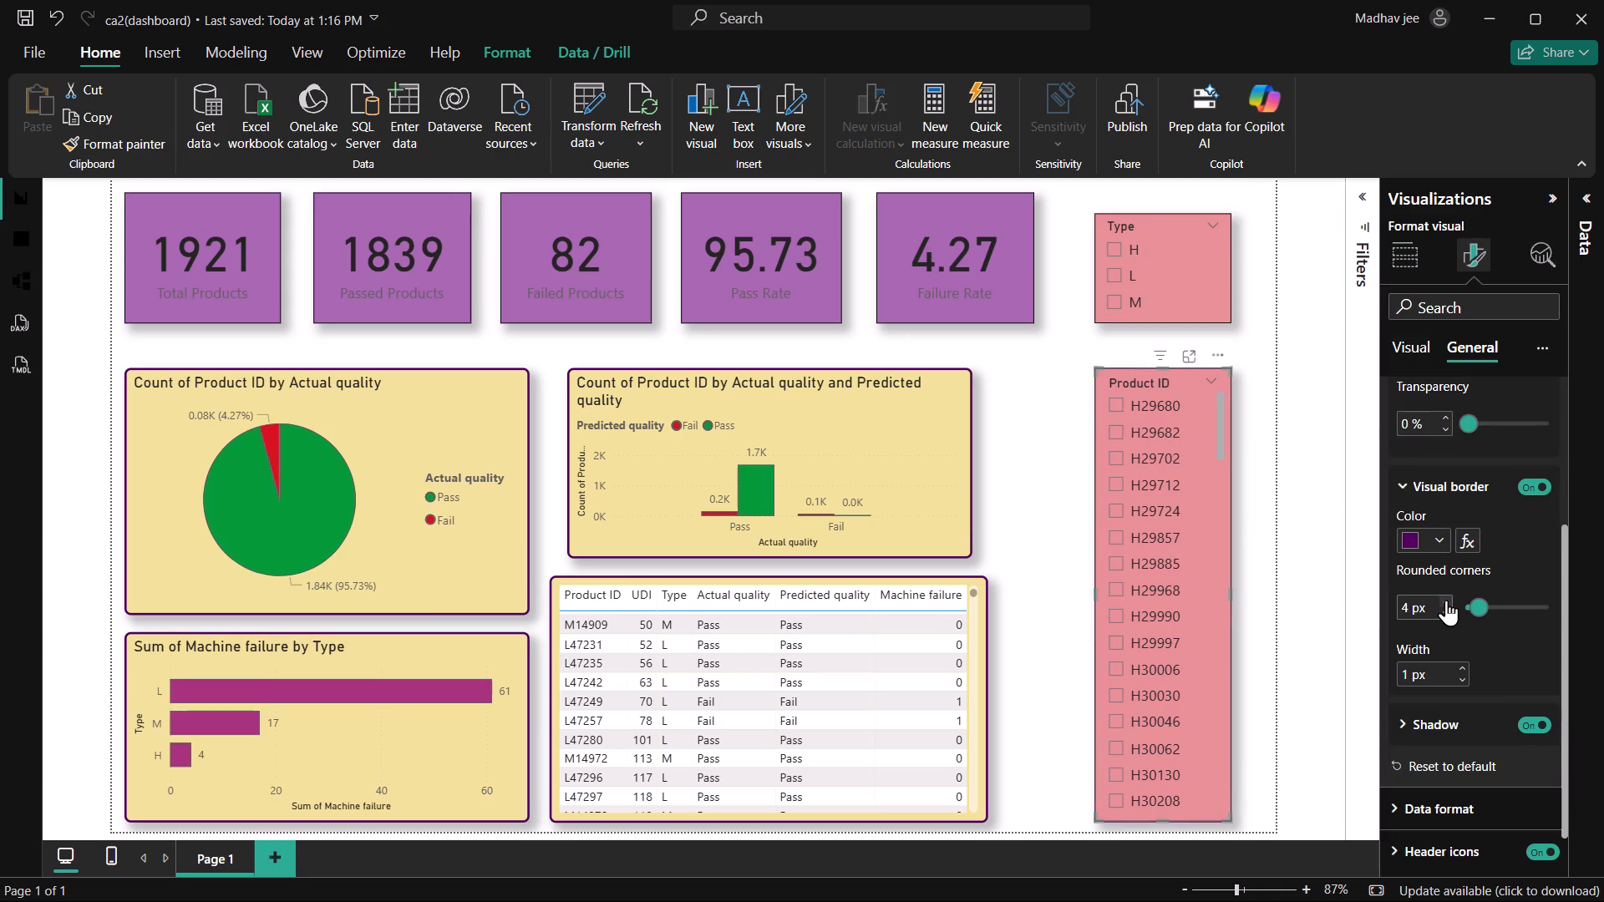
pyautogui.doubleClick(1446, 600)
pyautogui.click(1446, 600)
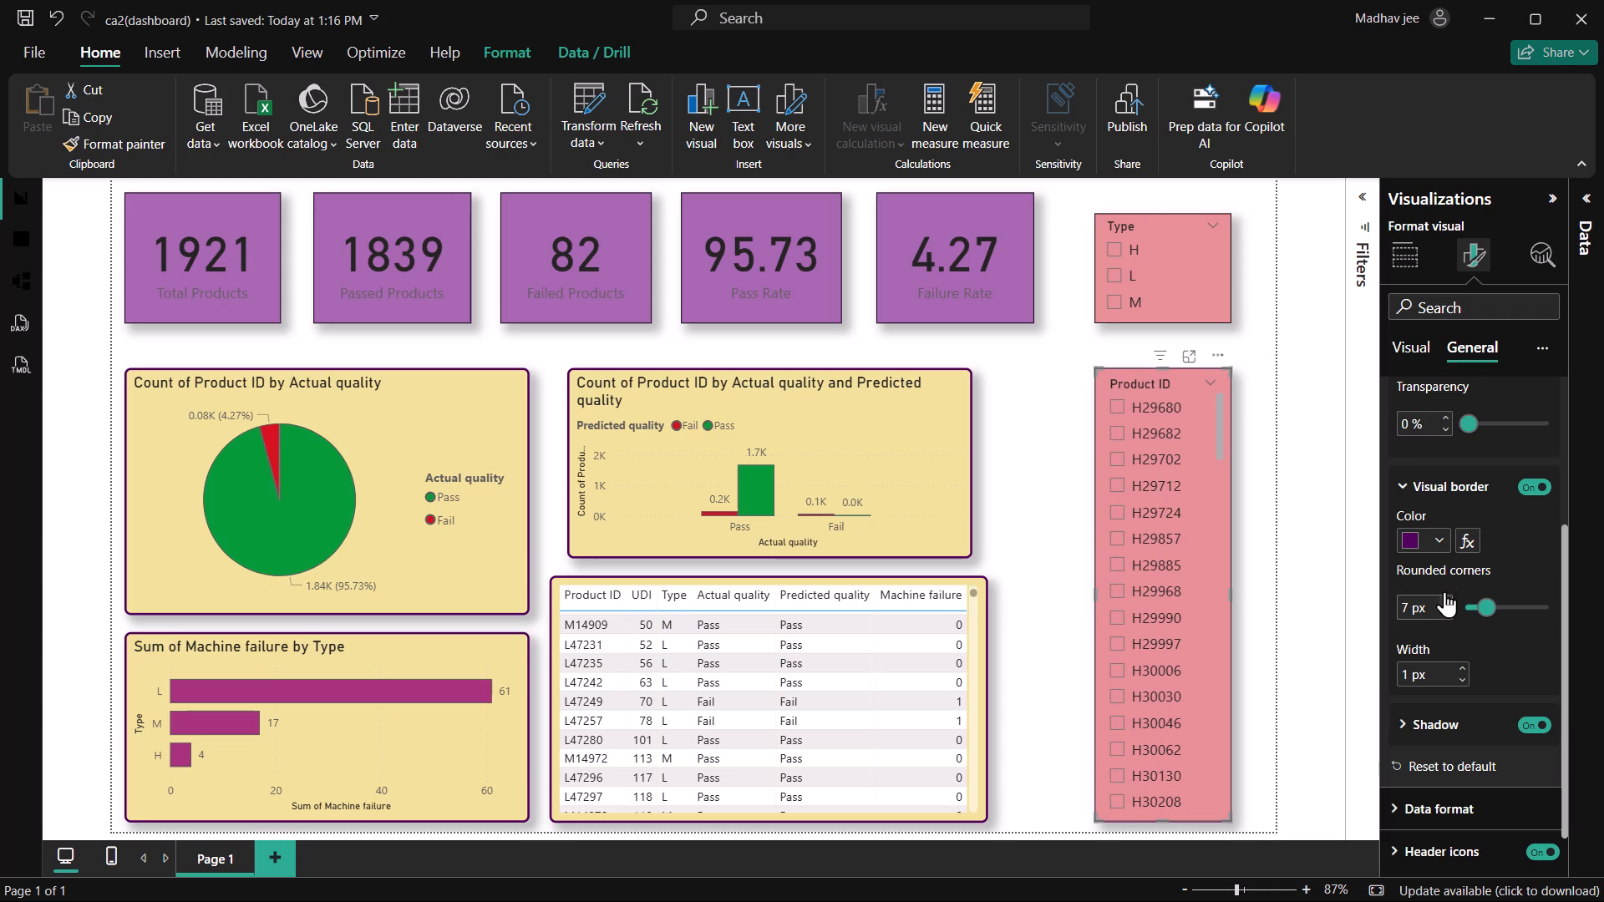
pyautogui.tripleClick(1460, 663)
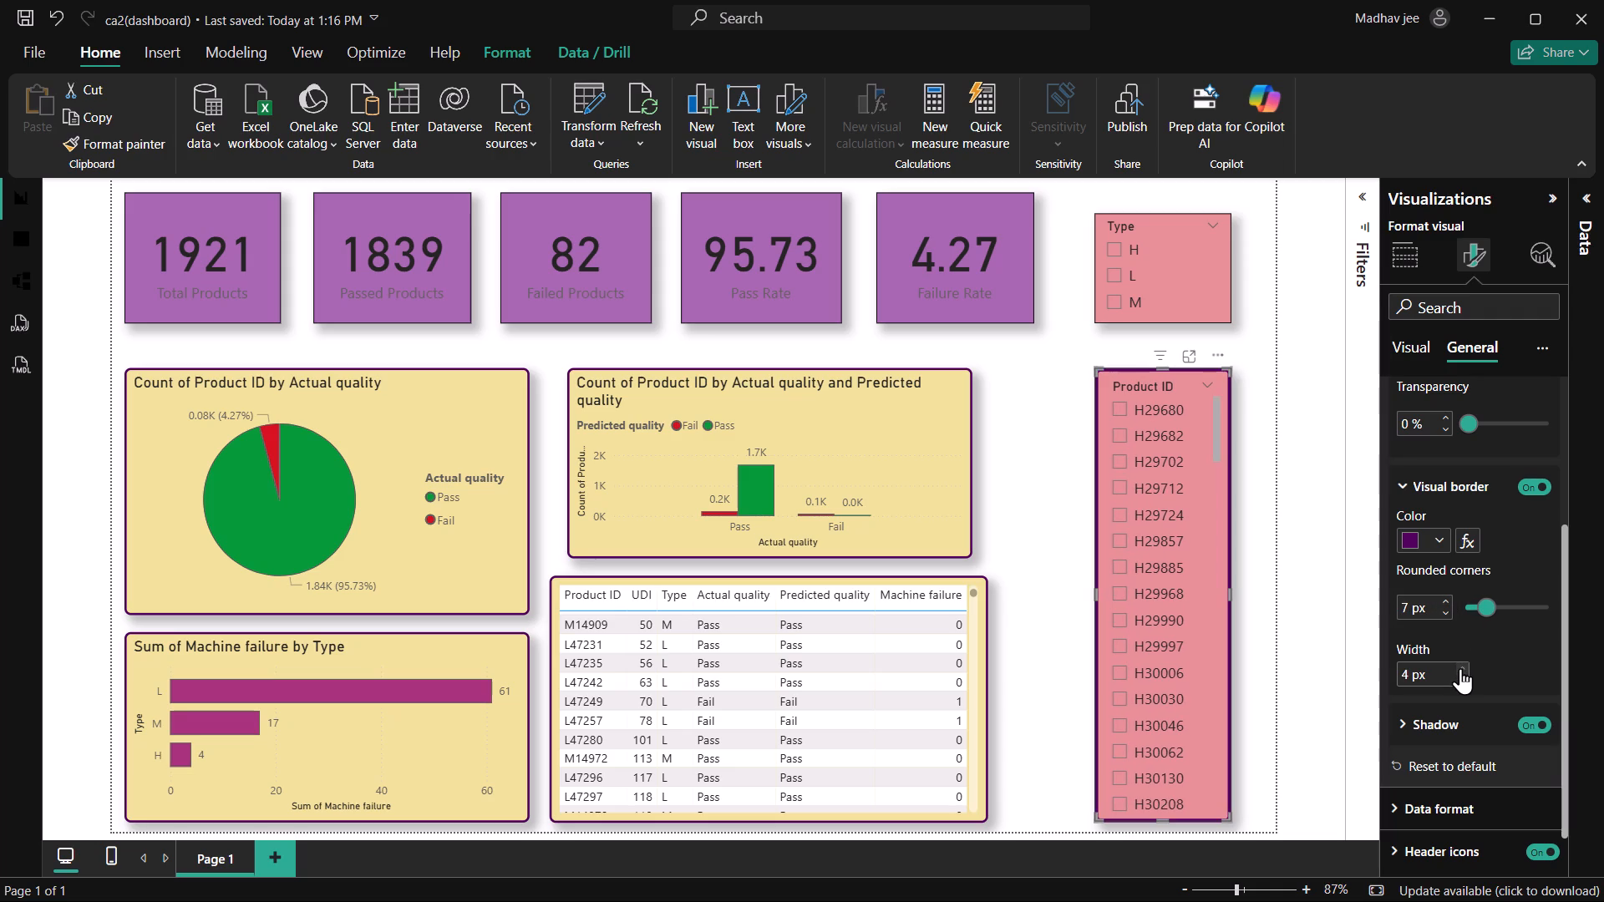
pyautogui.click(1459, 679)
# Give the Type slicer a dark purple visual border, 3 px wide with 7 px rounded corners.
pyautogui.click(1214, 285)
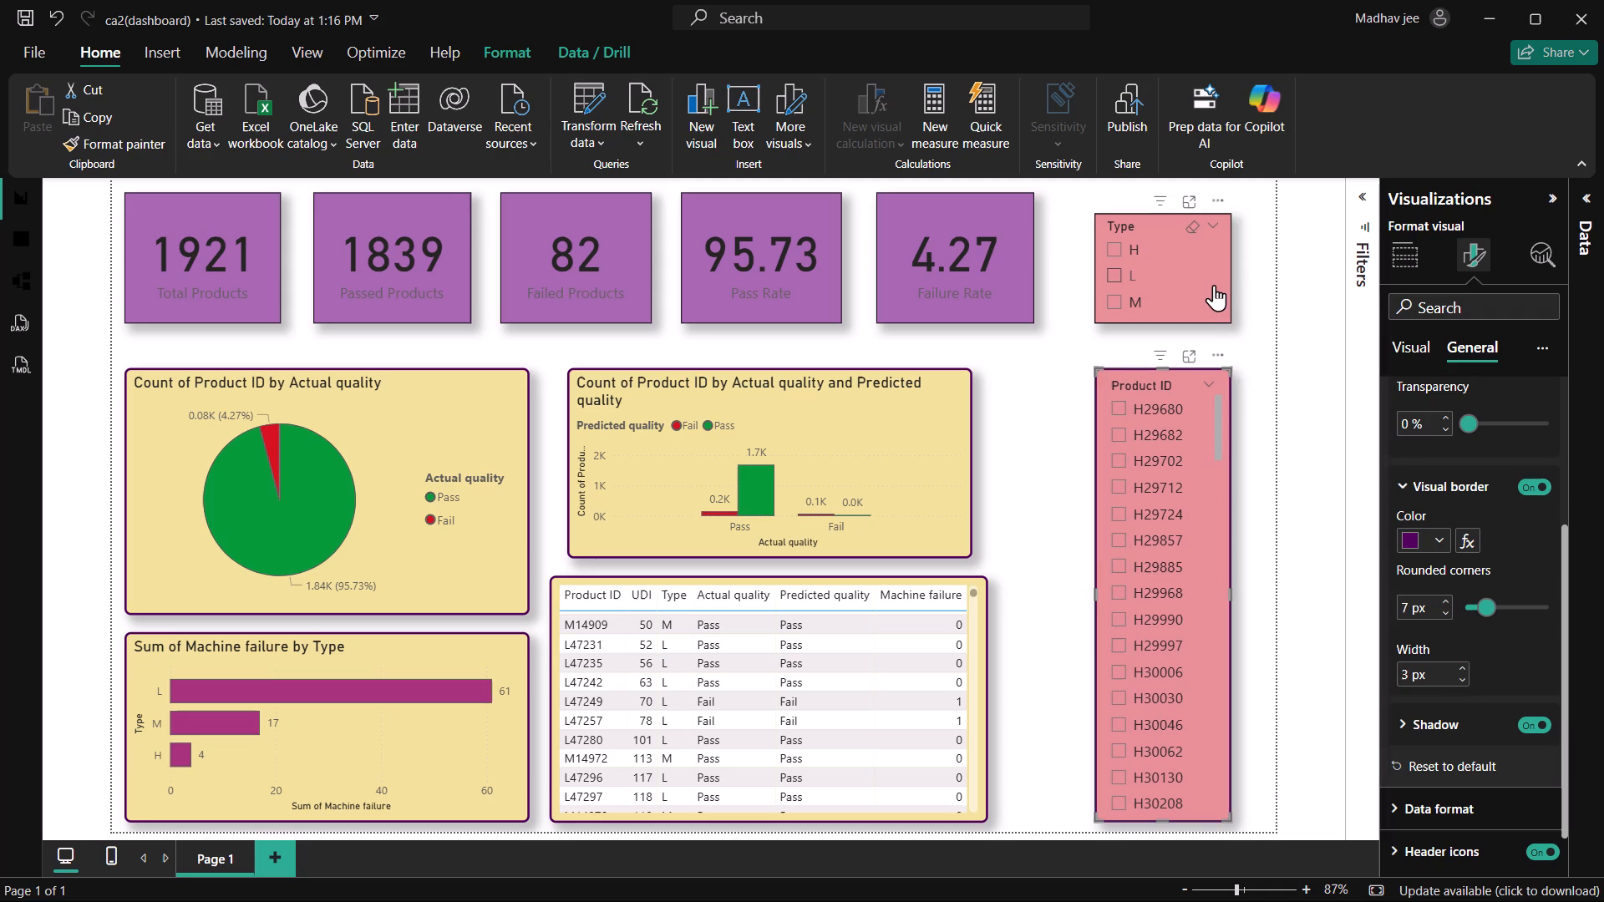
pyautogui.click(1439, 538)
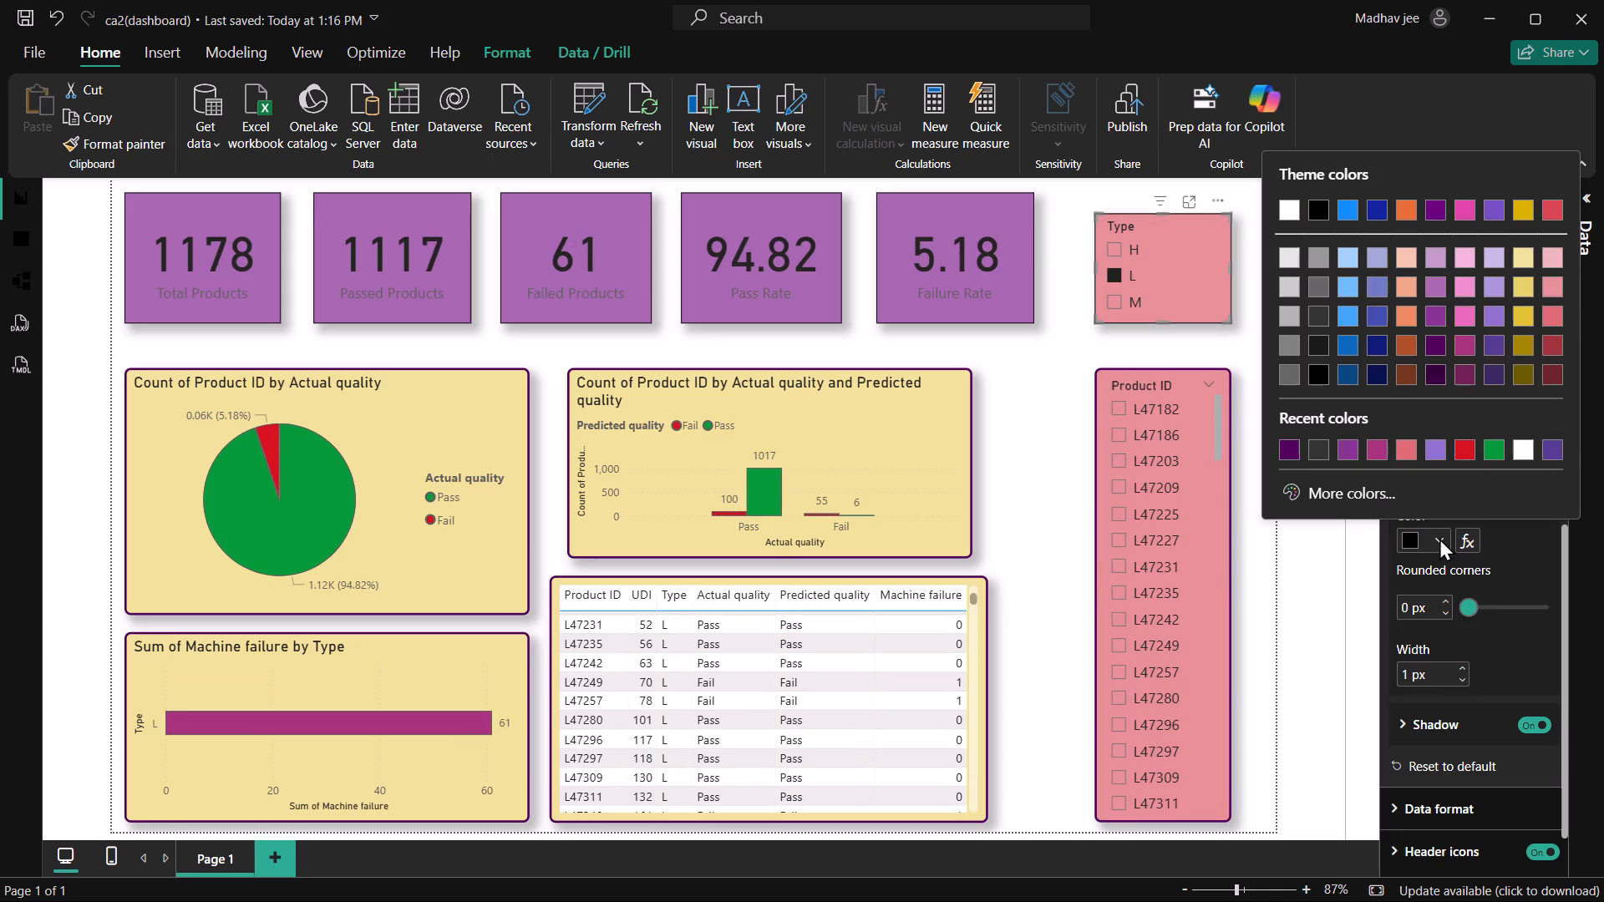
pyautogui.click(1288, 446)
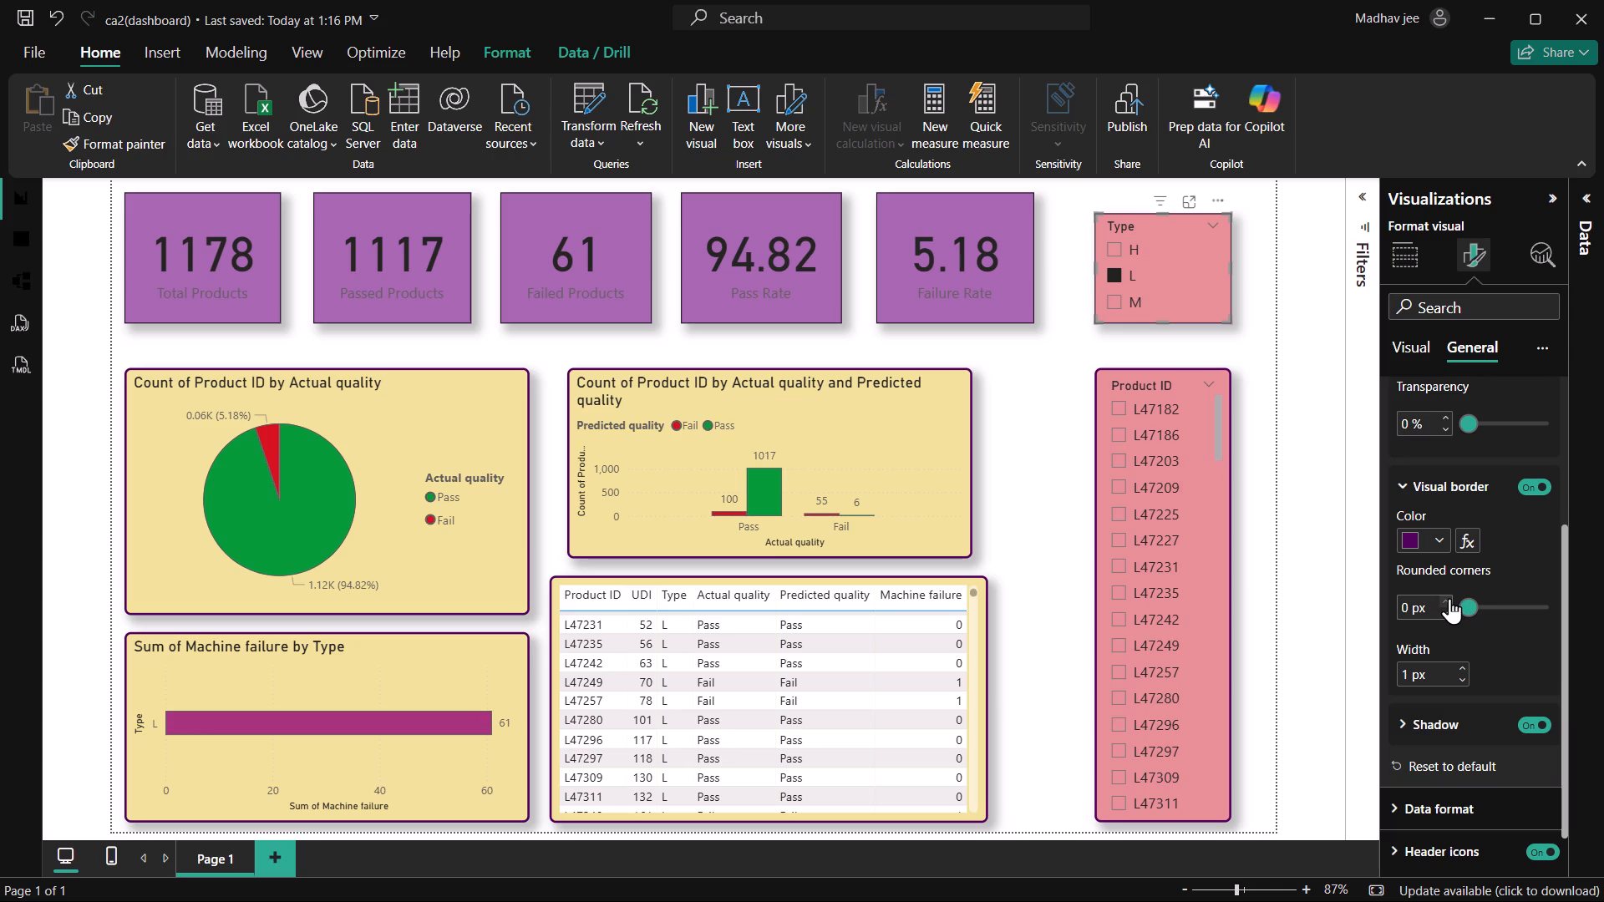
pyautogui.tripleClick(1449, 598)
pyautogui.tripleClick(1449, 598)
pyautogui.click(1449, 598)
pyautogui.doubleClick(1459, 666)
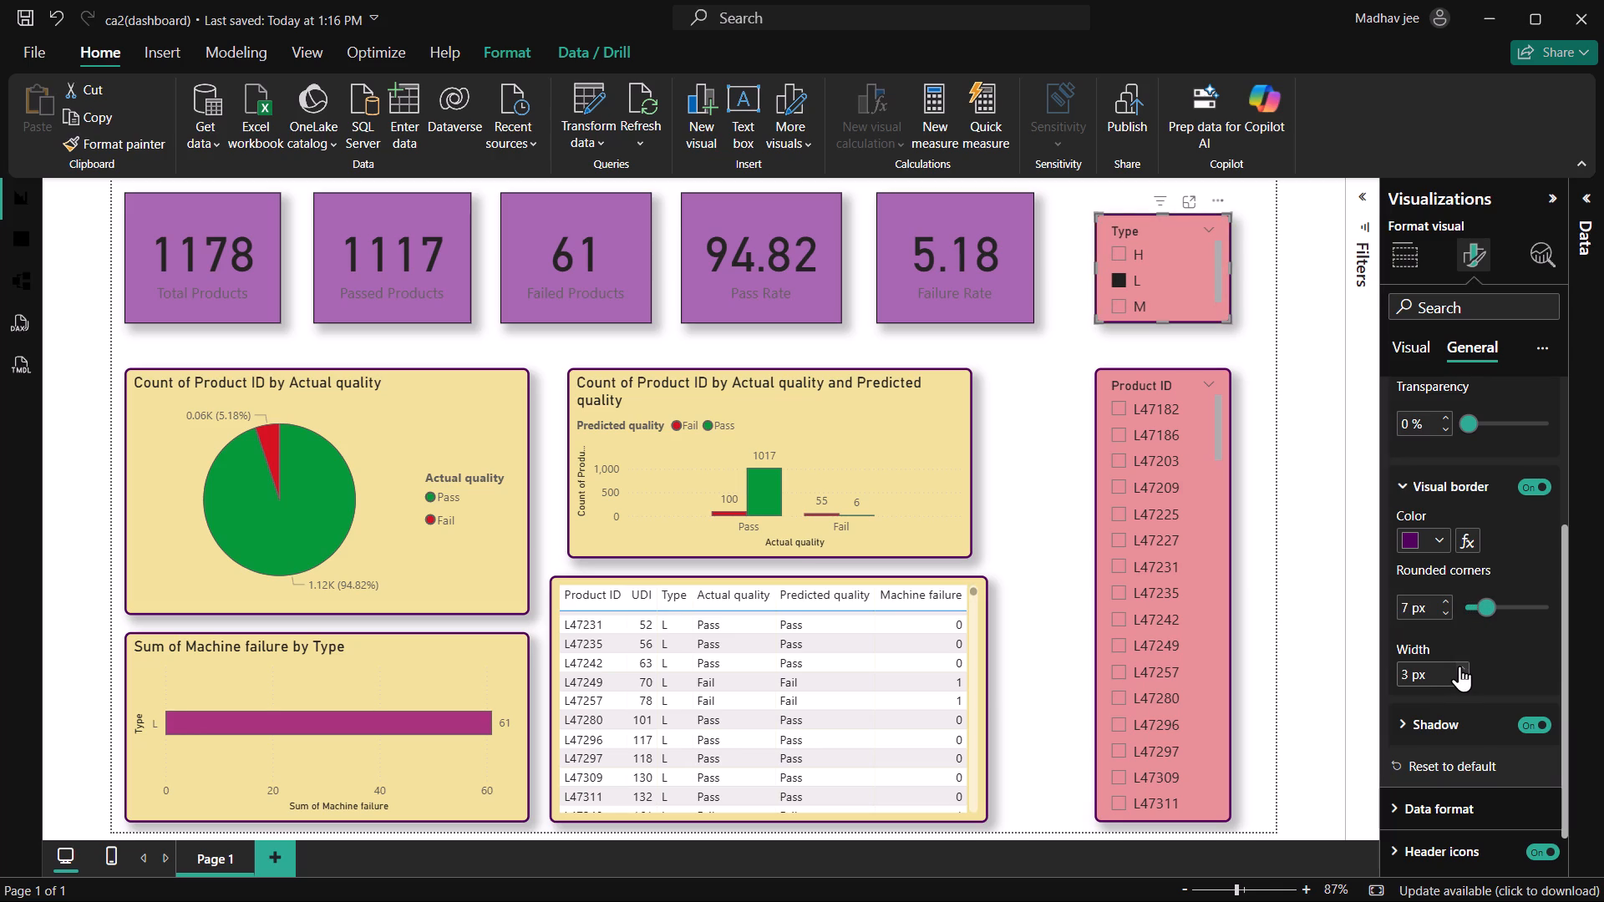
# Give the Failure Rate card a dark purple visual border, 3 px wide with 7 px rounded corners.
pyautogui.click(1028, 312)
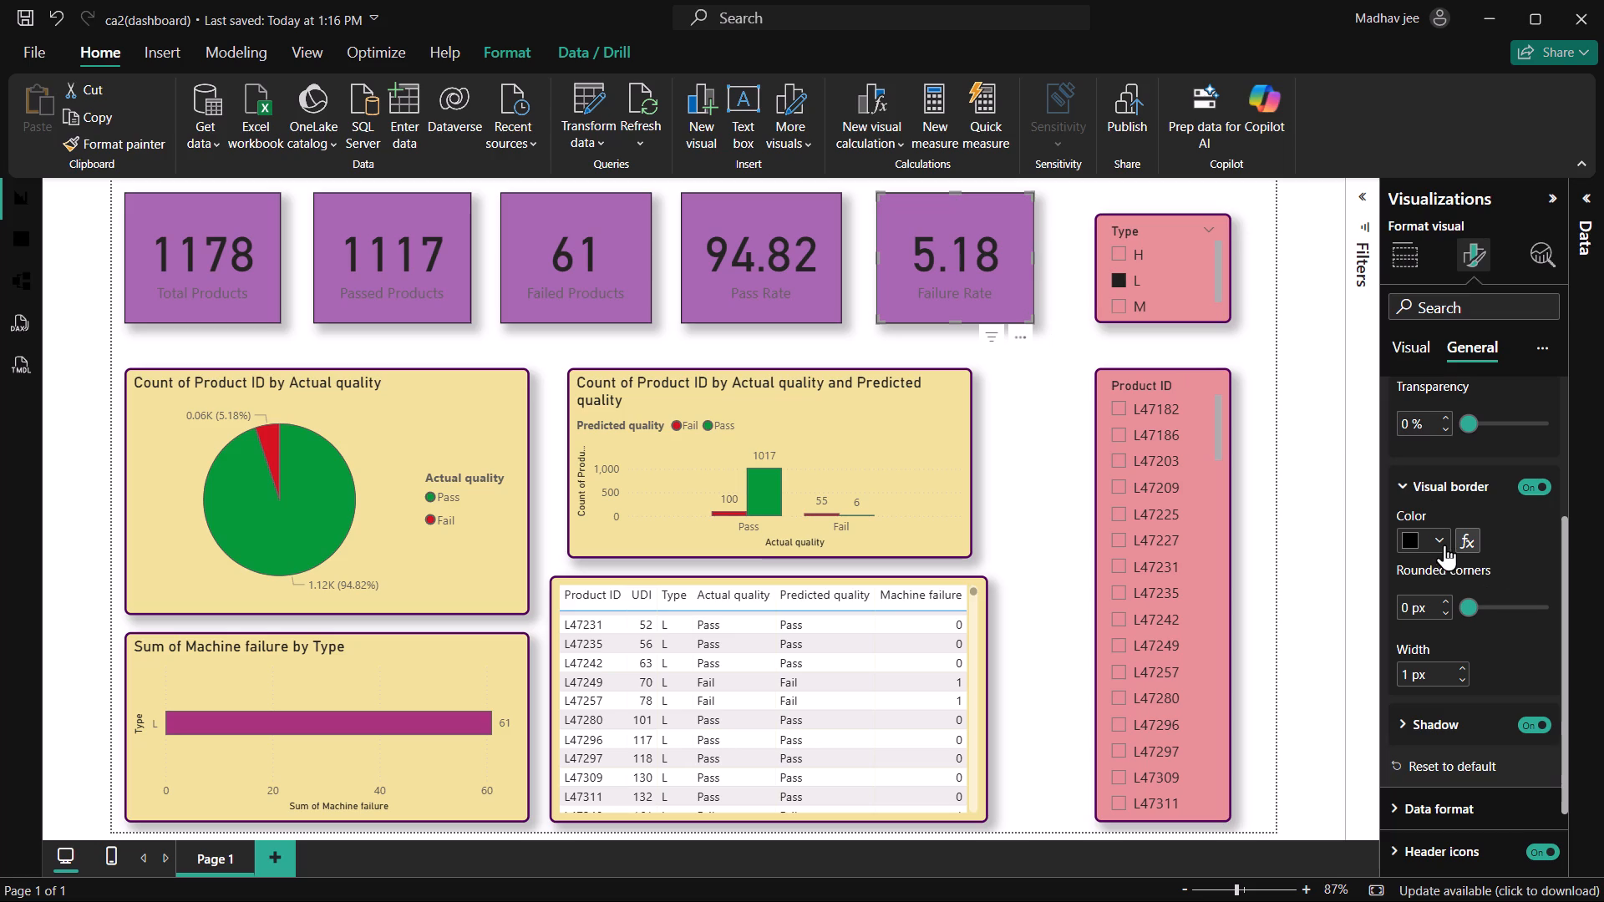
pyautogui.click(1444, 545)
pyautogui.click(1297, 456)
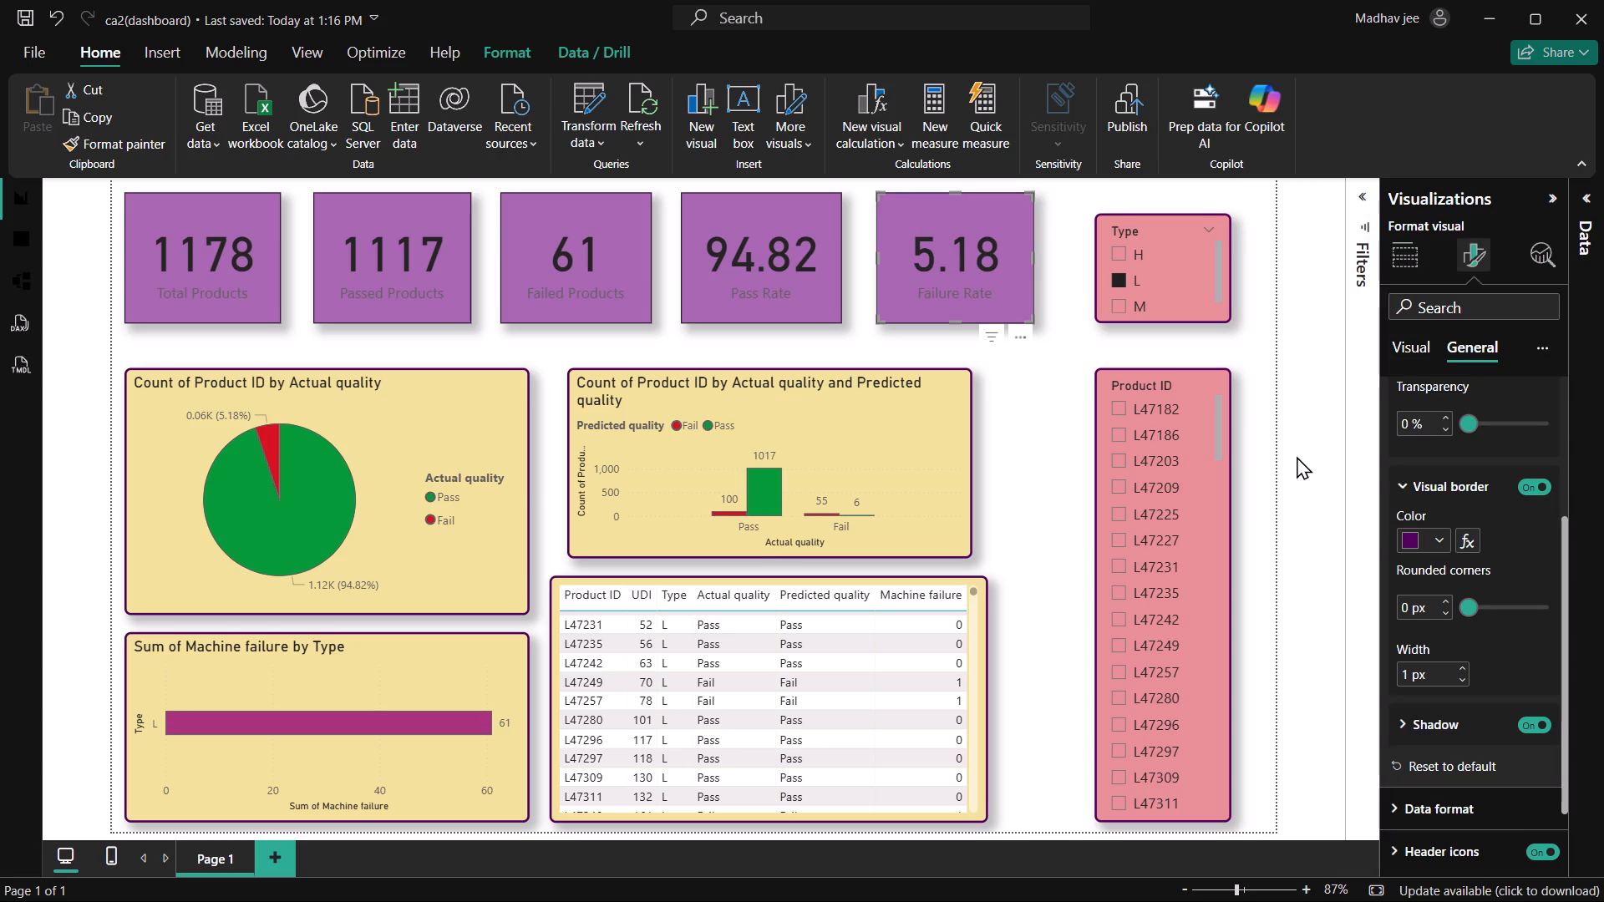
pyautogui.tripleClick(1446, 598)
pyautogui.click(1446, 598)
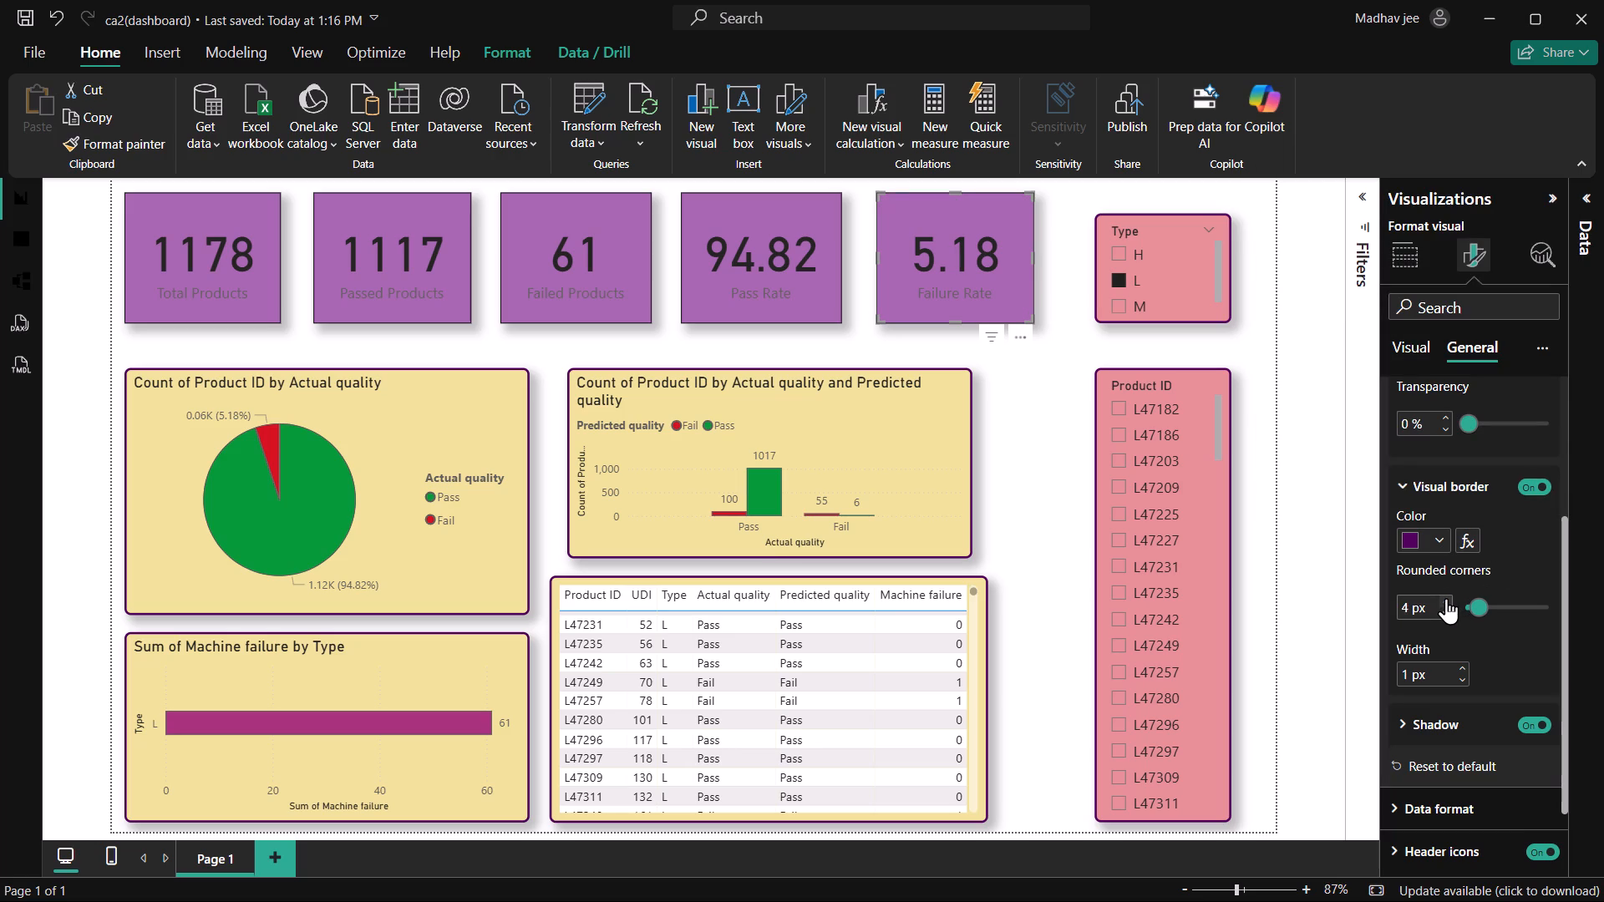
pyautogui.click(1446, 598)
pyautogui.click(1446, 598)
pyautogui.click(1446, 598)
pyautogui.doubleClick(1463, 662)
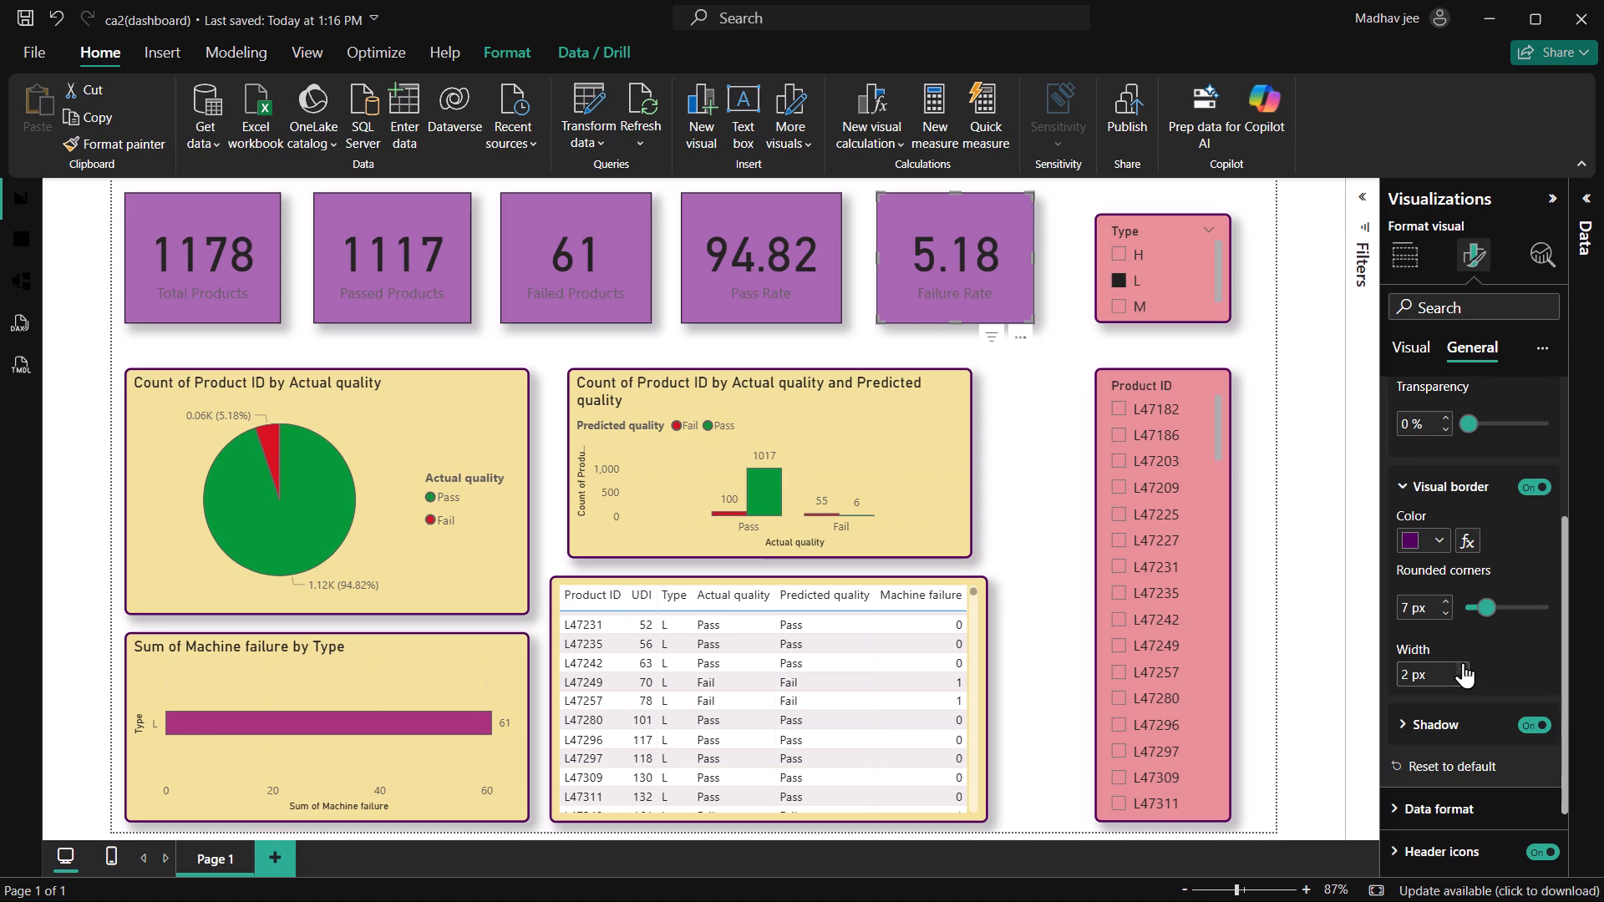
pyautogui.click(1463, 662)
pyautogui.click(1461, 677)
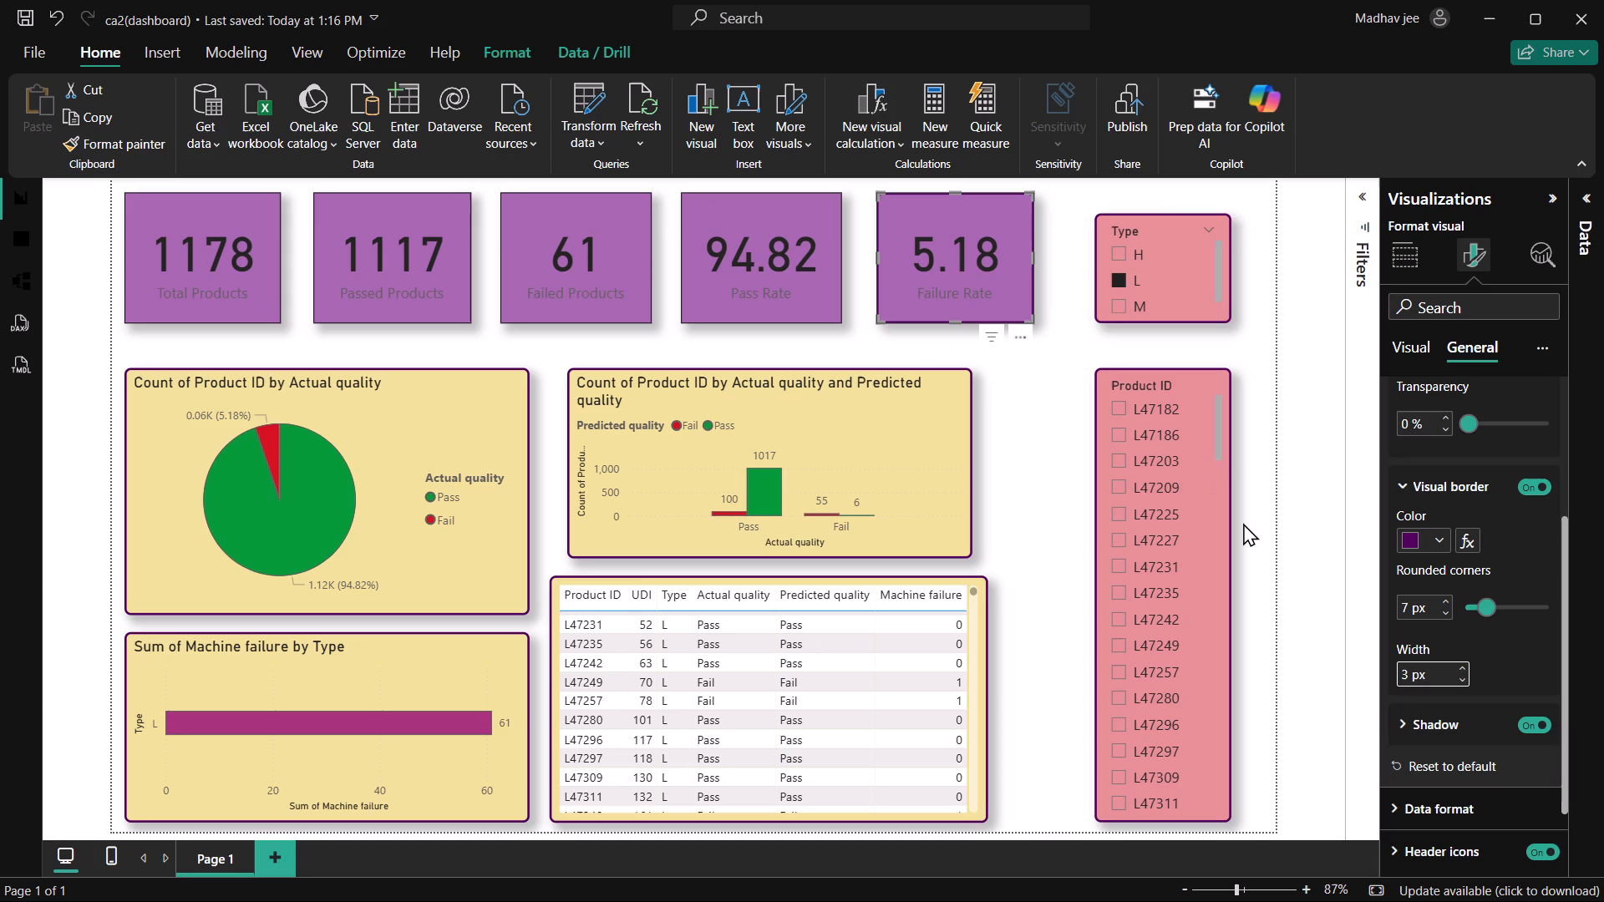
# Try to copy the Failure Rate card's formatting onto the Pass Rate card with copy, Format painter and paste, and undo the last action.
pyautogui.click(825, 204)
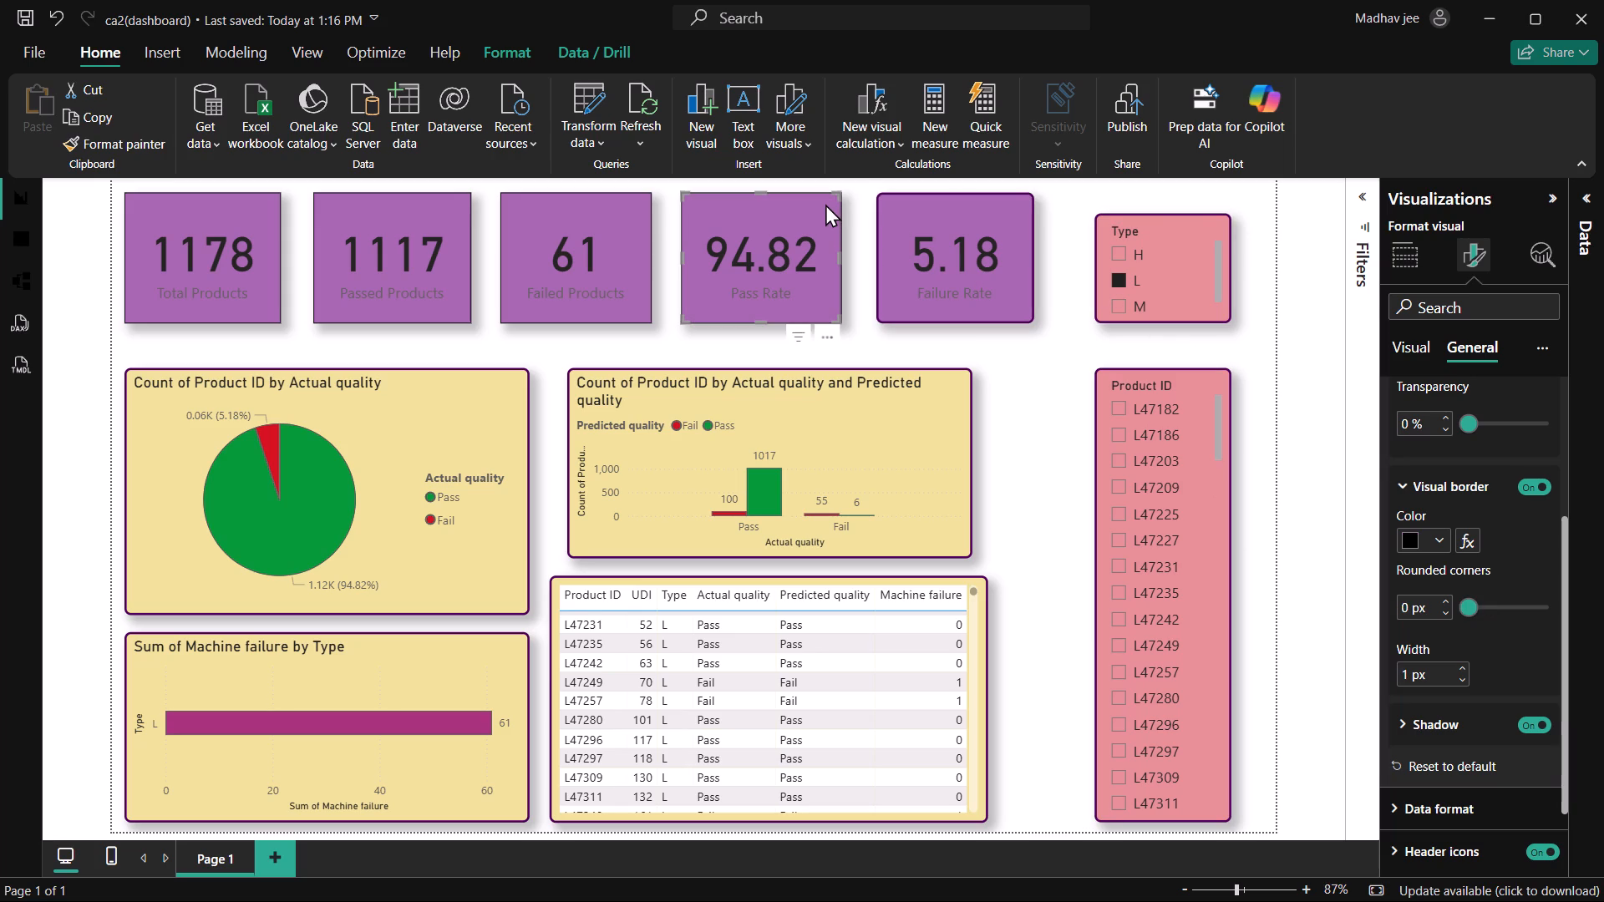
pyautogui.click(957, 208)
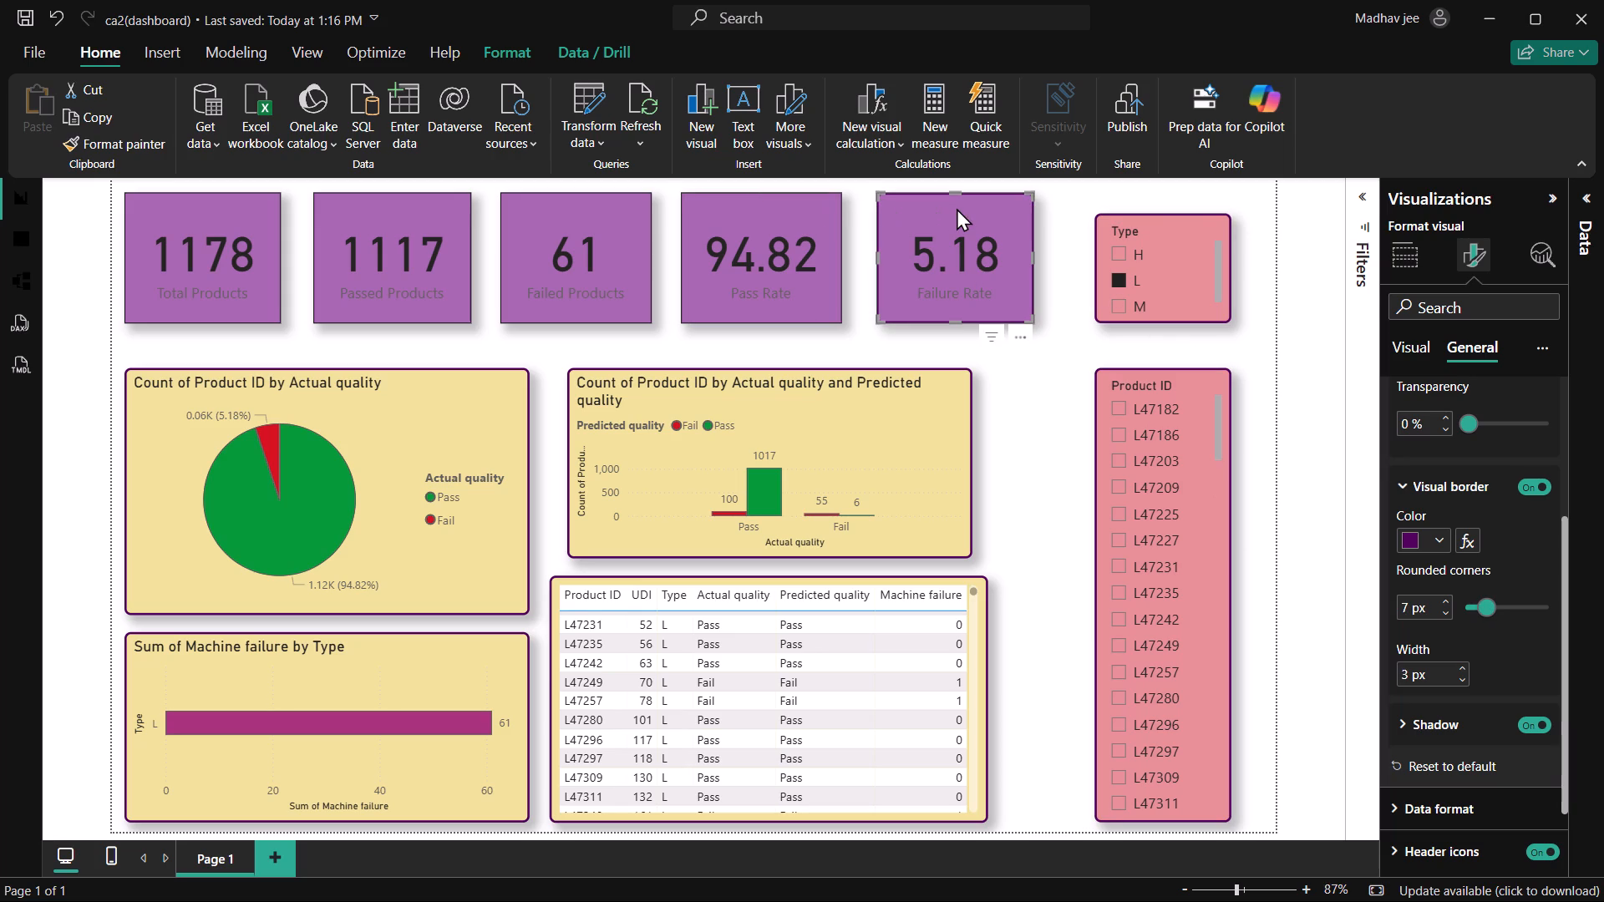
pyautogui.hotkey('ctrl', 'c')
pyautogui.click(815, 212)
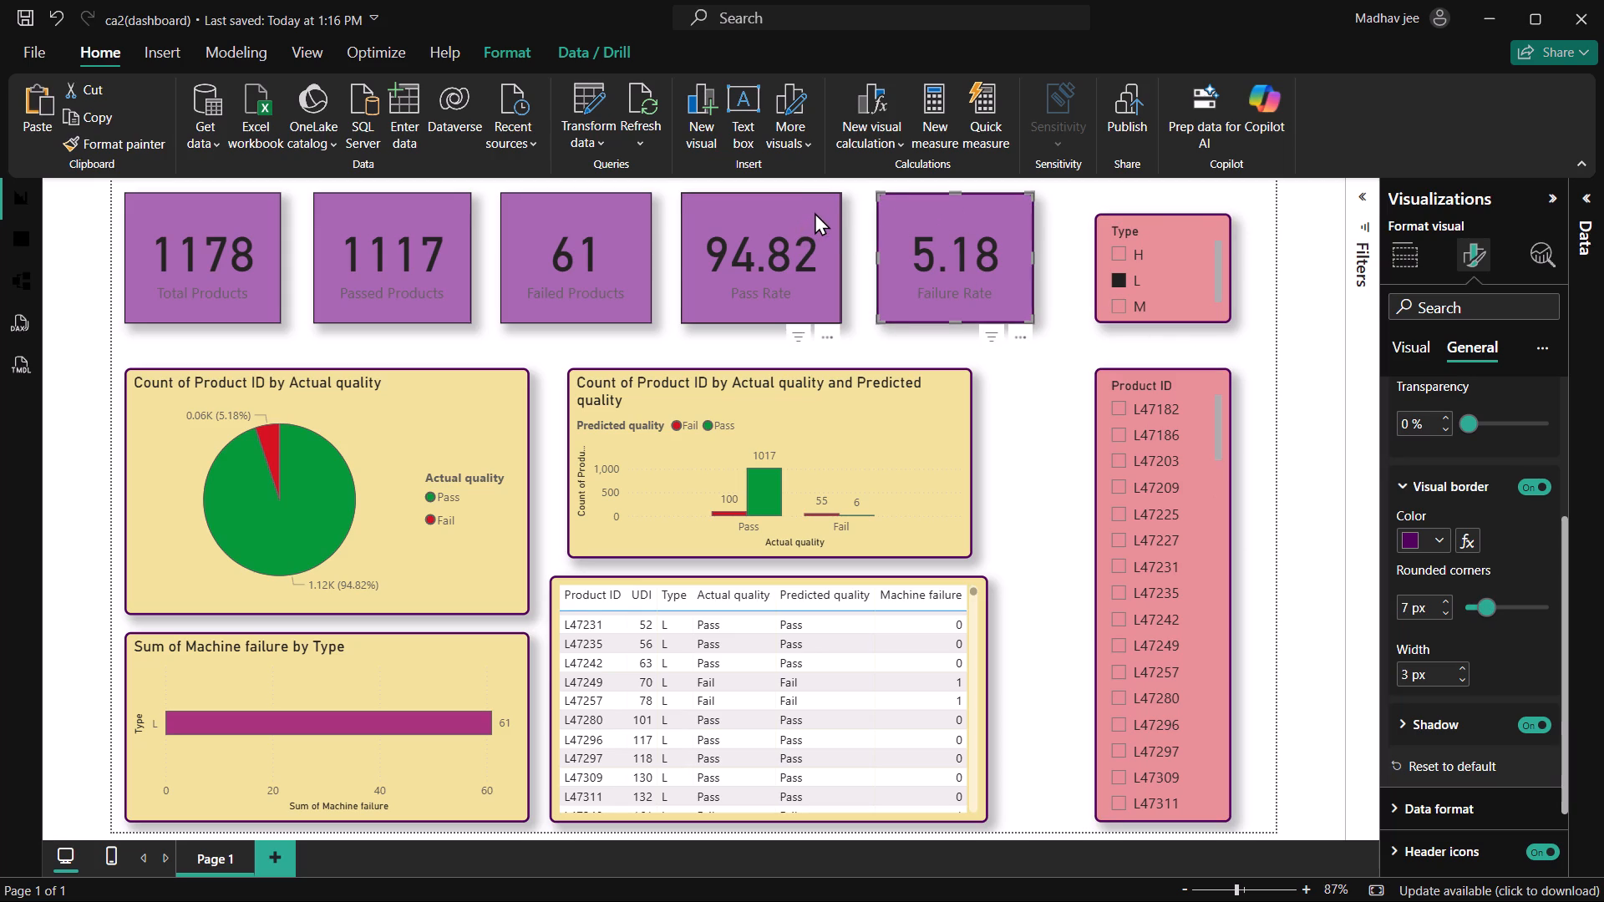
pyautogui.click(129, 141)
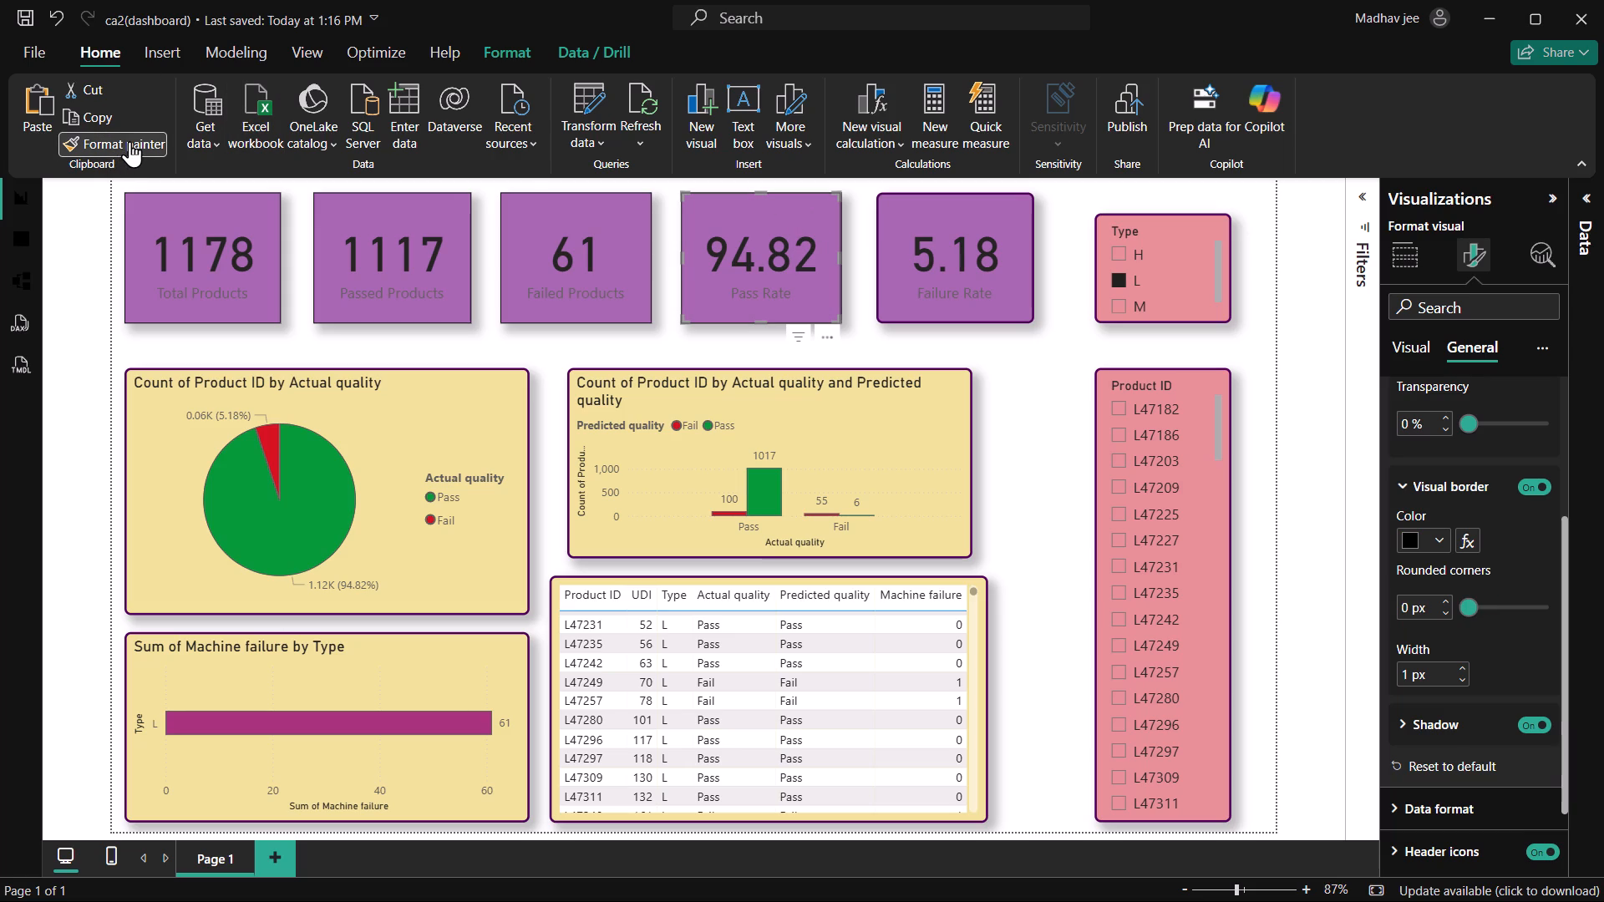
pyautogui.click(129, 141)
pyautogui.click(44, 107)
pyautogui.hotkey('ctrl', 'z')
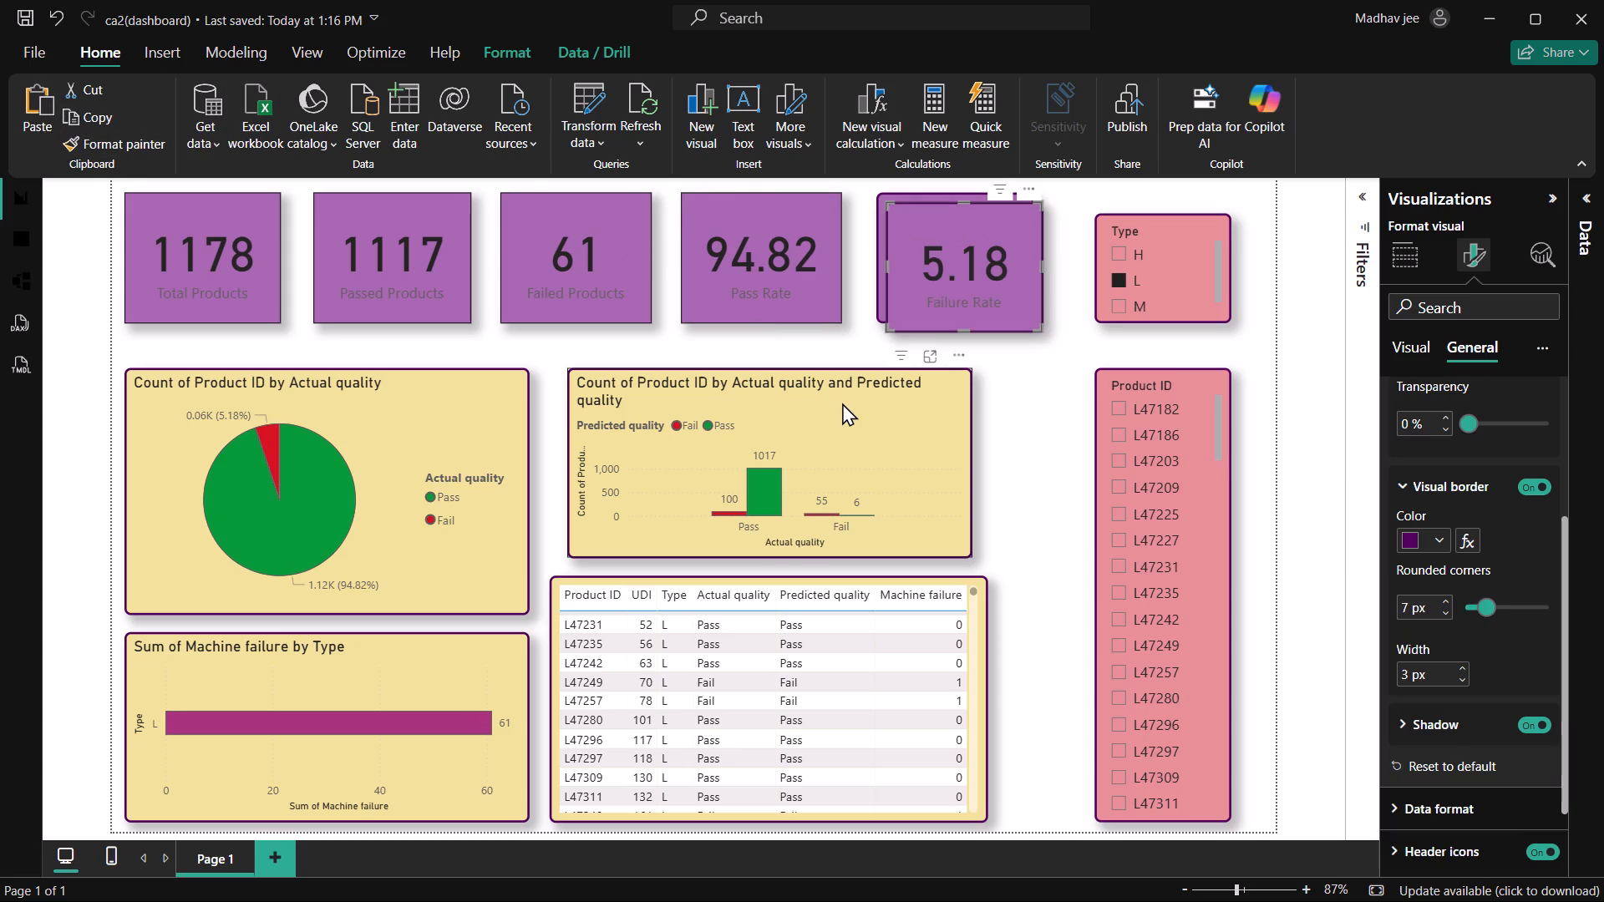
# Give the Pass Rate card a dark purple visual border, 3 px wide with 7 px rounded corners.
pyautogui.click(808, 215)
pyautogui.click(822, 332)
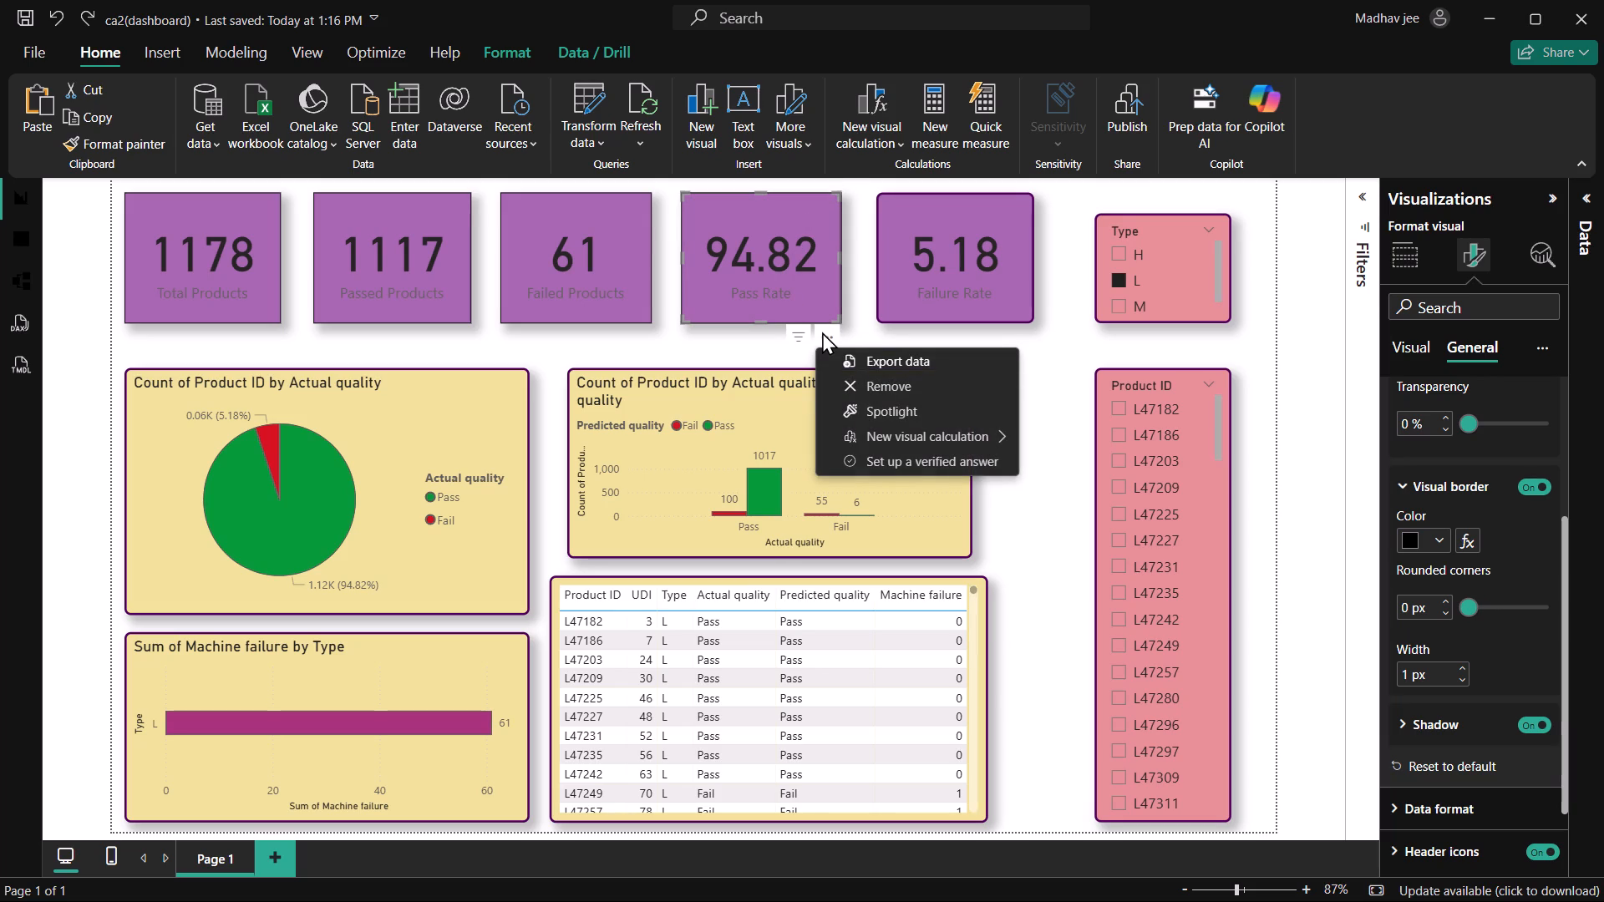
pyautogui.click(1442, 542)
pyautogui.click(1293, 458)
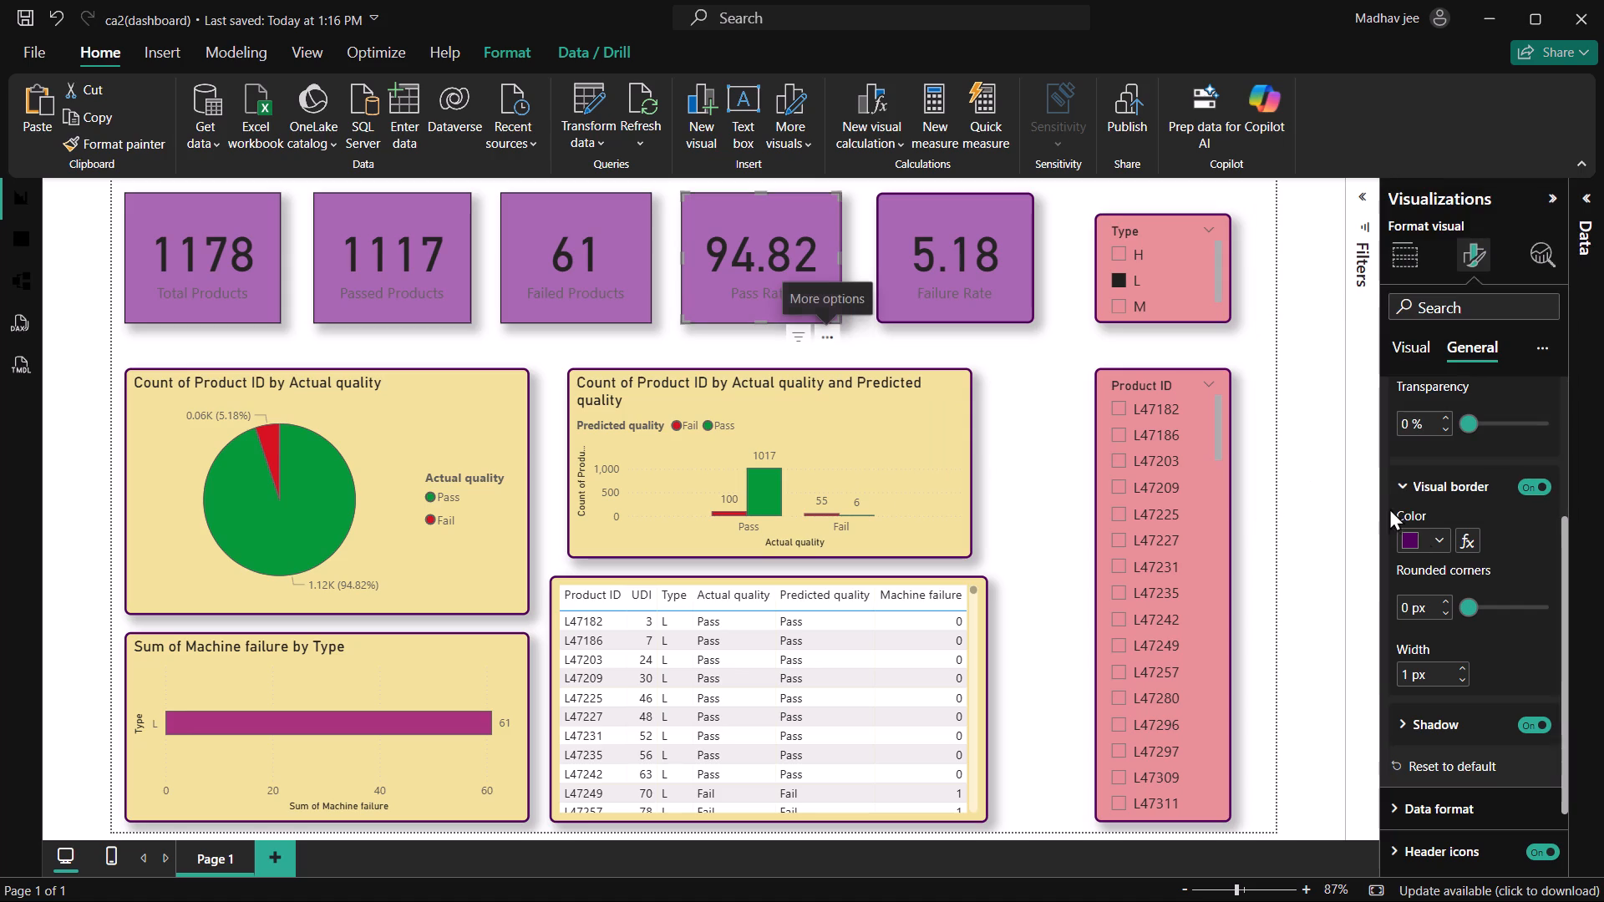
pyautogui.tripleClick(1447, 596)
pyautogui.tripleClick(1447, 596)
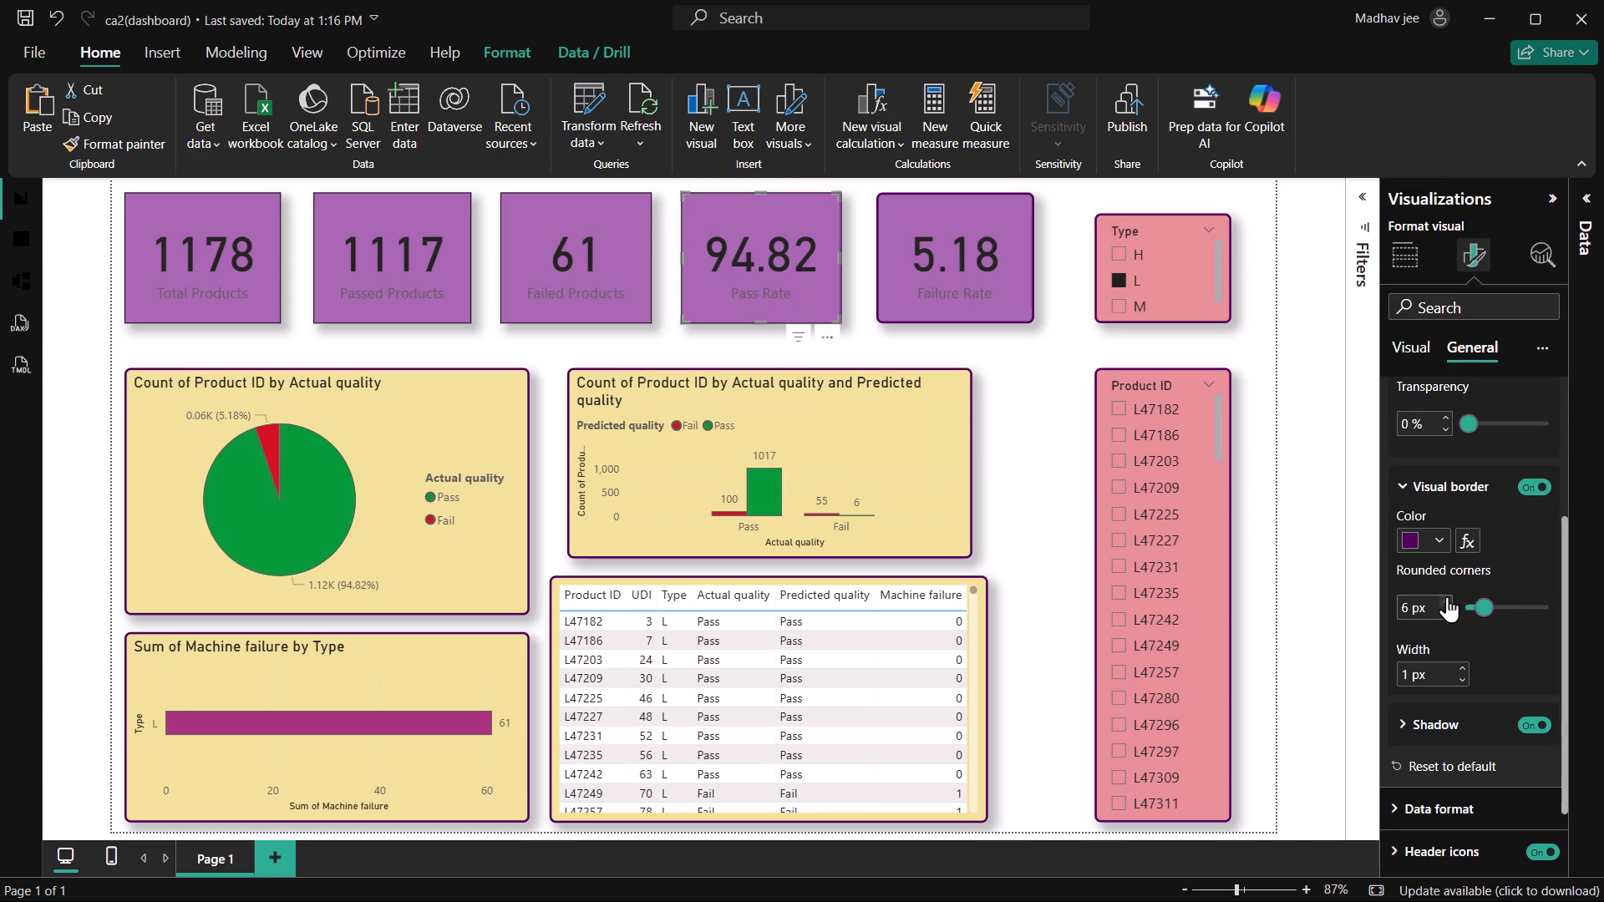
pyautogui.click(1447, 596)
pyautogui.doubleClick(1461, 662)
# Give the Failed Products card a dark purple visual border, 3 px wide with 7 px rounded corners.
pyautogui.click(637, 221)
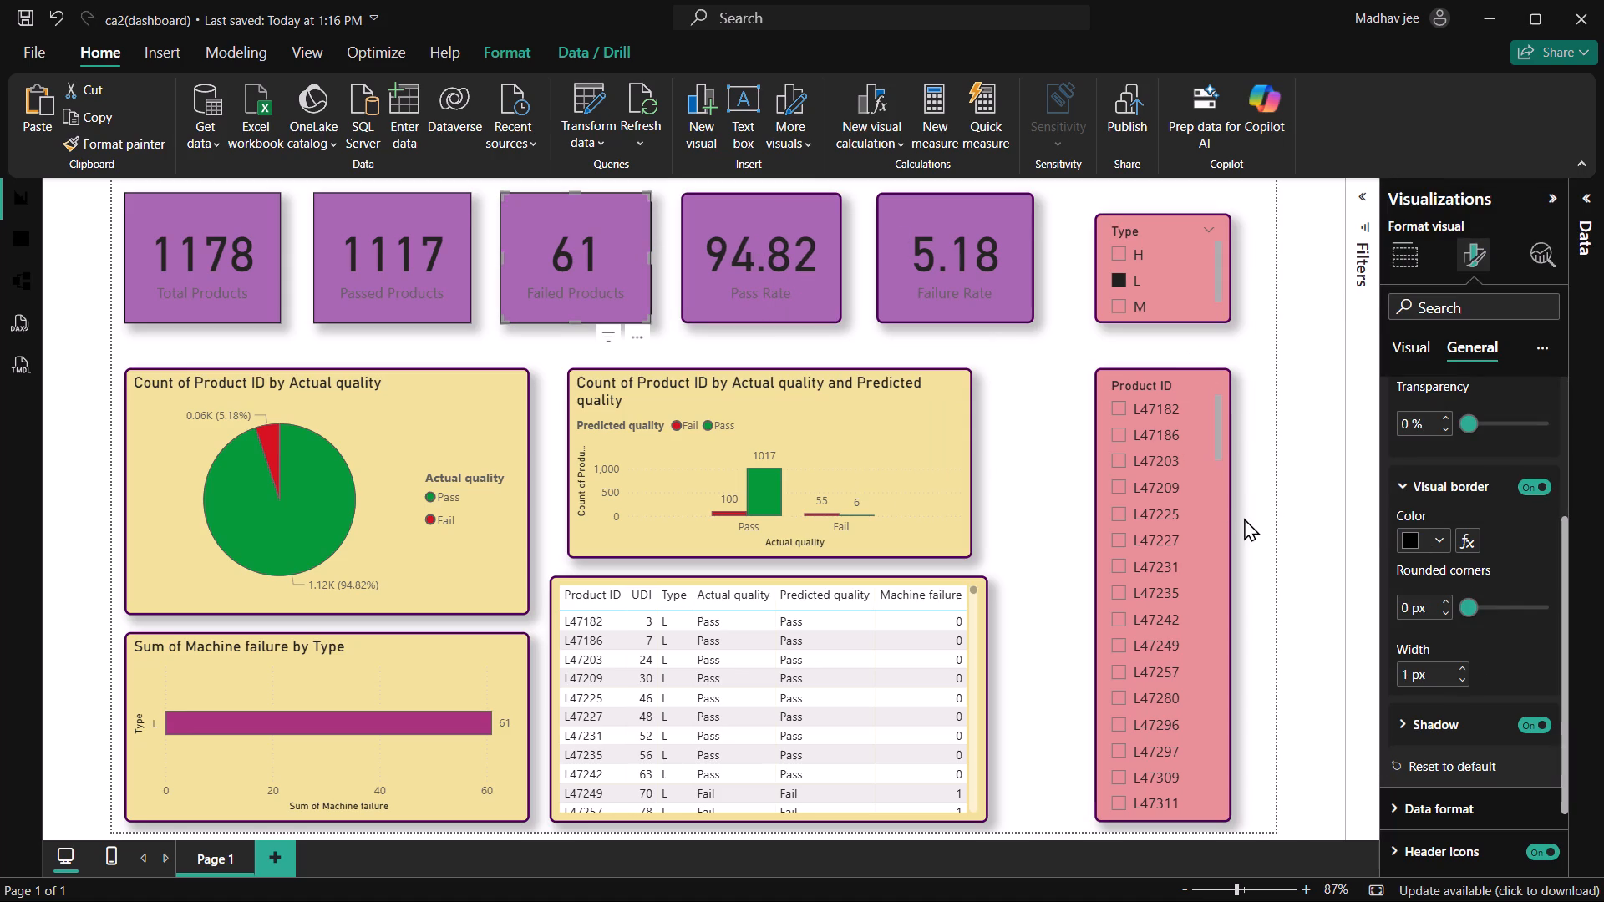
pyautogui.click(1441, 550)
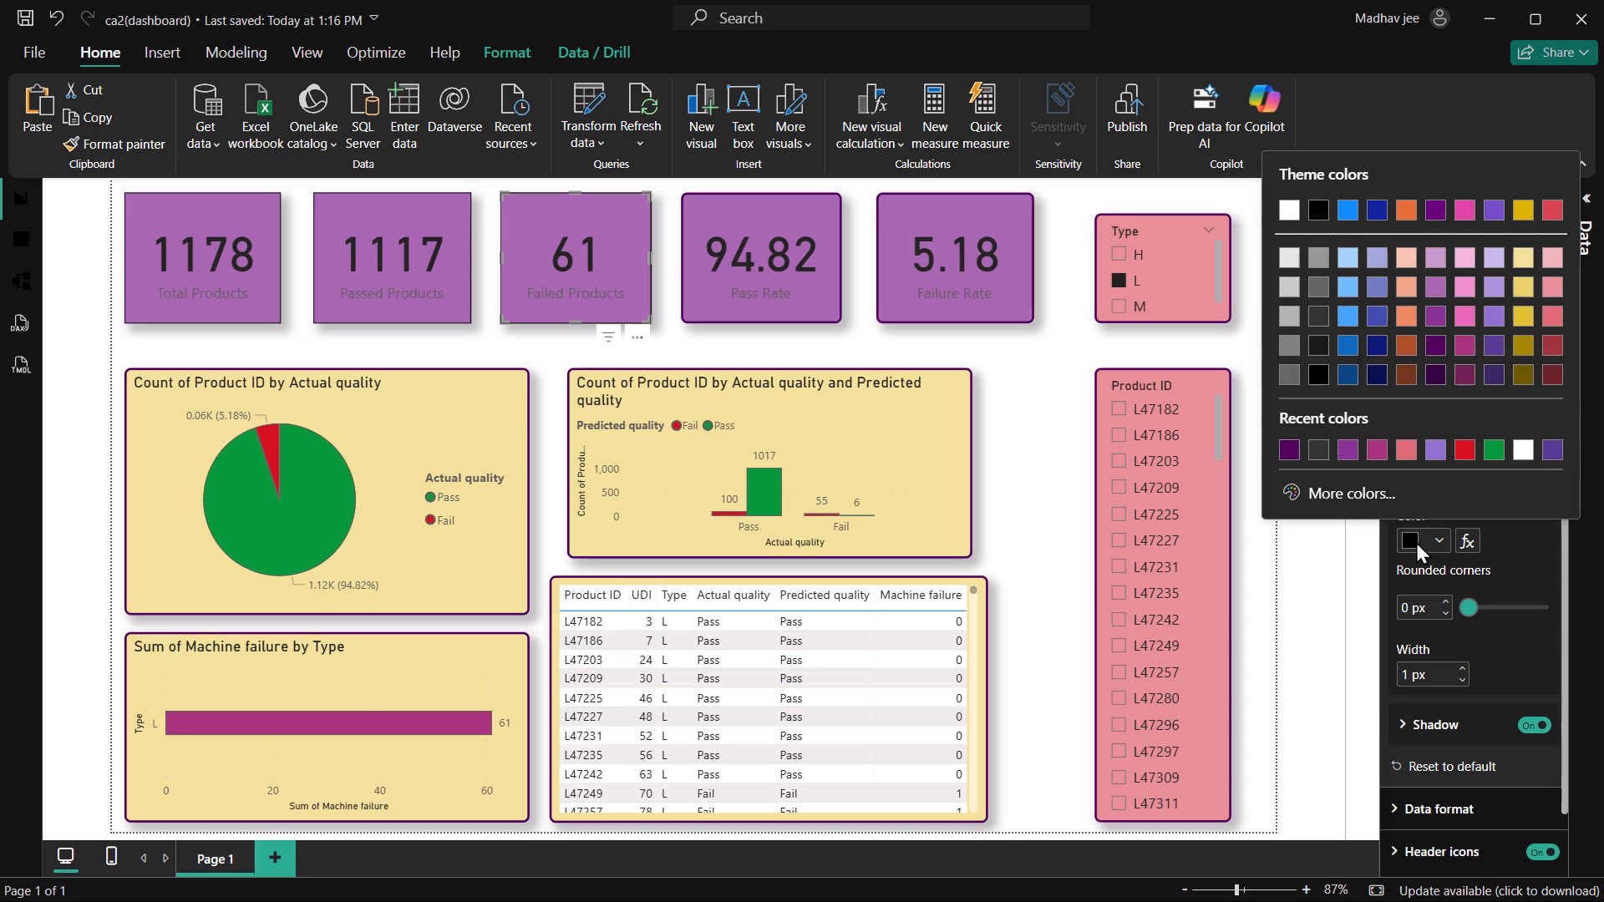
pyautogui.click(1292, 454)
pyautogui.tripleClick(1446, 597)
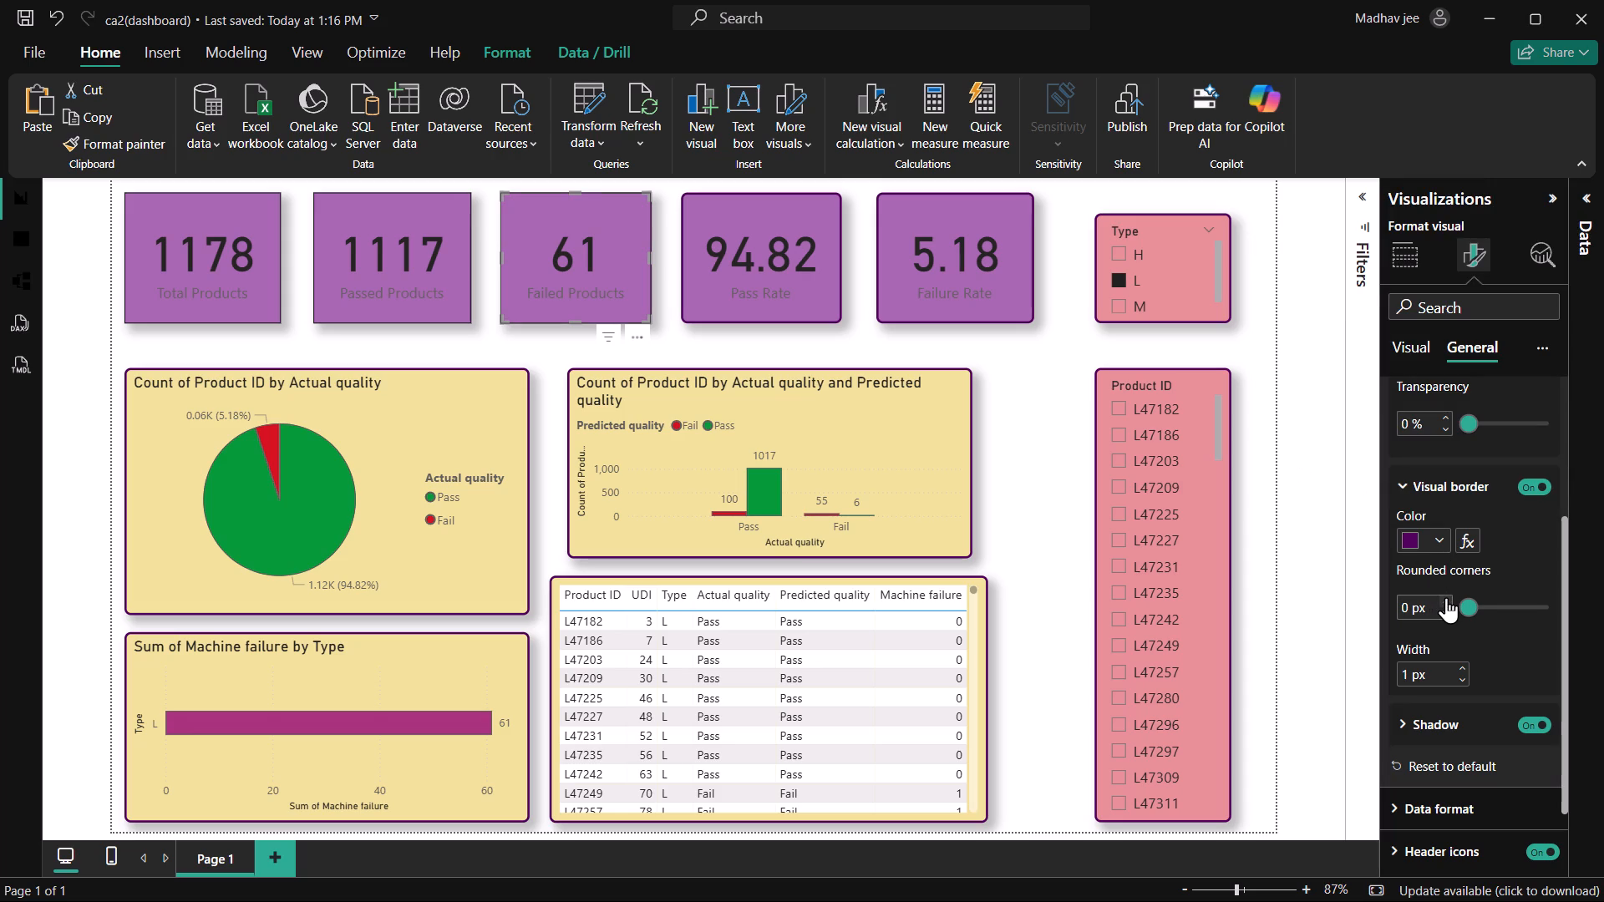
pyautogui.tripleClick(1446, 597)
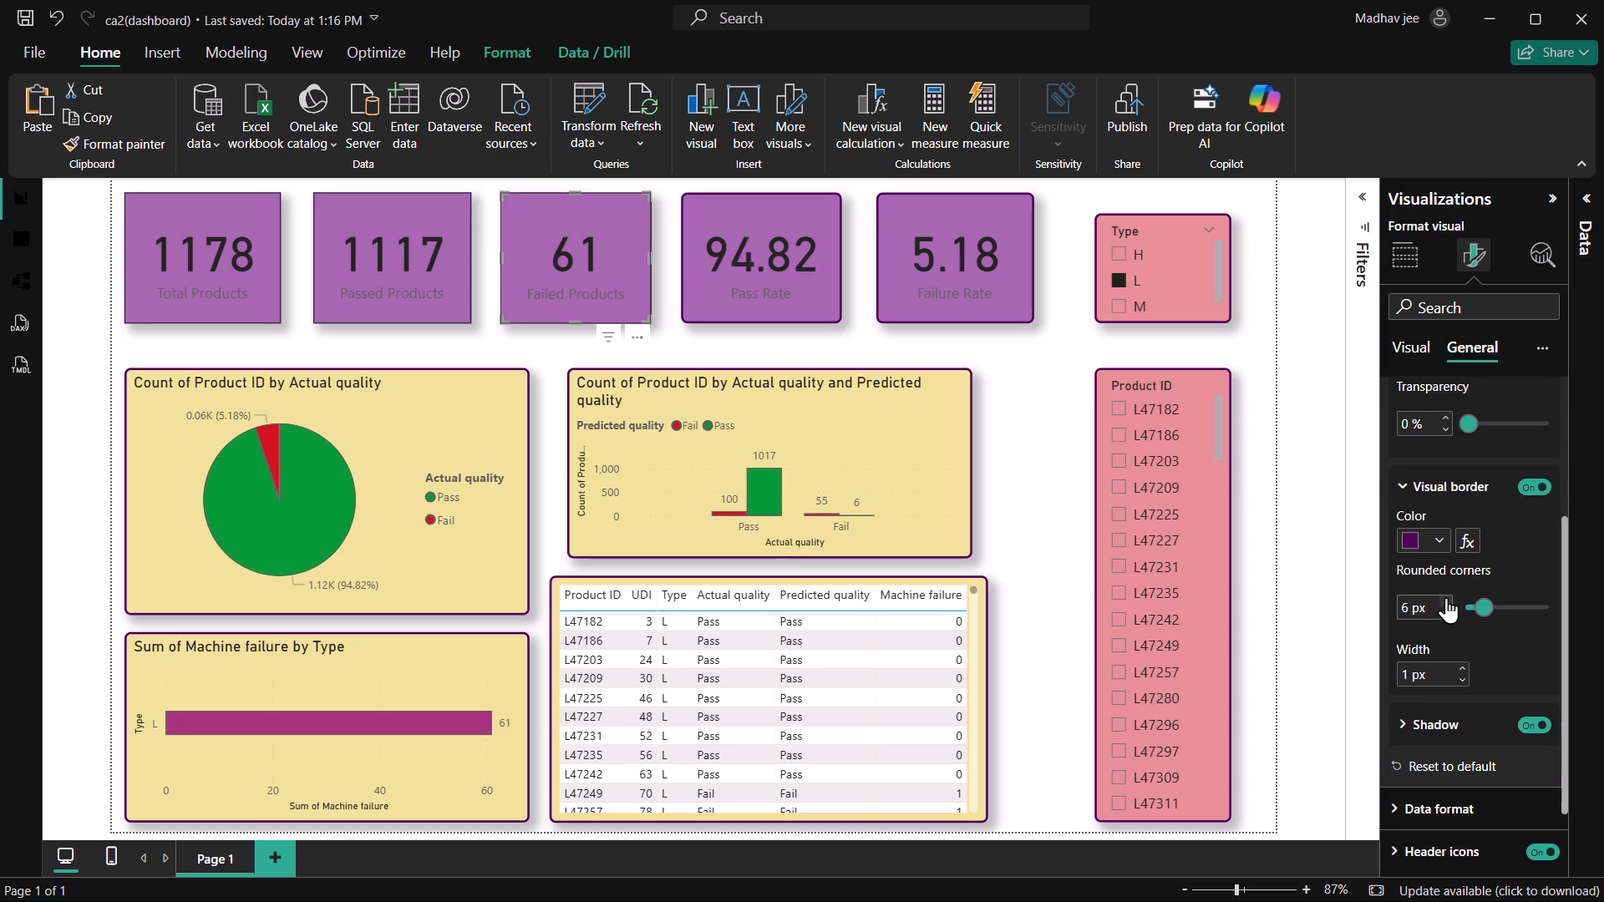
pyautogui.click(1446, 597)
pyautogui.tripleClick(1461, 666)
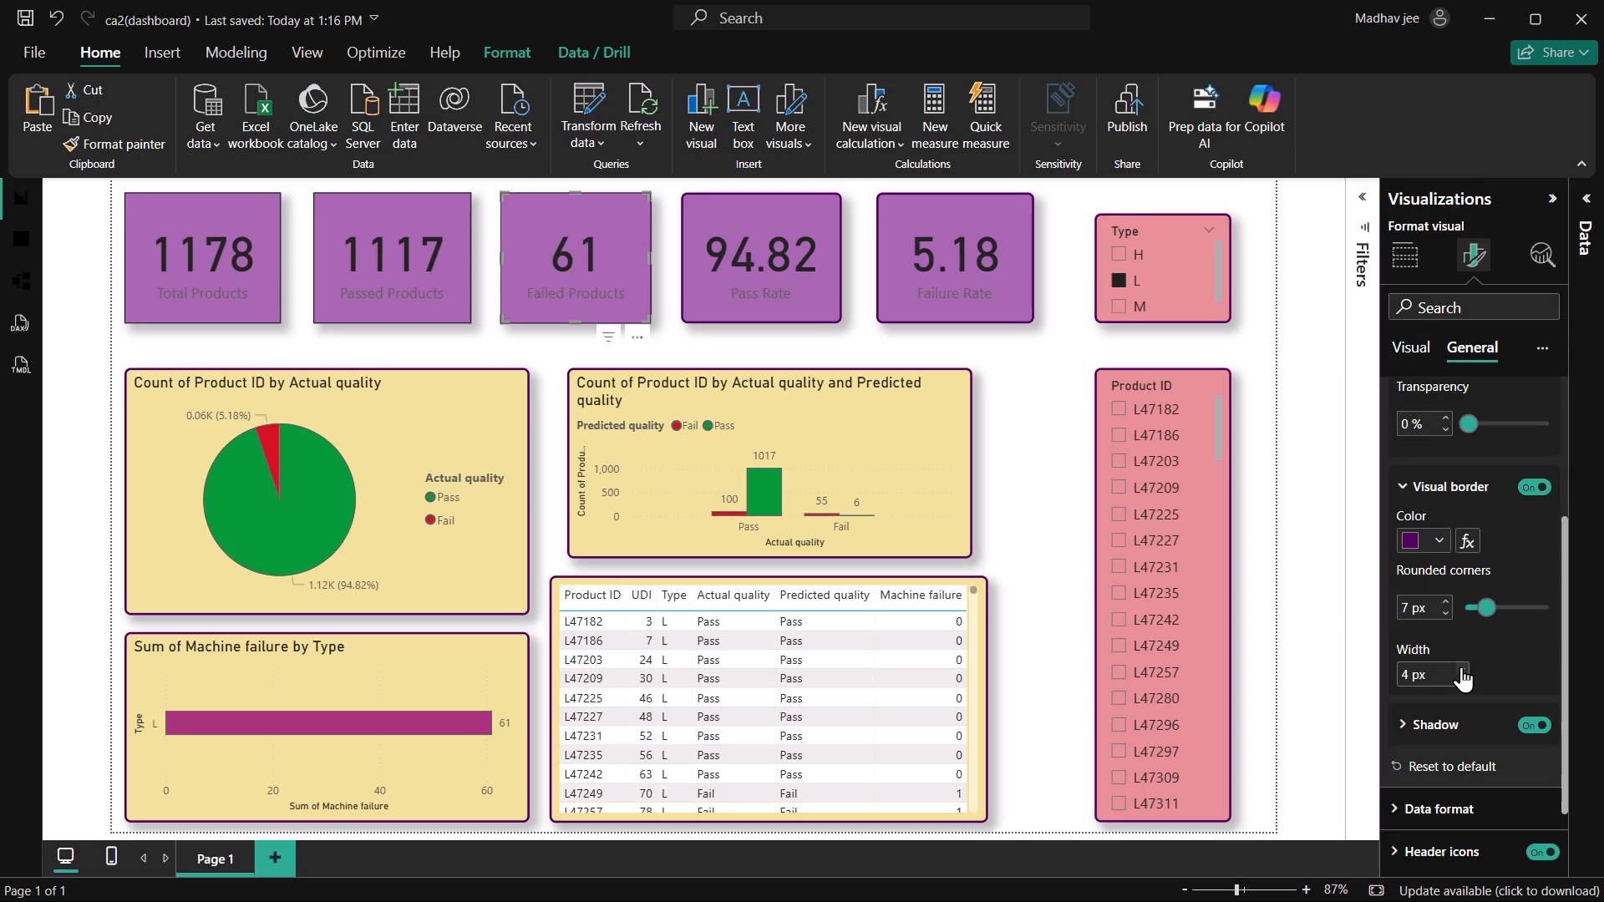
pyautogui.click(1459, 677)
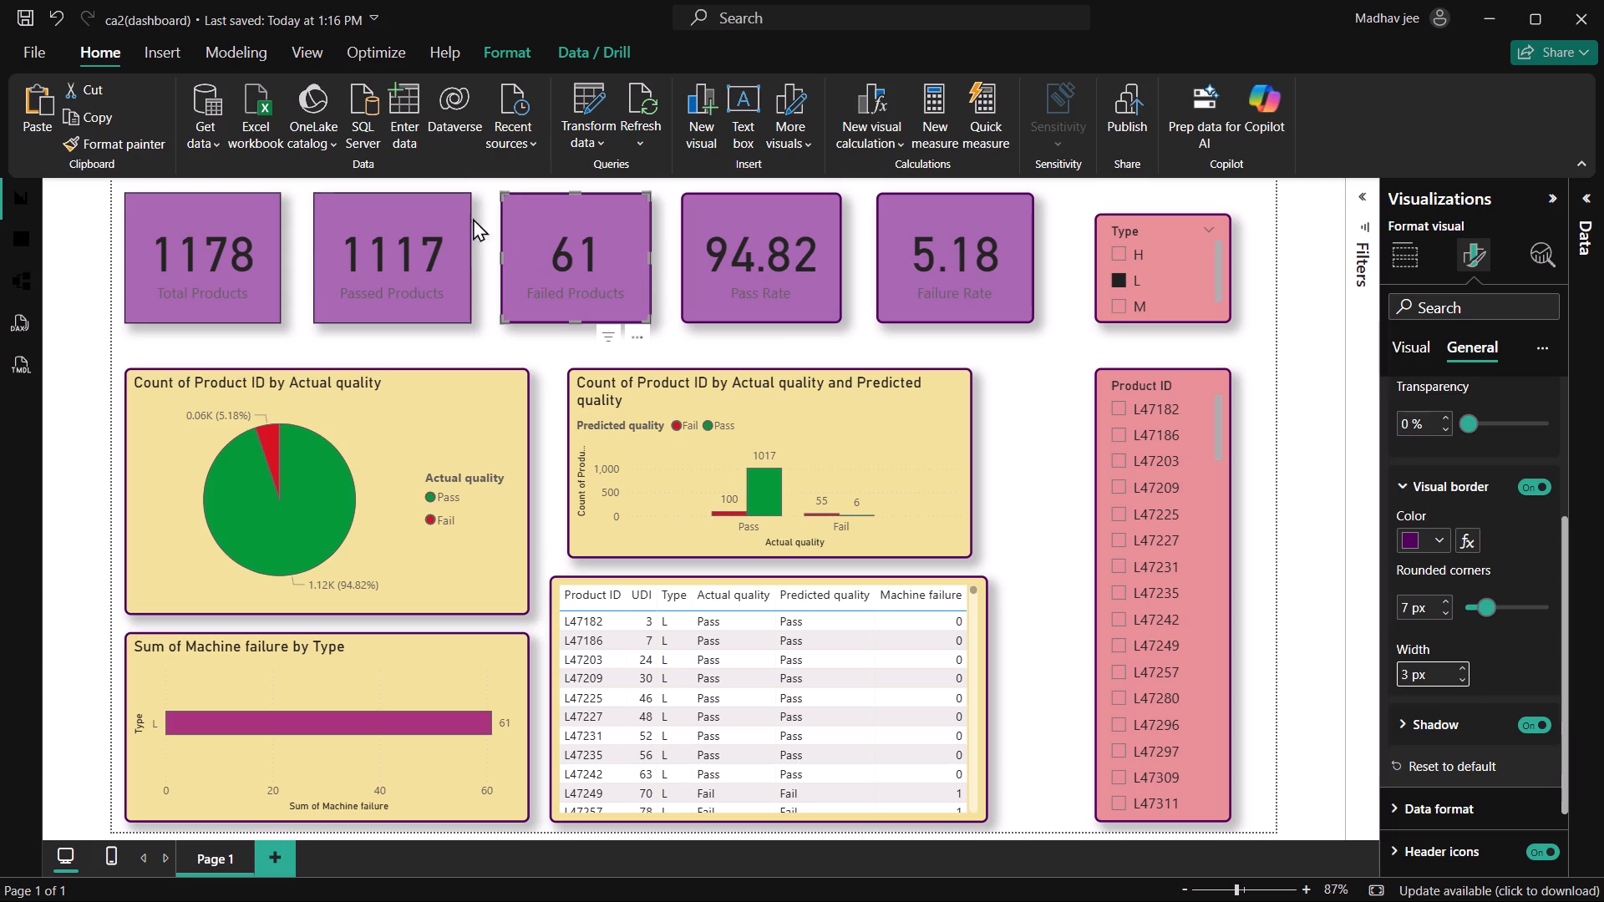
# Give the Passed Products card a dark purple visual border, 4 px wide with 3 px rounded corners.
pyautogui.click(454, 213)
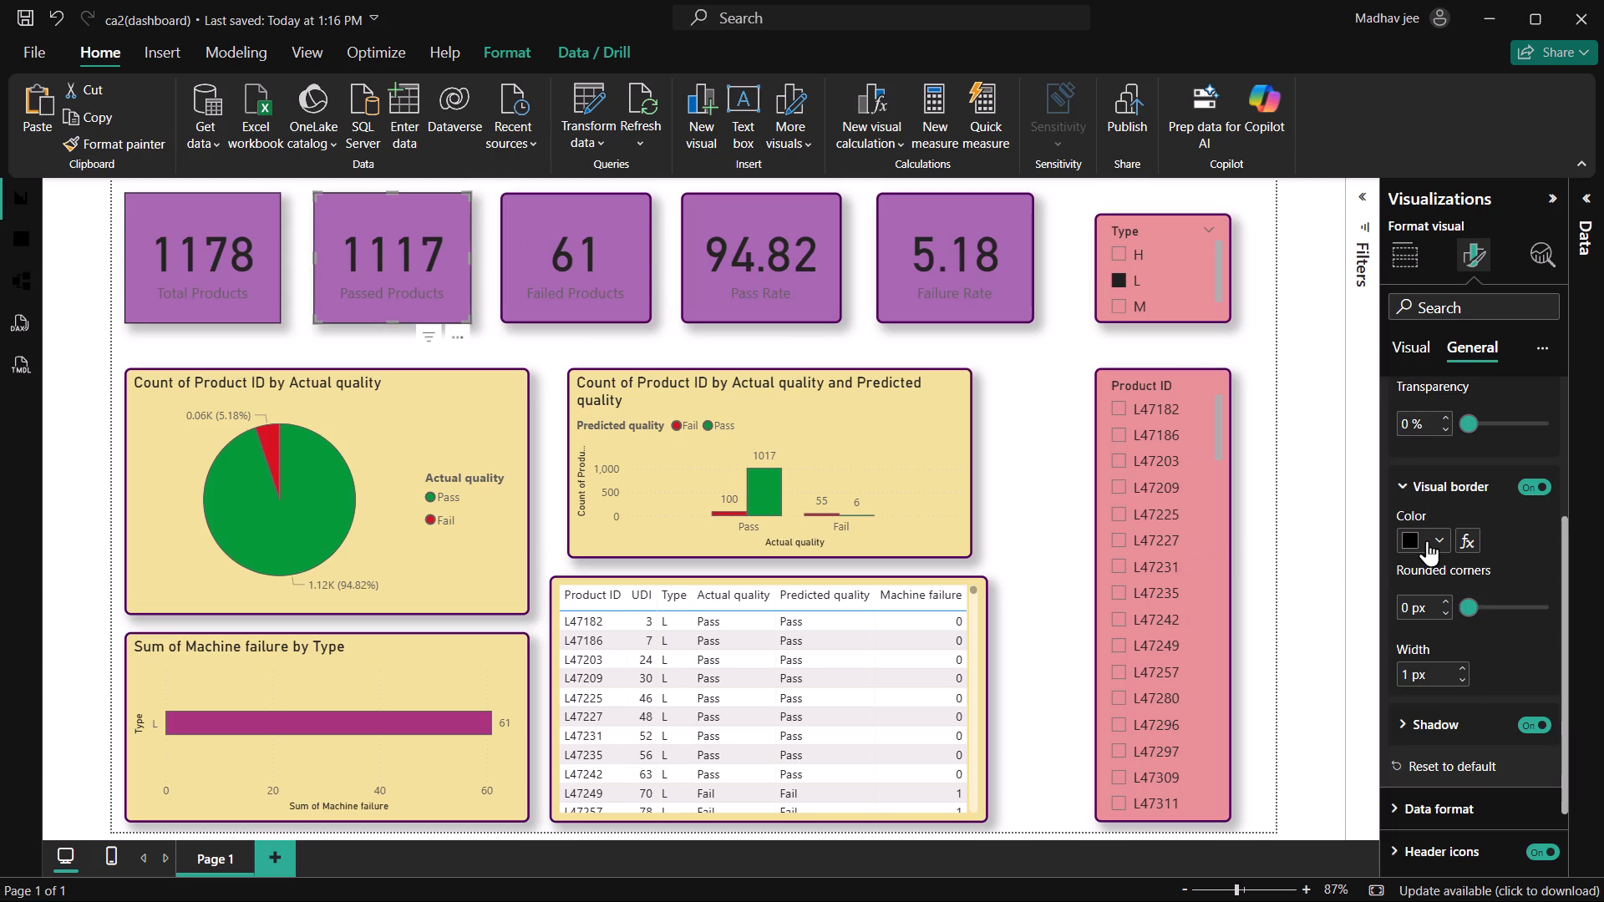
pyautogui.click(1438, 539)
pyautogui.click(1282, 450)
pyautogui.doubleClick(1444, 598)
pyautogui.click(1444, 598)
pyautogui.tripleClick(1461, 664)
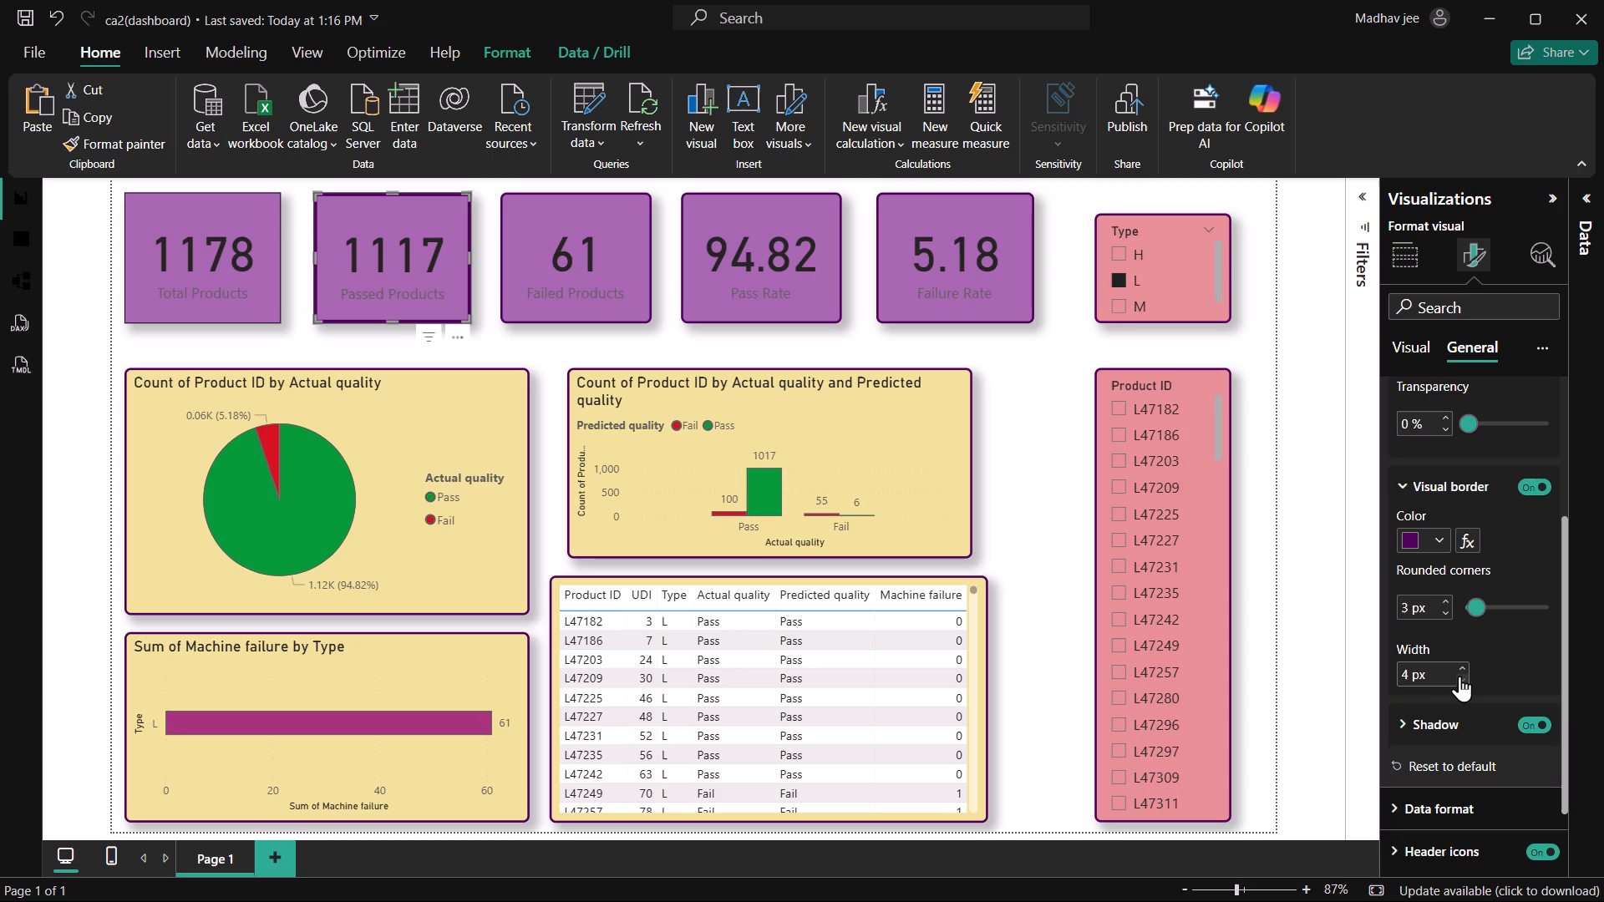
pyautogui.click(1460, 682)
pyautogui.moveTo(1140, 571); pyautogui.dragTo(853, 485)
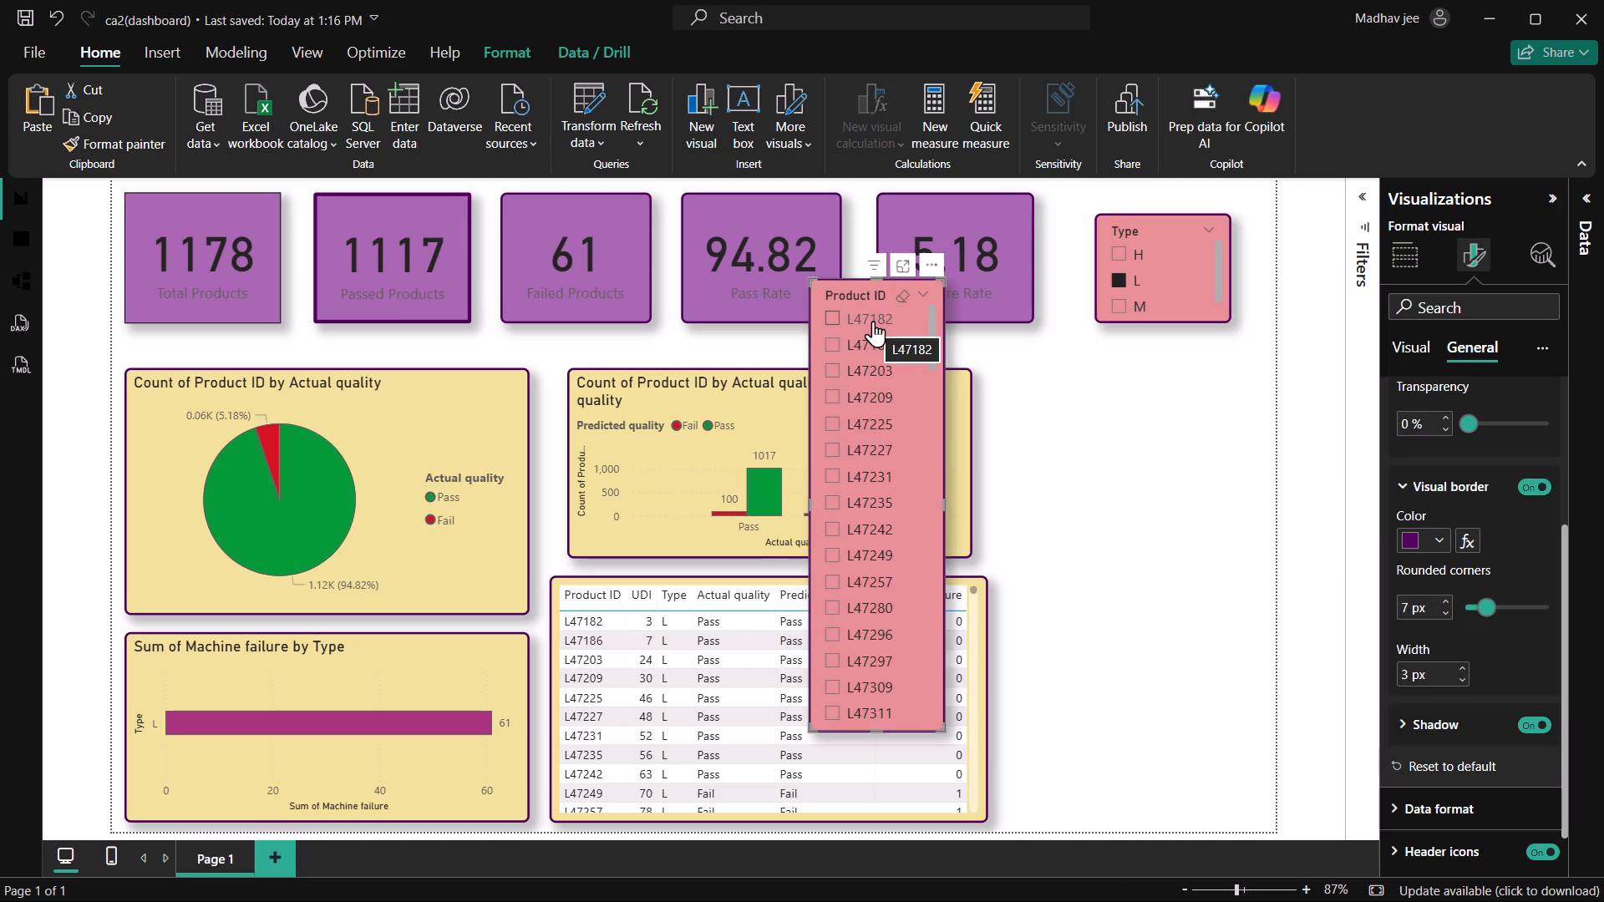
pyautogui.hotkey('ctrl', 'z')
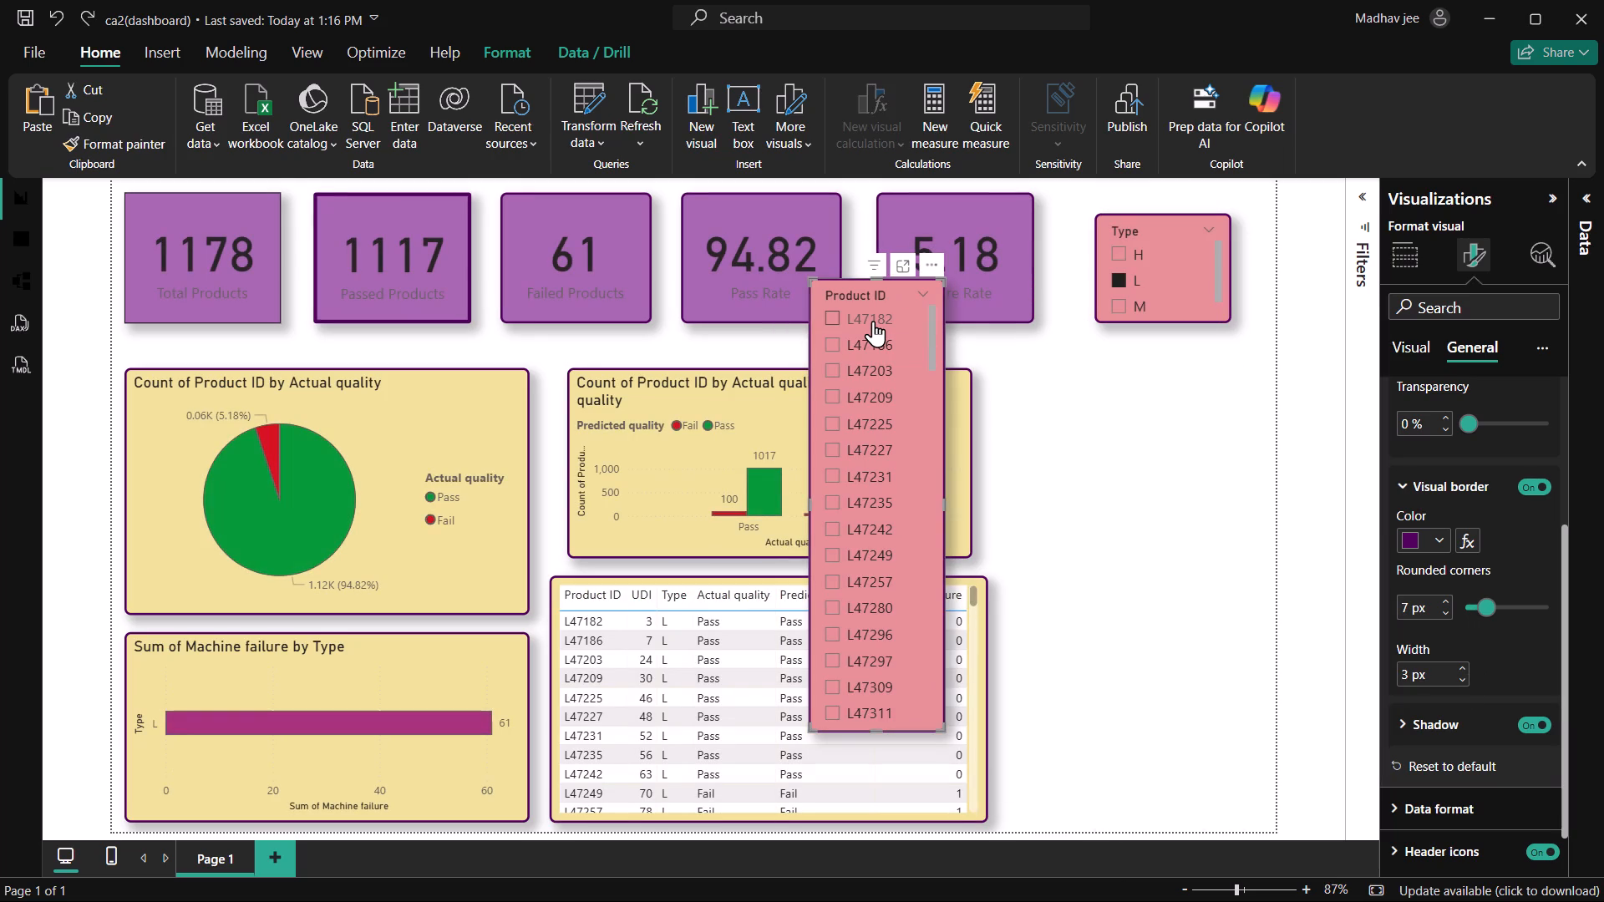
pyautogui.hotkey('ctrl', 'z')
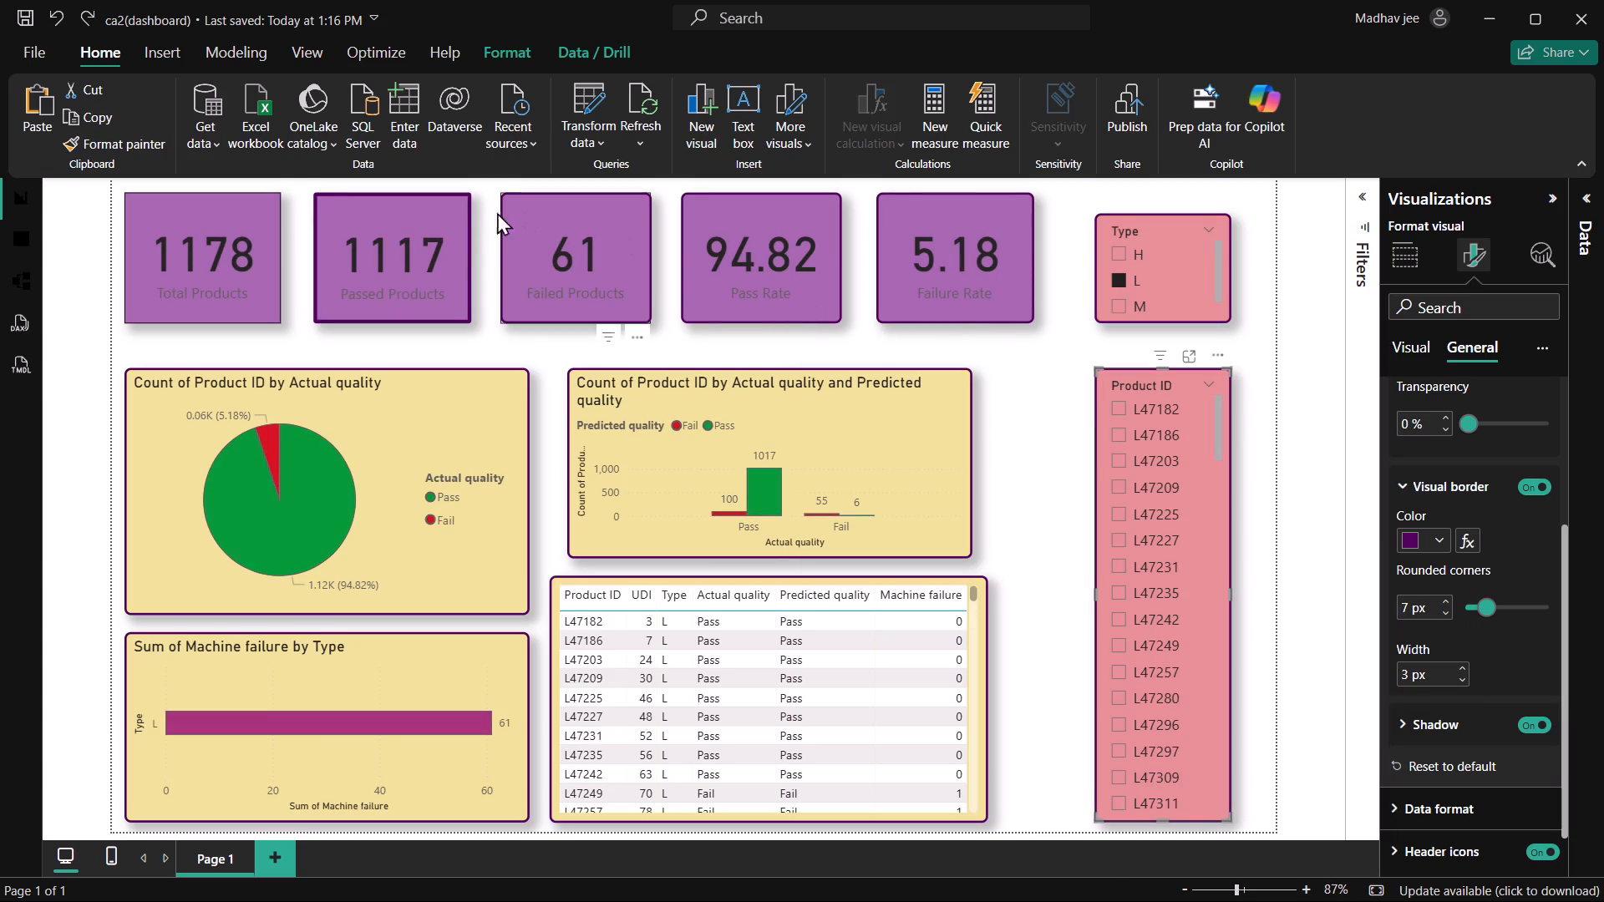
# Set the Passed Products card's border width to 3 px and its rounded corners to 7 px.
pyautogui.click(459, 218)
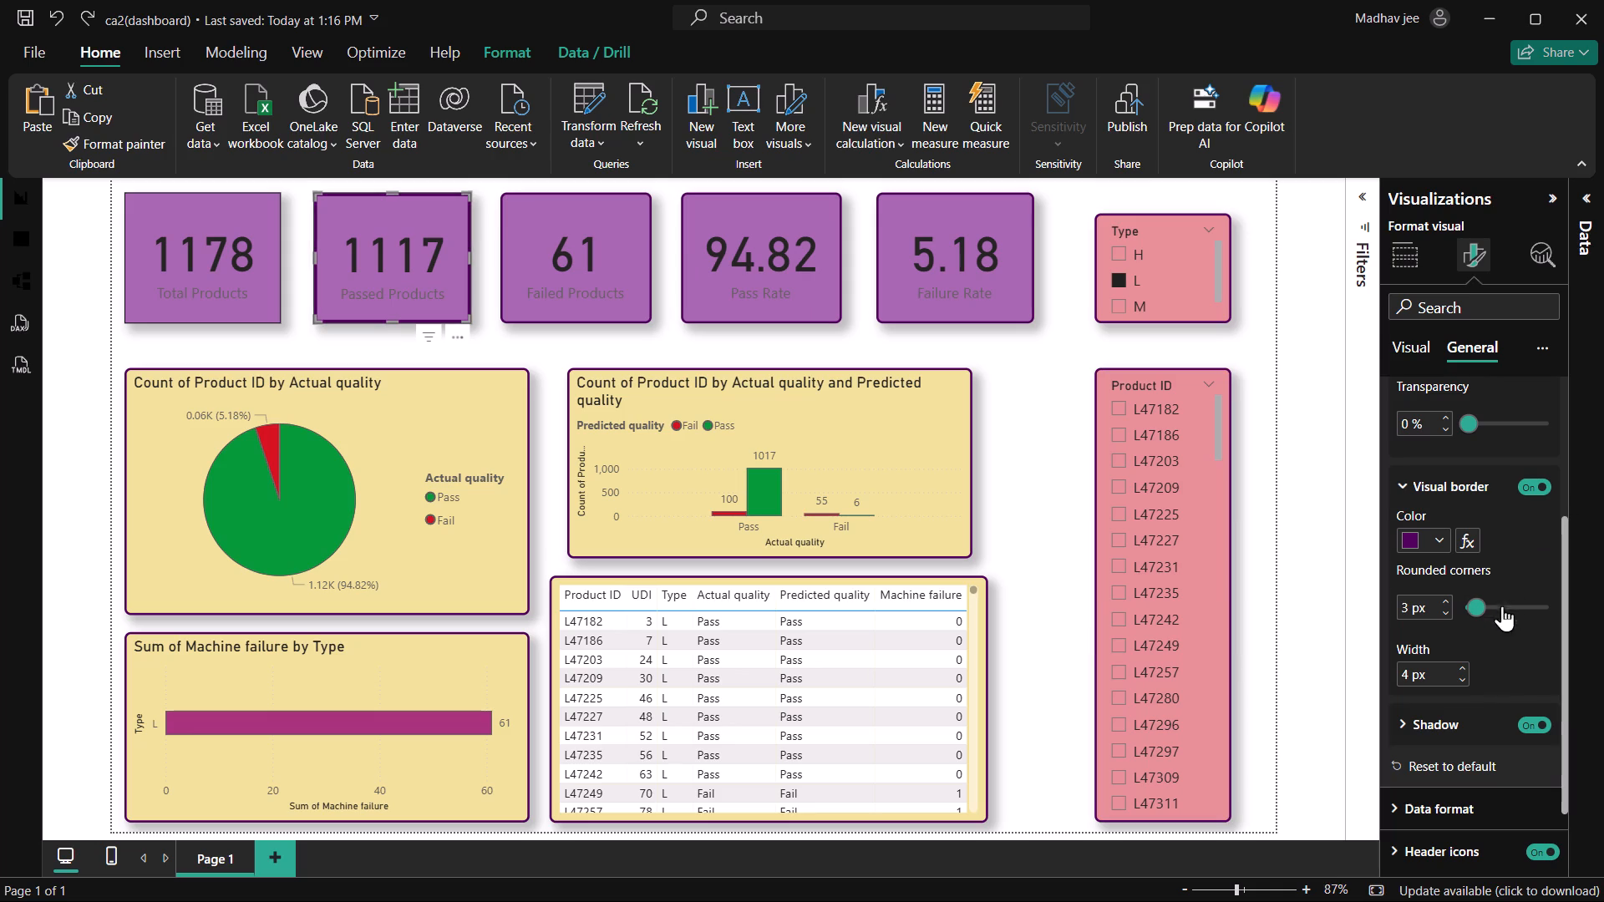
pyautogui.click(1466, 681)
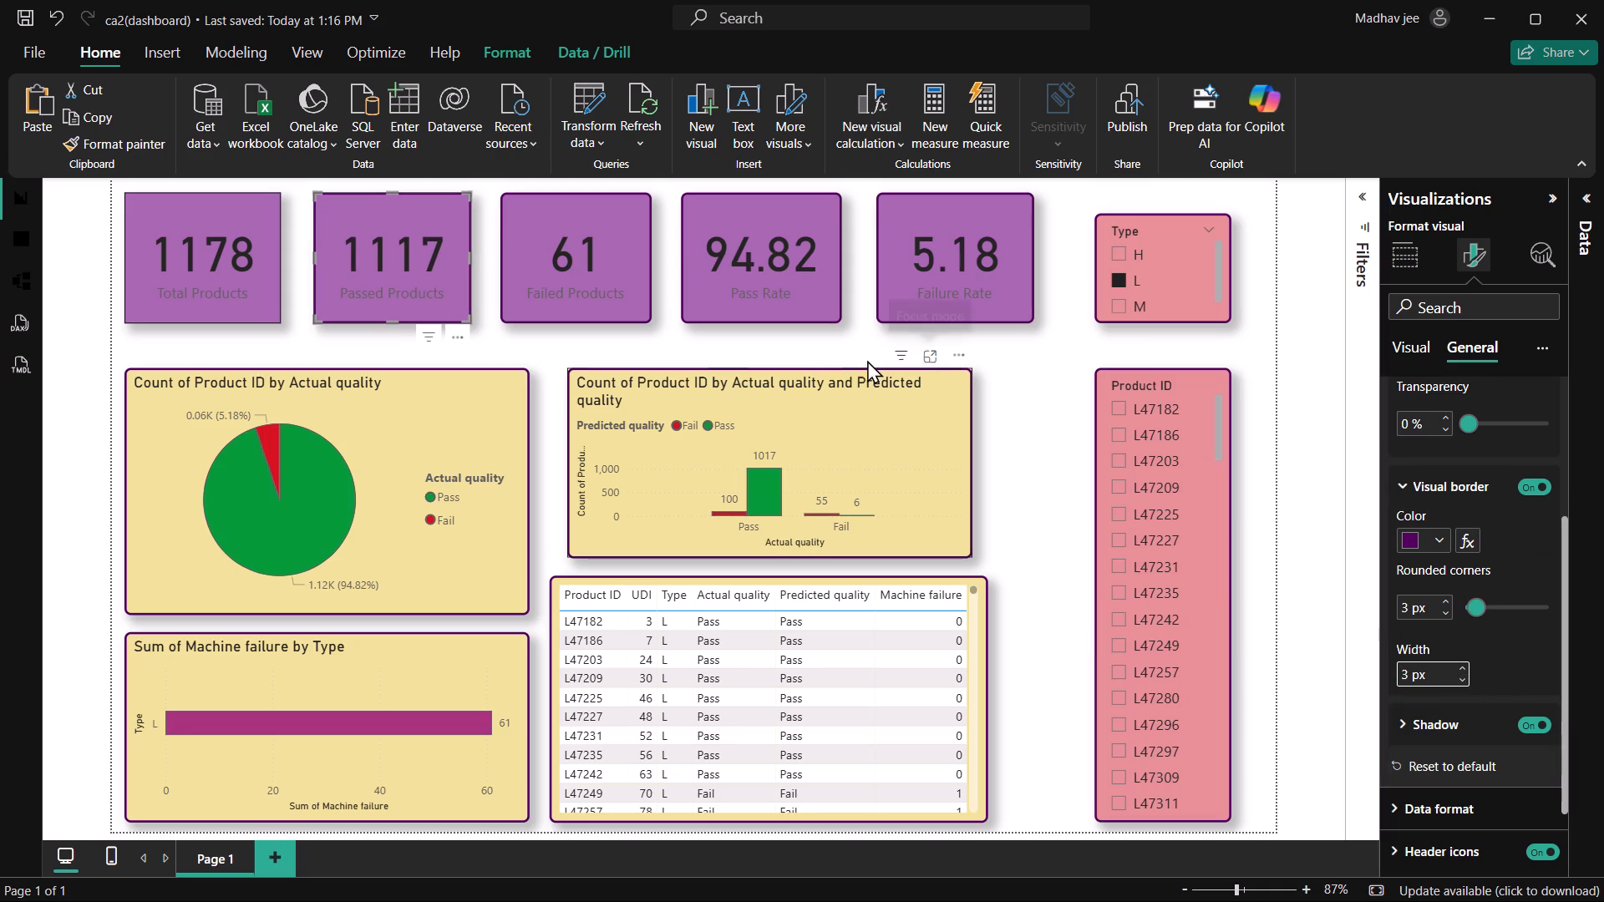
pyautogui.tripleClick(1440, 605)
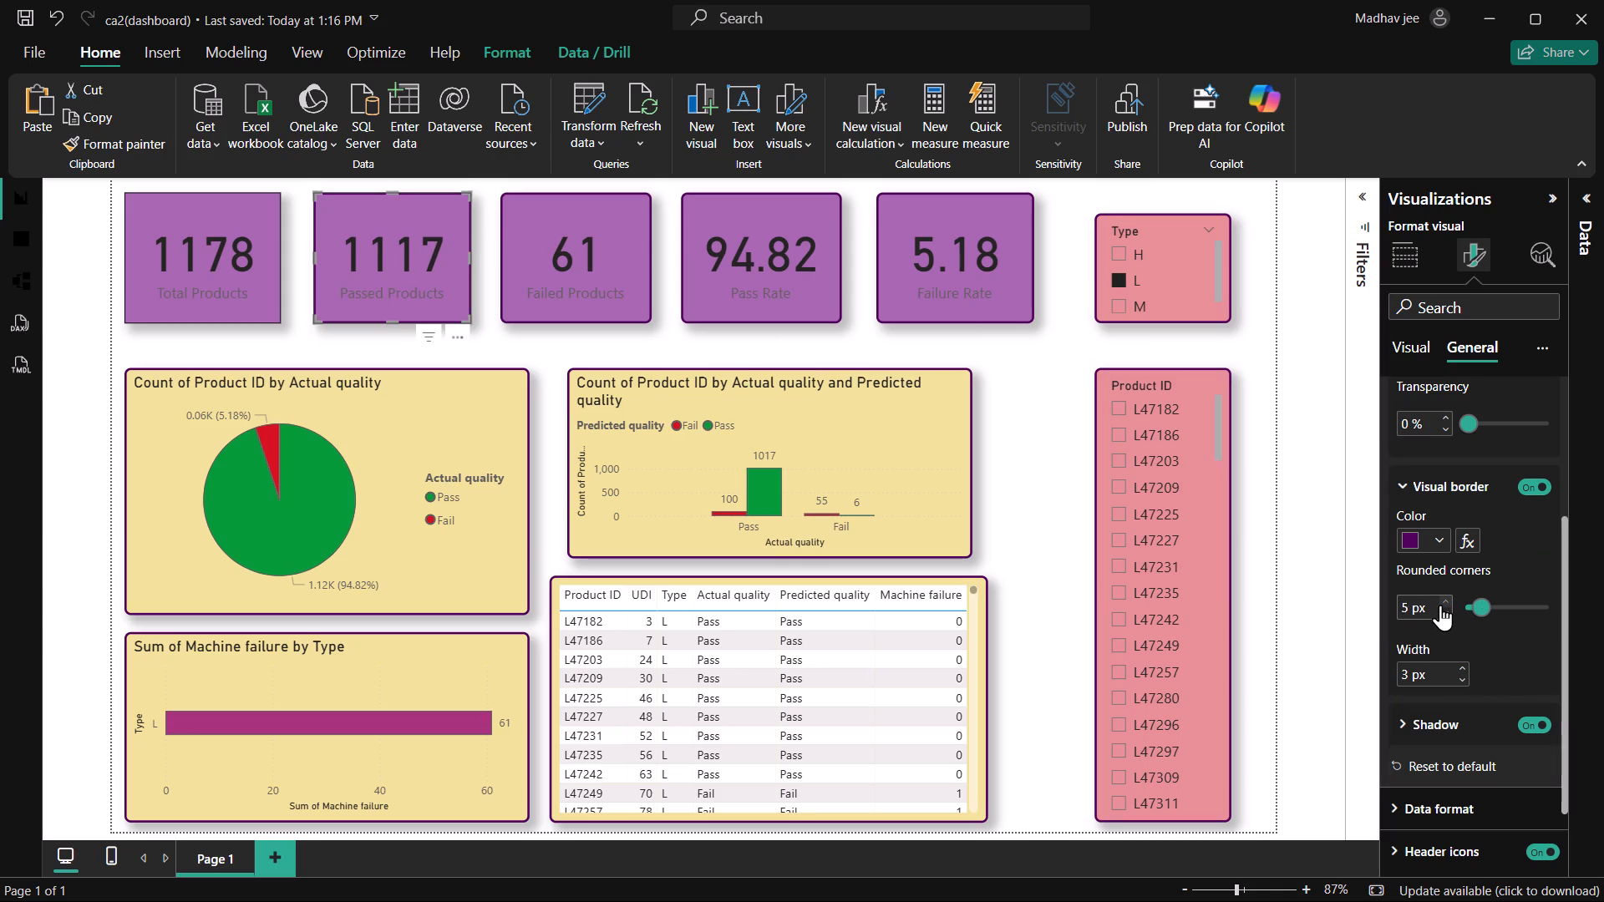
pyautogui.click(1440, 605)
# Give the Total Products card a dark purple visual border, 3 px wide with 7 px rounded corners, and deselect it.
pyautogui.click(252, 211)
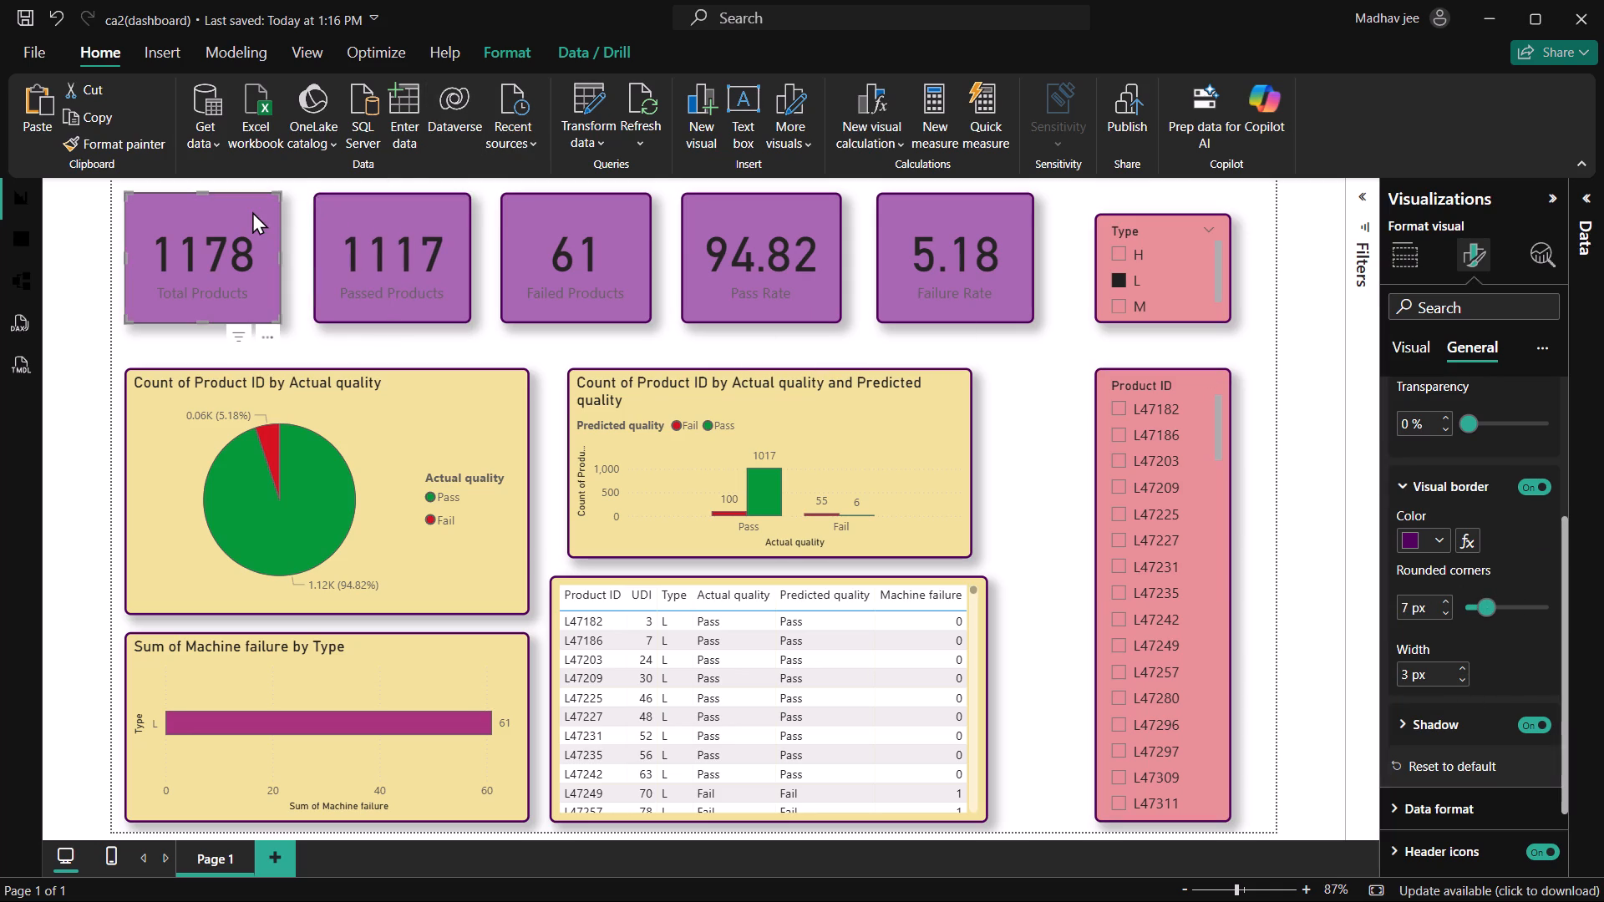
pyautogui.tripleClick(1445, 596)
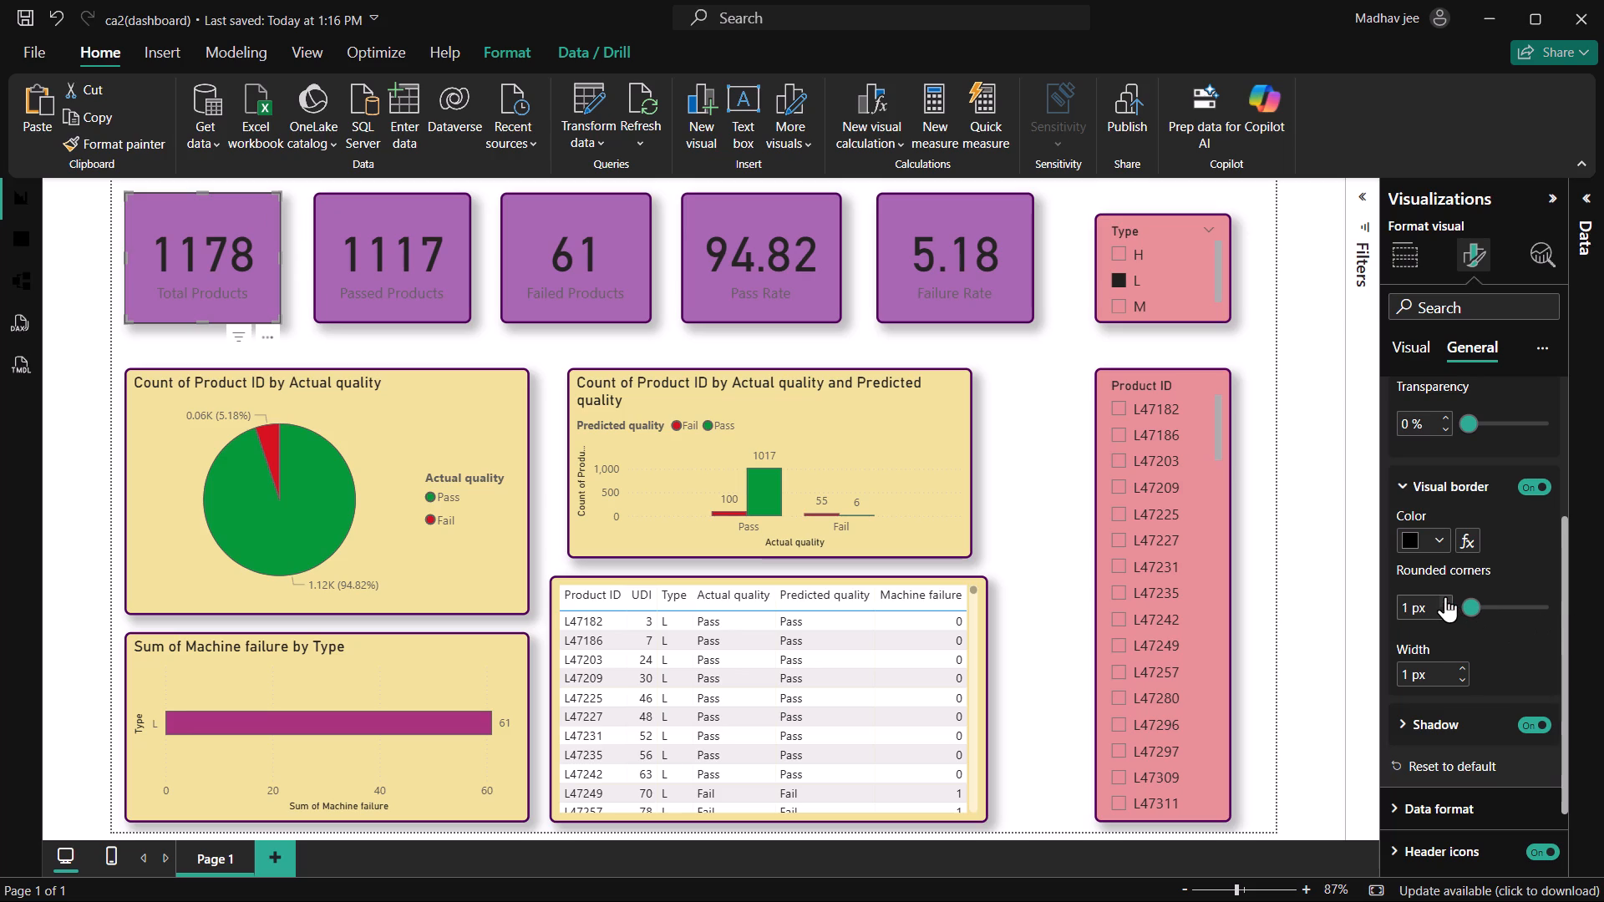
pyautogui.doubleClick(1445, 596)
pyautogui.click(1445, 596)
pyautogui.click(1445, 596)
pyautogui.tripleClick(1462, 661)
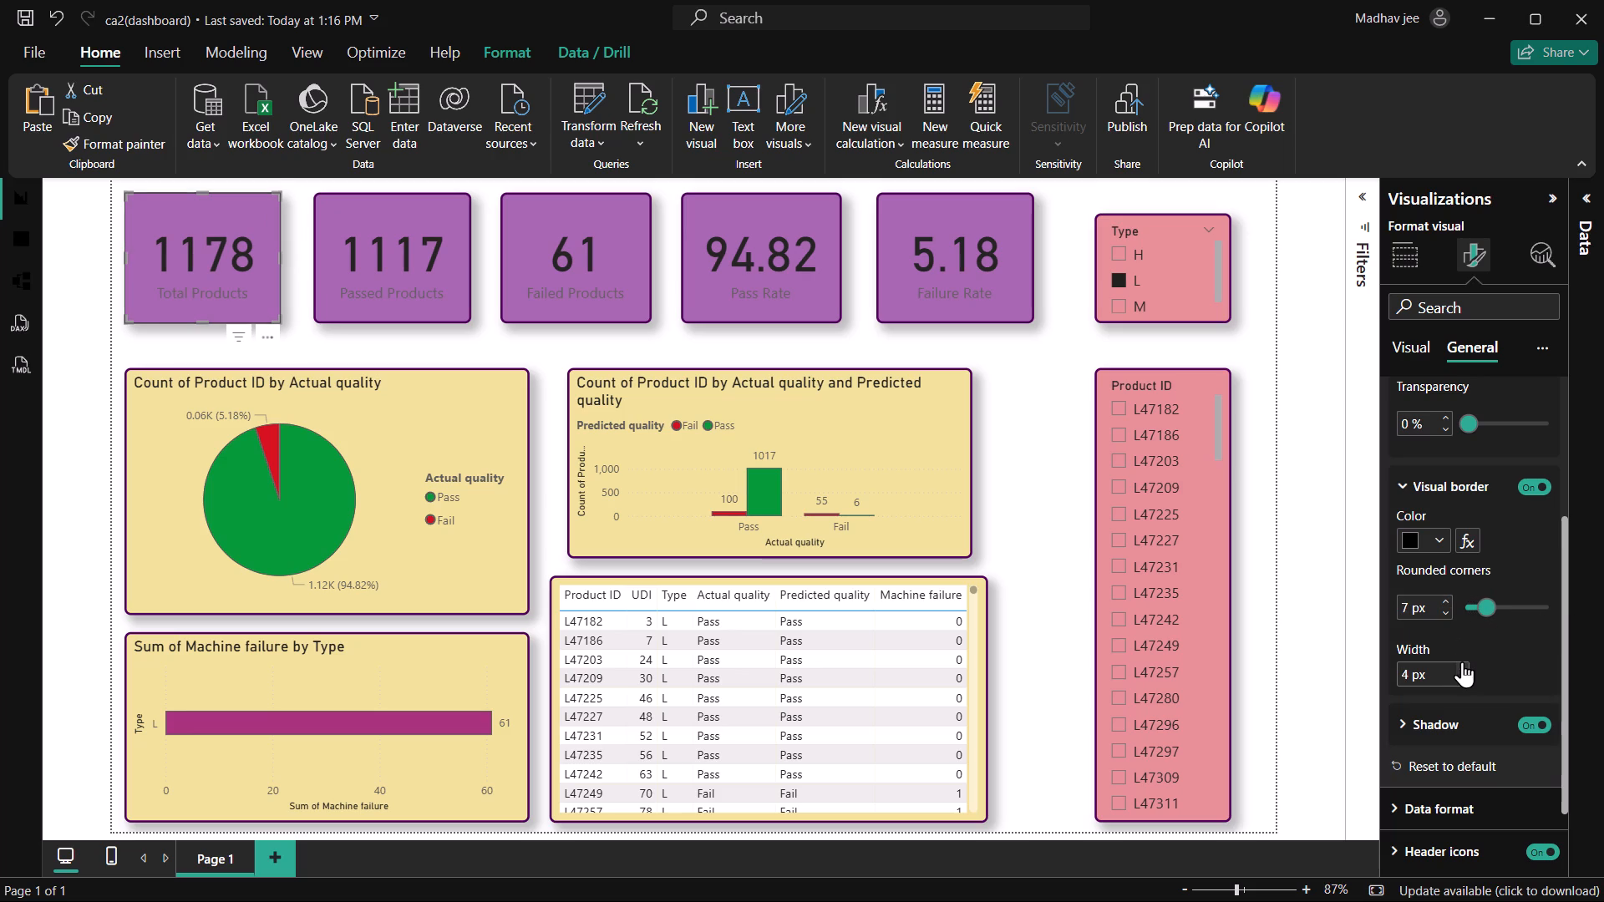
pyautogui.click(1461, 677)
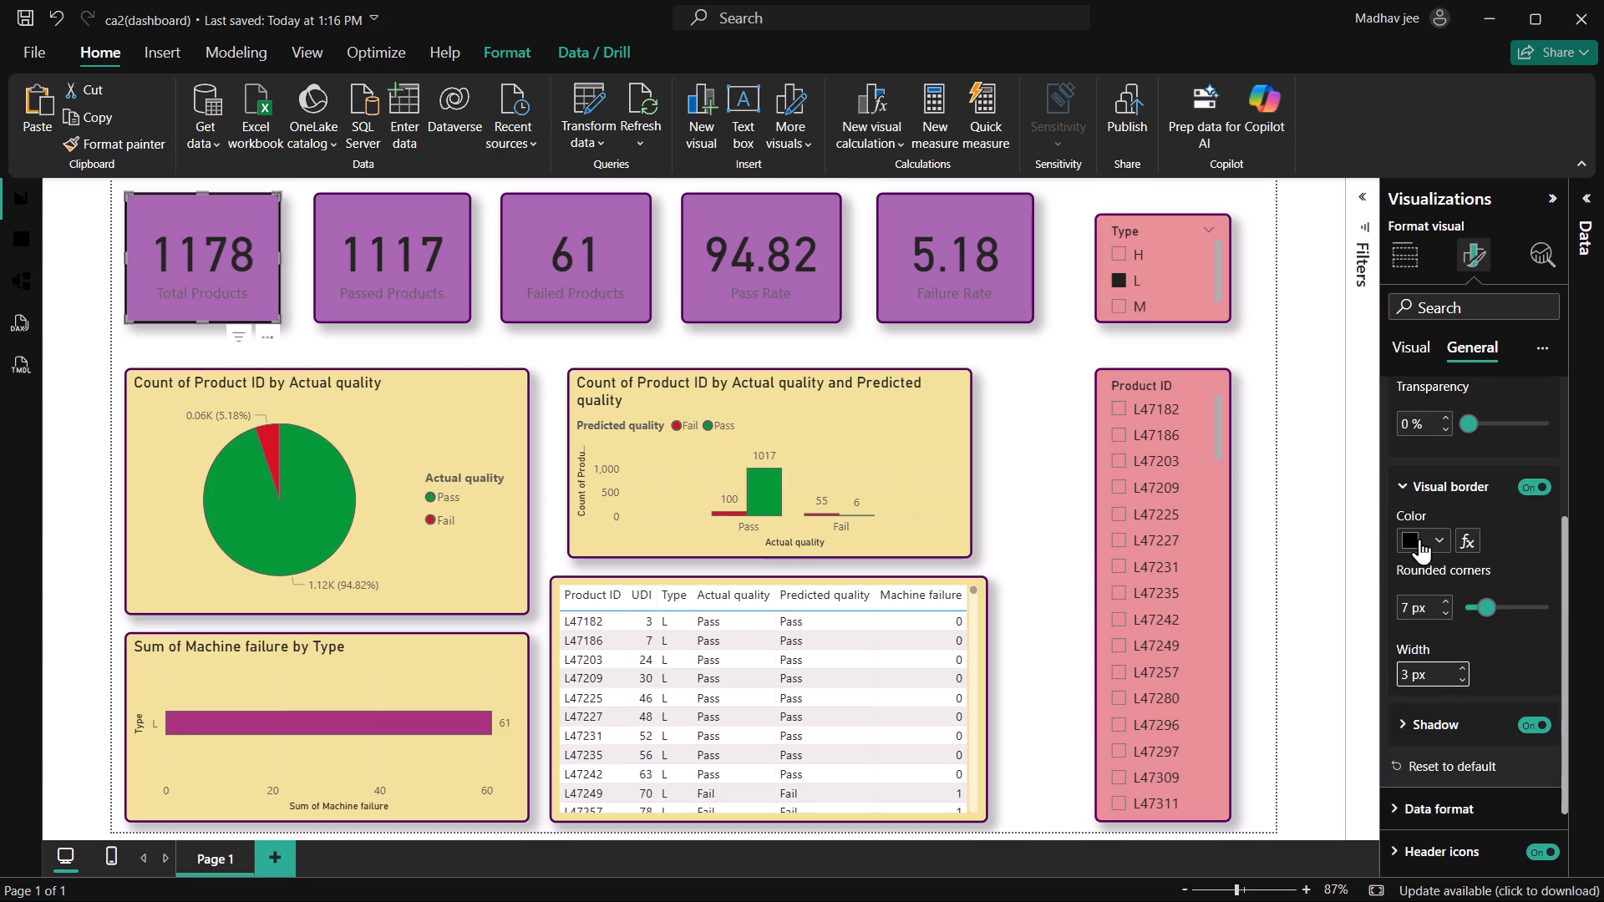
pyautogui.click(1437, 539)
pyautogui.click(1293, 454)
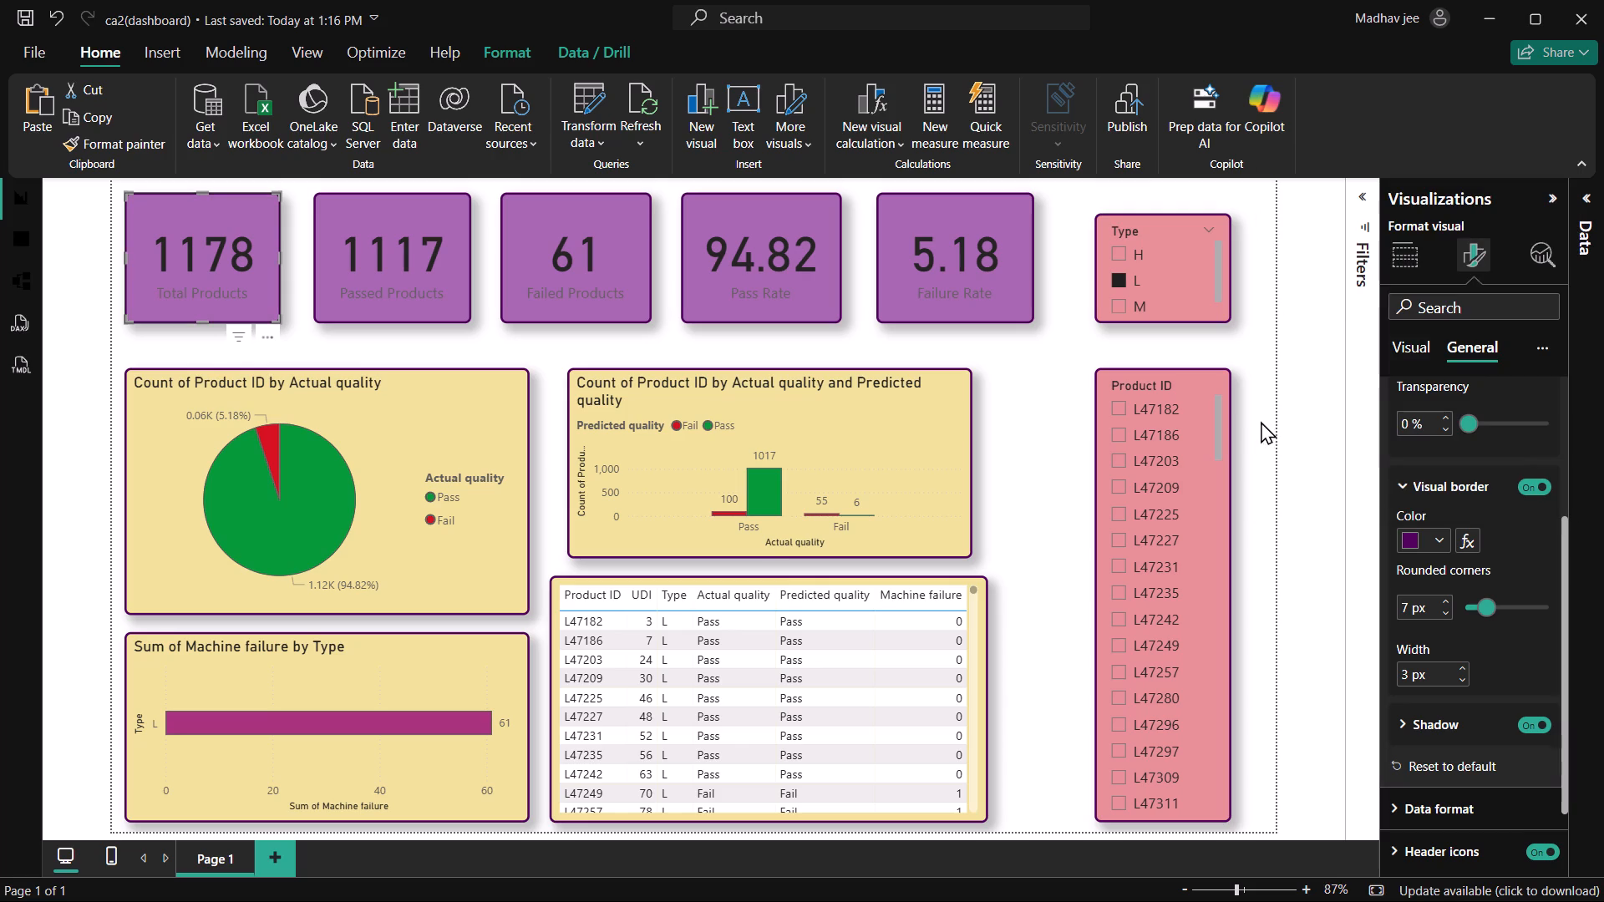
pyautogui.click(1293, 385)
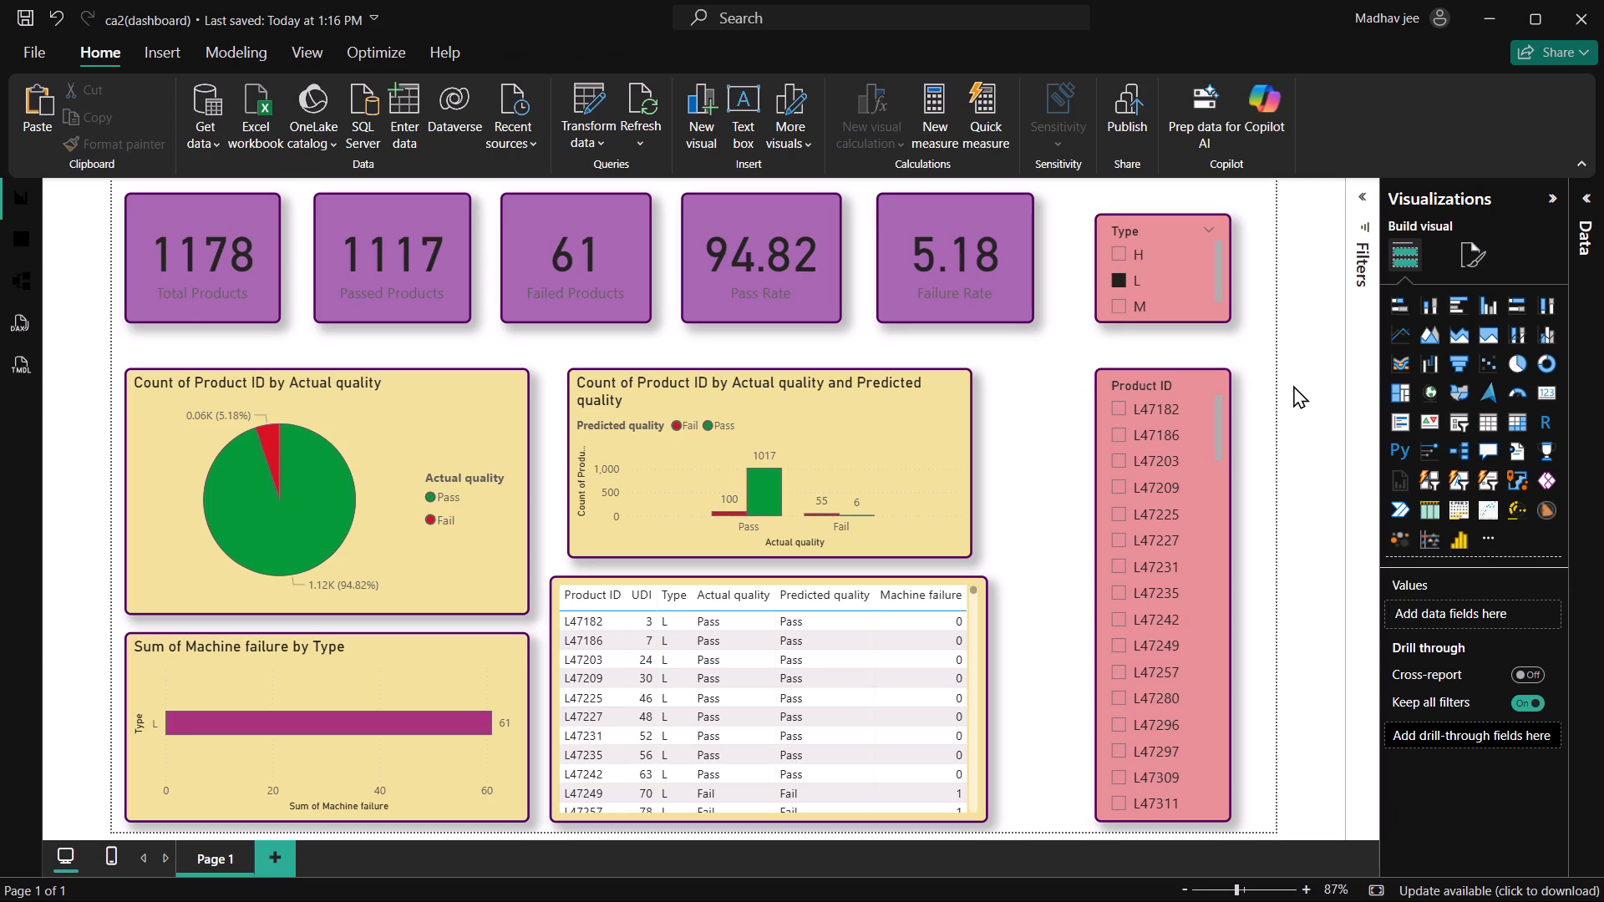
# Clear the L selection in the Type slicer so the report covers all product types.
pyautogui.click(1121, 281)
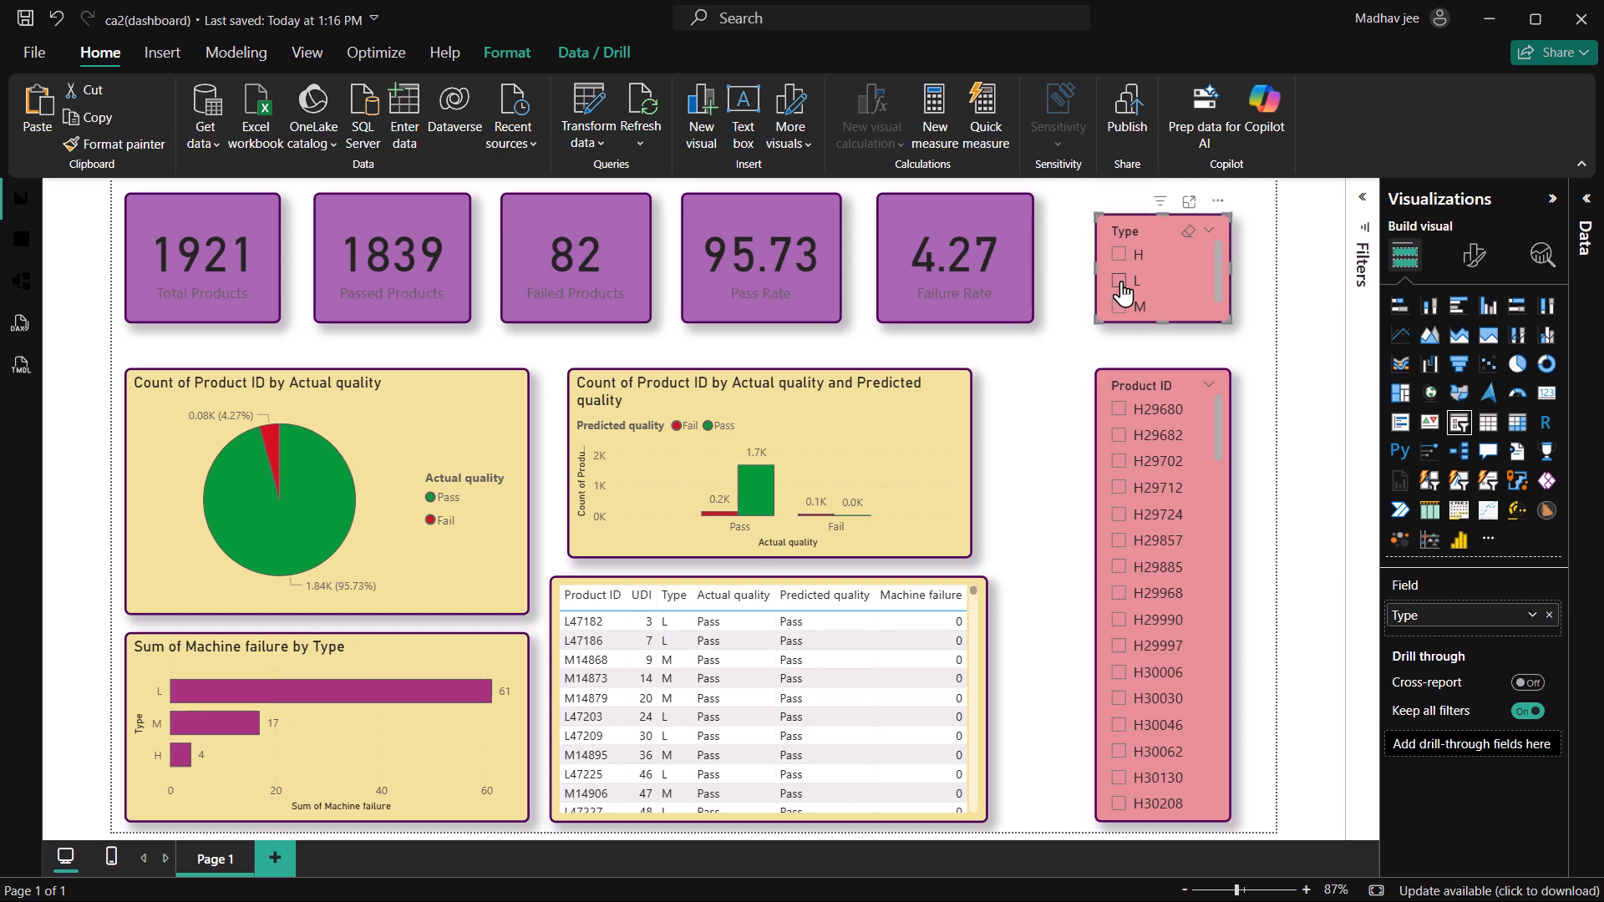